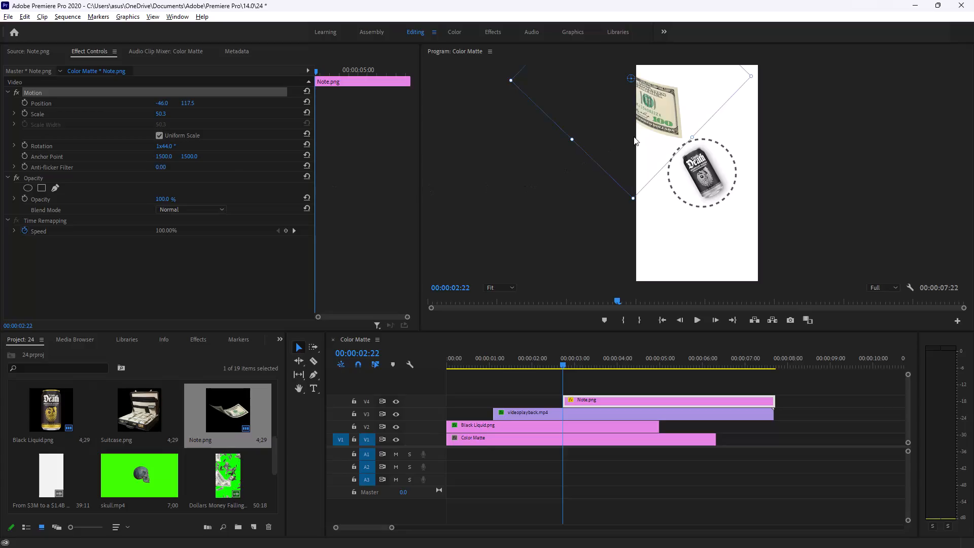
Reposition the Note.png banknote to about 66.5, 117.5, above the can, and scale it down to about 48.
{"action": "left_click_drag", "start_coordinate": [658, 116], "coordinate": [668, 121]}
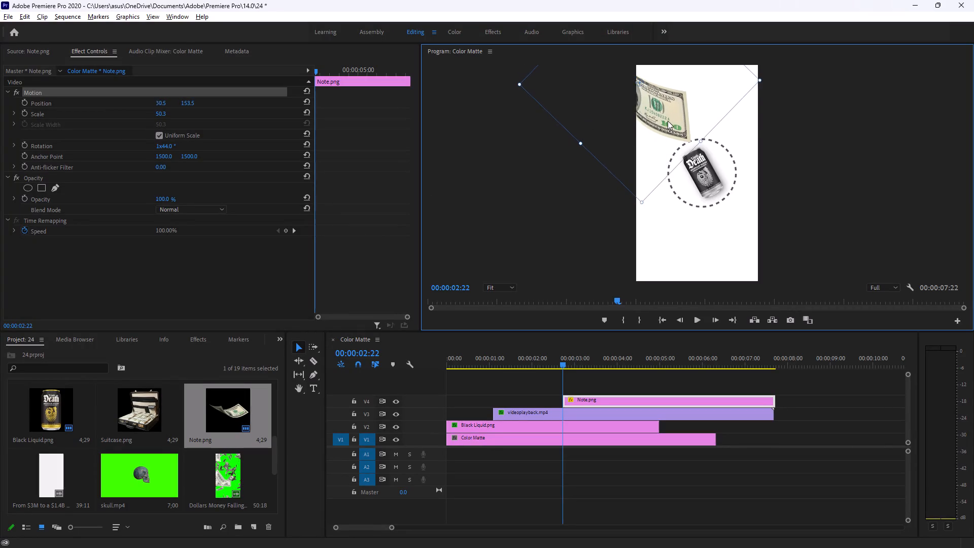
{"action": "left_click_drag", "start_coordinate": [668, 121], "coordinate": [671, 116]}
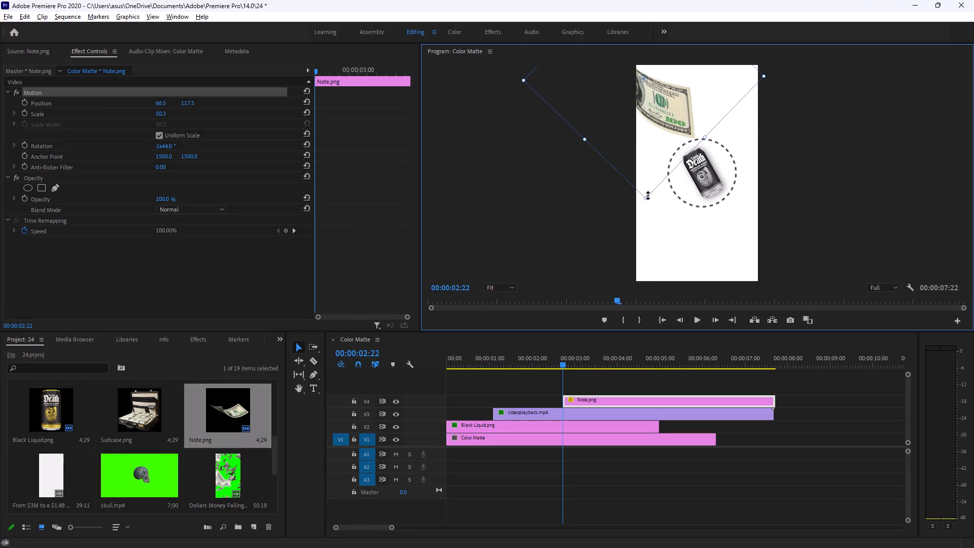
{"action": "left_click", "coordinate": [648, 196]}
{"action": "left_click_drag", "start_coordinate": [523, 80], "coordinate": [524, 80]}
{"action": "left_click_drag", "start_coordinate": [524, 80], "coordinate": [531, 83]}
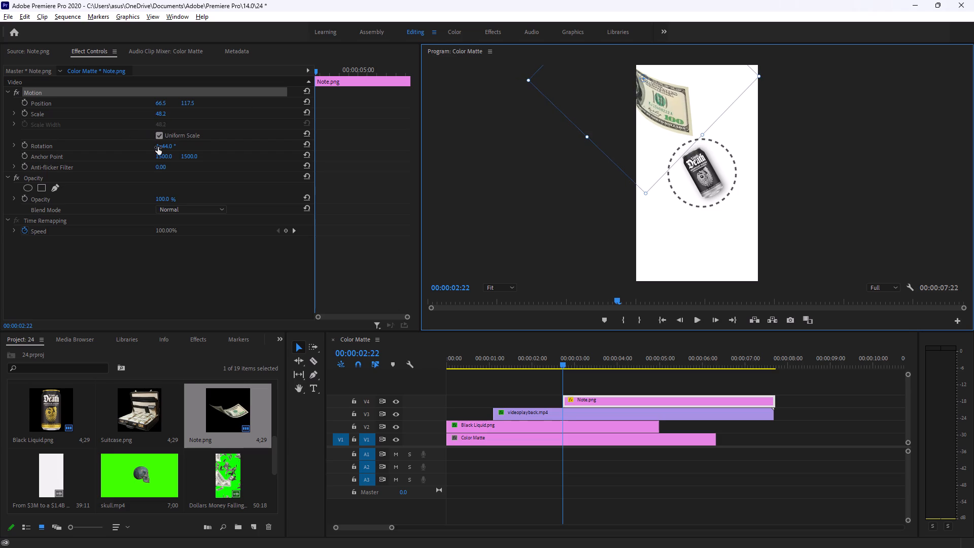
Set the Note.png banknote's rotation to 1x33.0°.
{"action": "left_click_drag", "start_coordinate": [163, 147], "coordinate": [159, 144]}
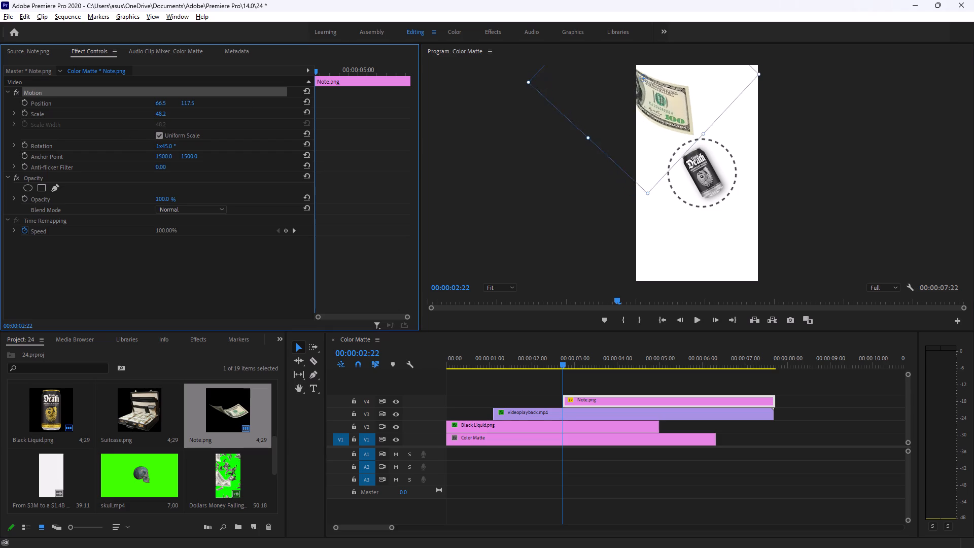
{"action": "left_click_drag", "start_coordinate": [159, 144], "coordinate": [142, 138]}
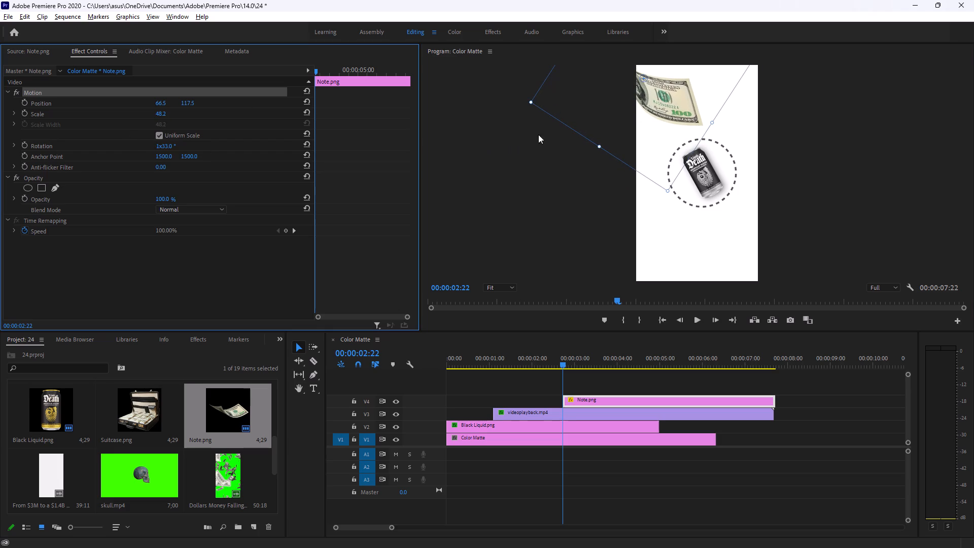
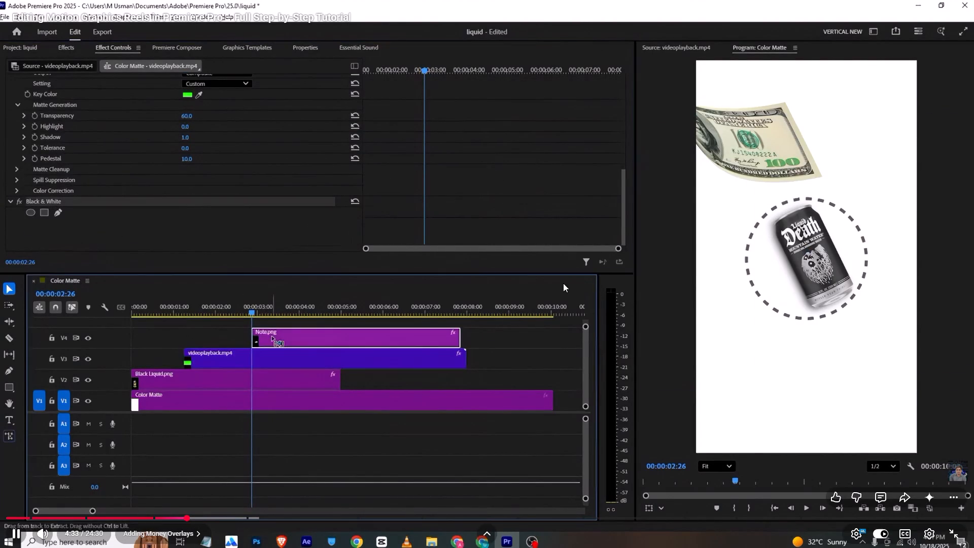
Rewind the tutorial video five seconds and rewatch how the Black & White effect from videoplayback.mp4 is applied to the Note.png banknote.
{"action": "left_click", "coordinate": [437, 328]}
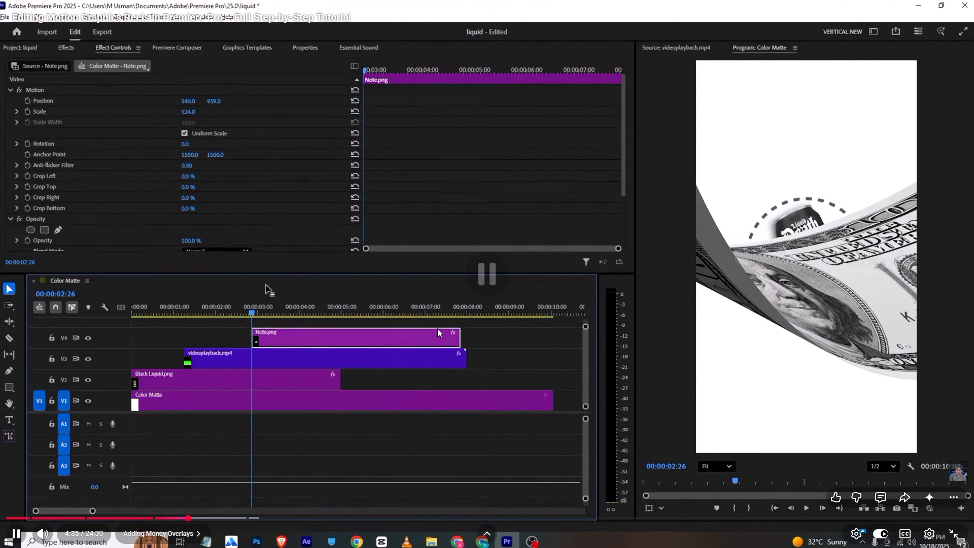
{"action": "key", "text": "Left"}
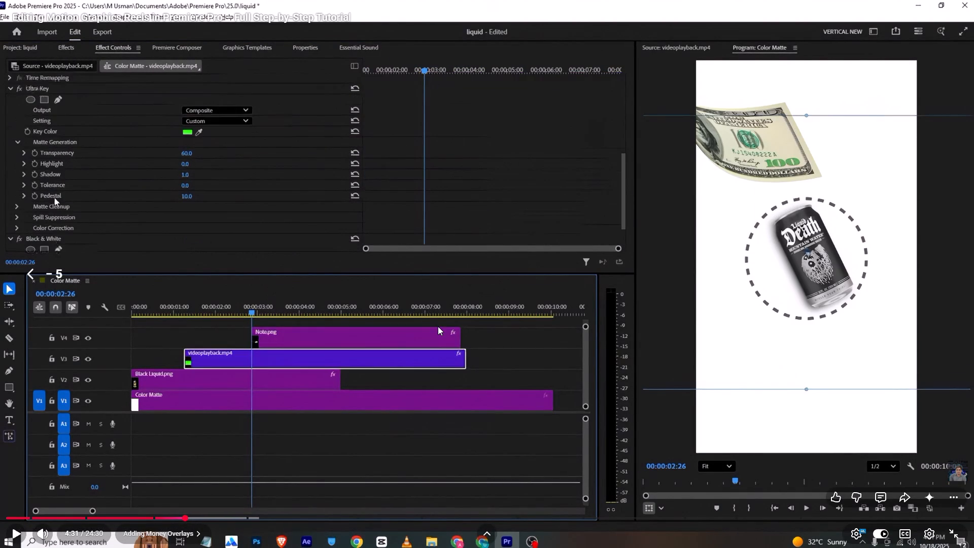
{"action": "key", "text": "space"}
{"action": "key", "text": "space"}
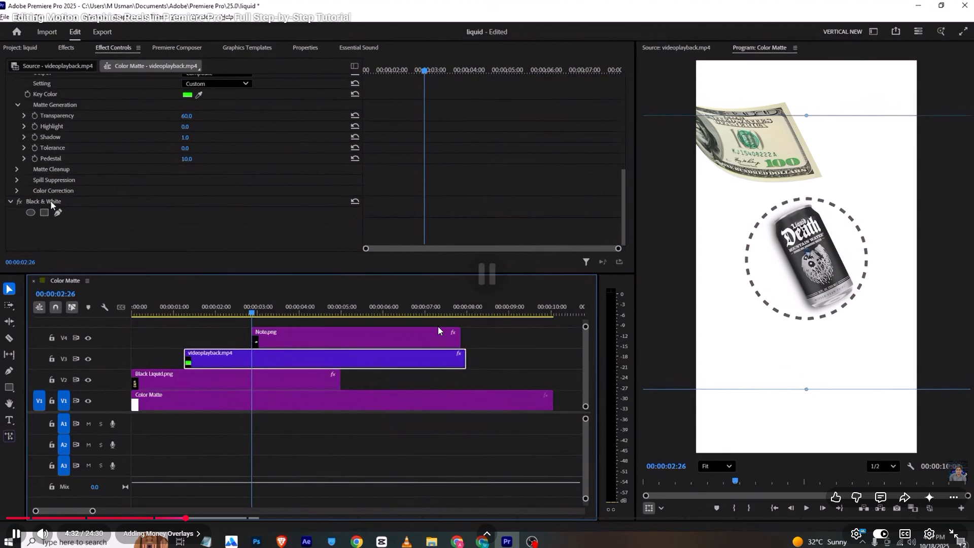
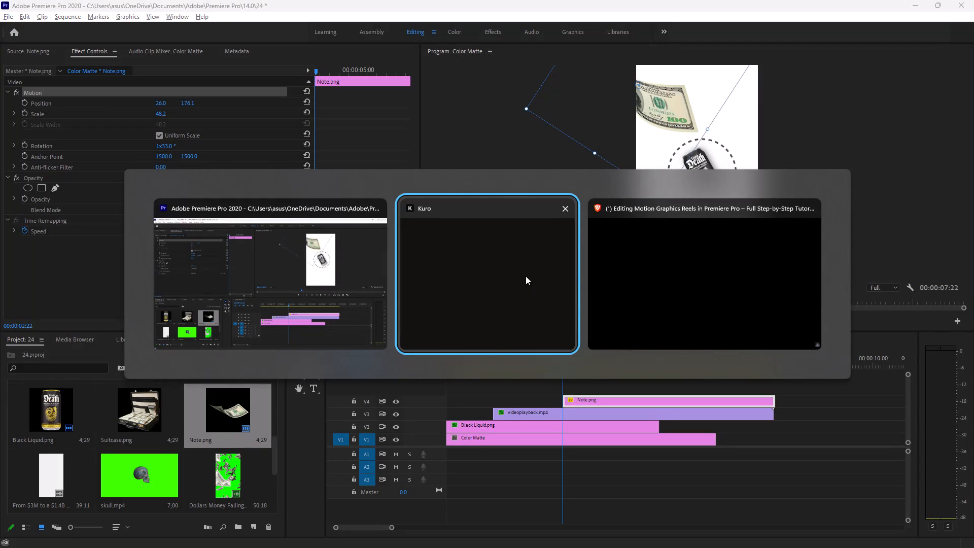
Switch to the tutorial in Brave to recheck the Black & White effect on videoplayback.mp4, and return to Premiere Pro.
{"action": "left_click", "coordinate": [670, 263], "text": "alt"}
{"action": "key", "text": "alt+Tab"}
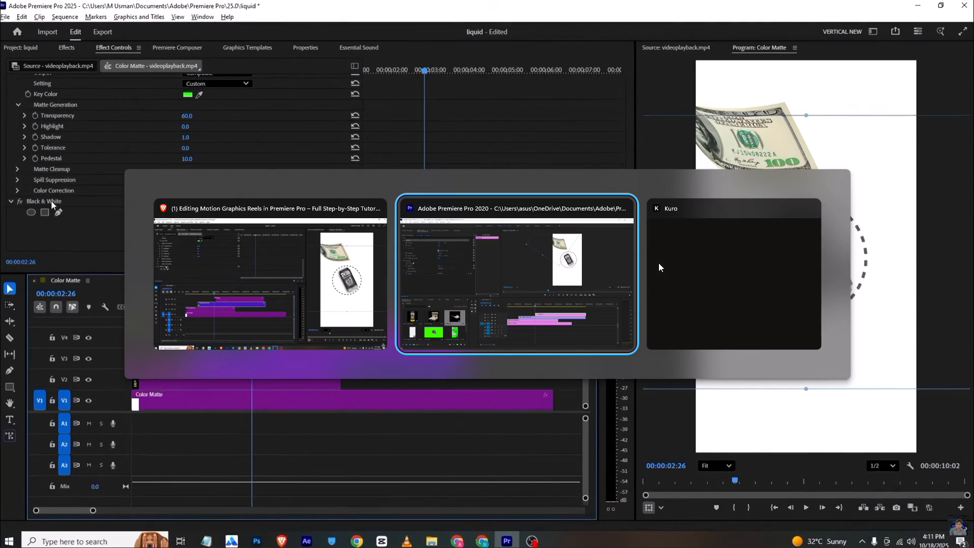
{"action": "key", "text": "alt+Tab"}
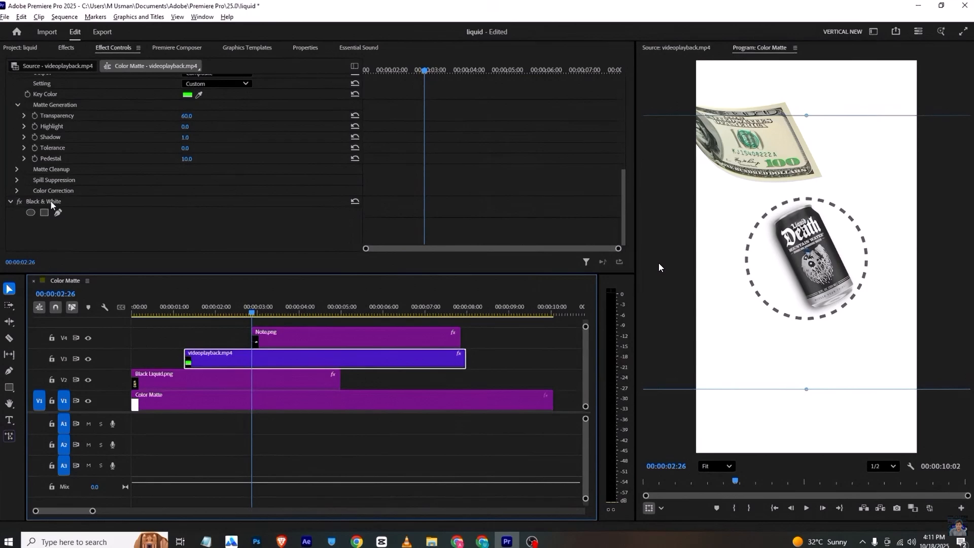
{"action": "key", "text": "alt+Tab"}
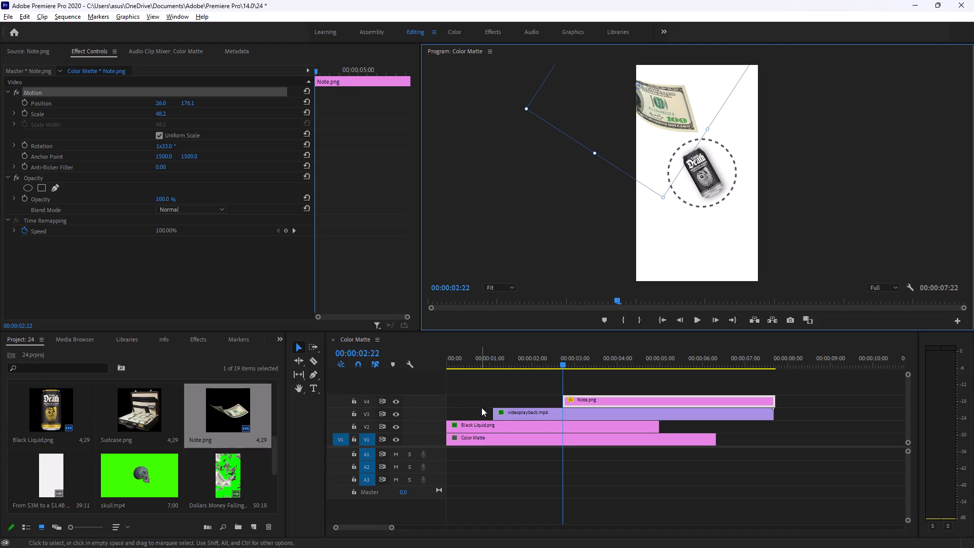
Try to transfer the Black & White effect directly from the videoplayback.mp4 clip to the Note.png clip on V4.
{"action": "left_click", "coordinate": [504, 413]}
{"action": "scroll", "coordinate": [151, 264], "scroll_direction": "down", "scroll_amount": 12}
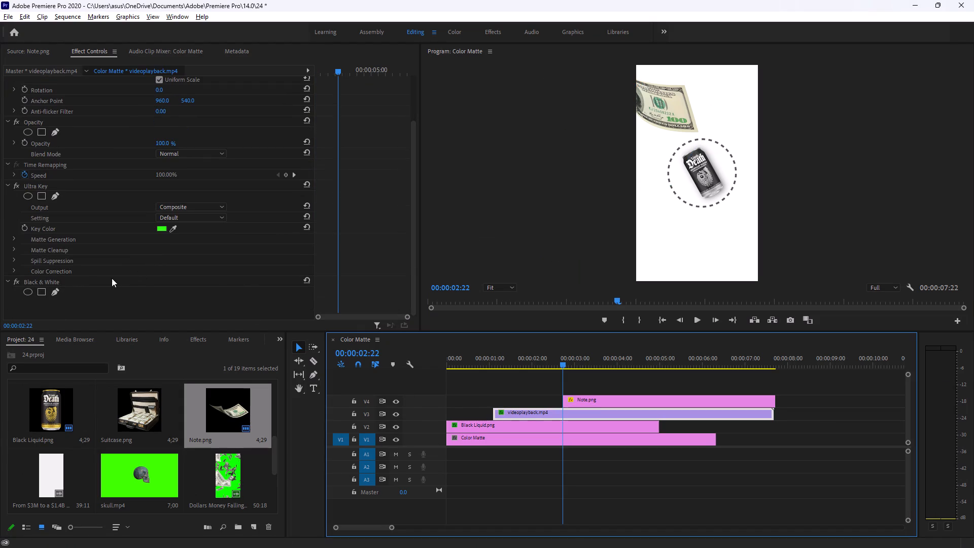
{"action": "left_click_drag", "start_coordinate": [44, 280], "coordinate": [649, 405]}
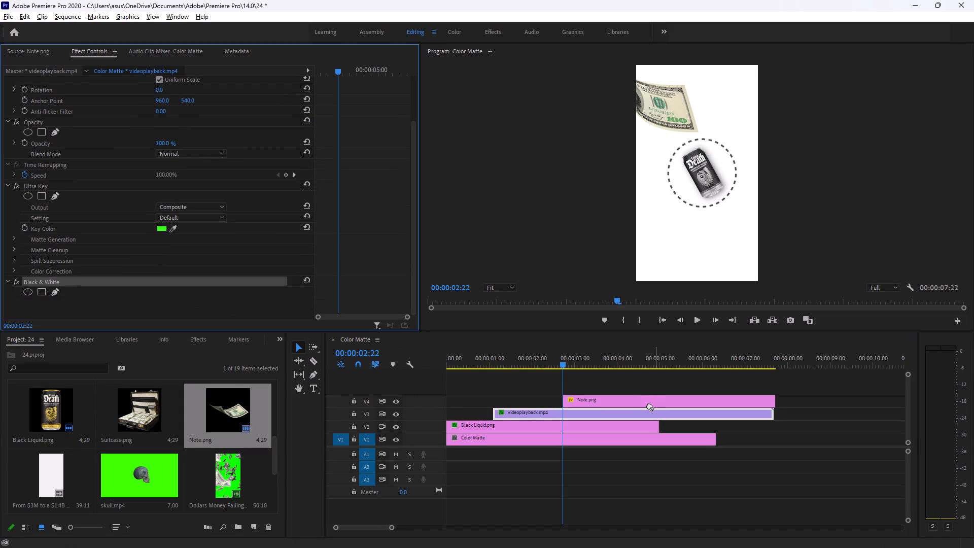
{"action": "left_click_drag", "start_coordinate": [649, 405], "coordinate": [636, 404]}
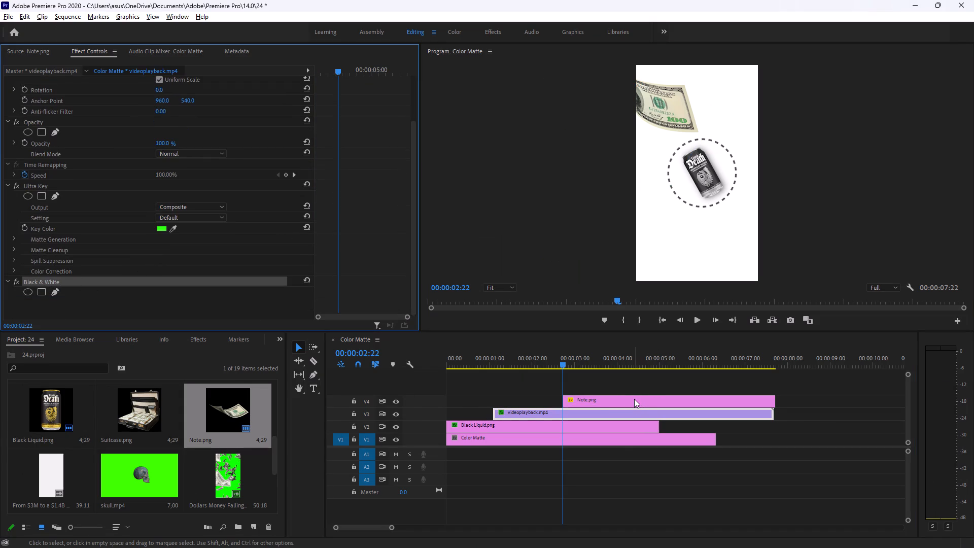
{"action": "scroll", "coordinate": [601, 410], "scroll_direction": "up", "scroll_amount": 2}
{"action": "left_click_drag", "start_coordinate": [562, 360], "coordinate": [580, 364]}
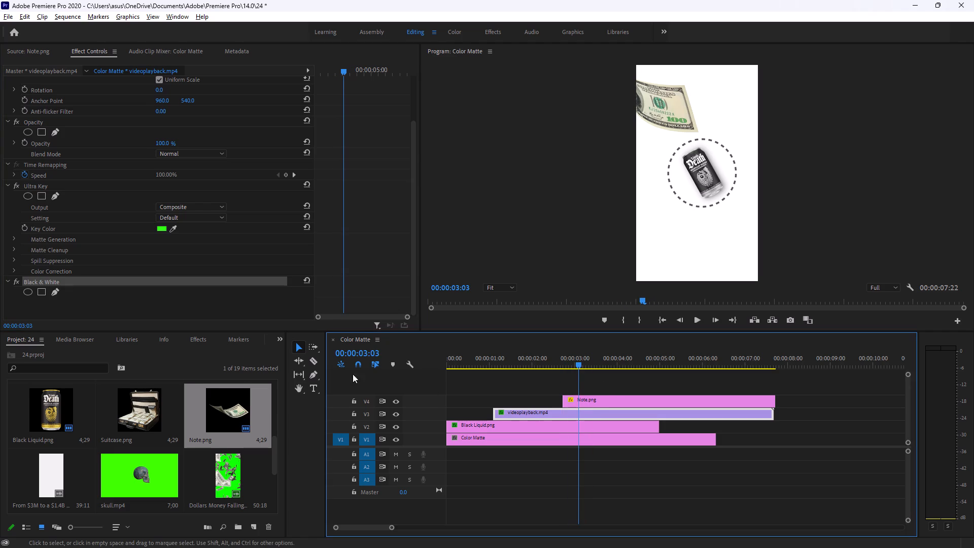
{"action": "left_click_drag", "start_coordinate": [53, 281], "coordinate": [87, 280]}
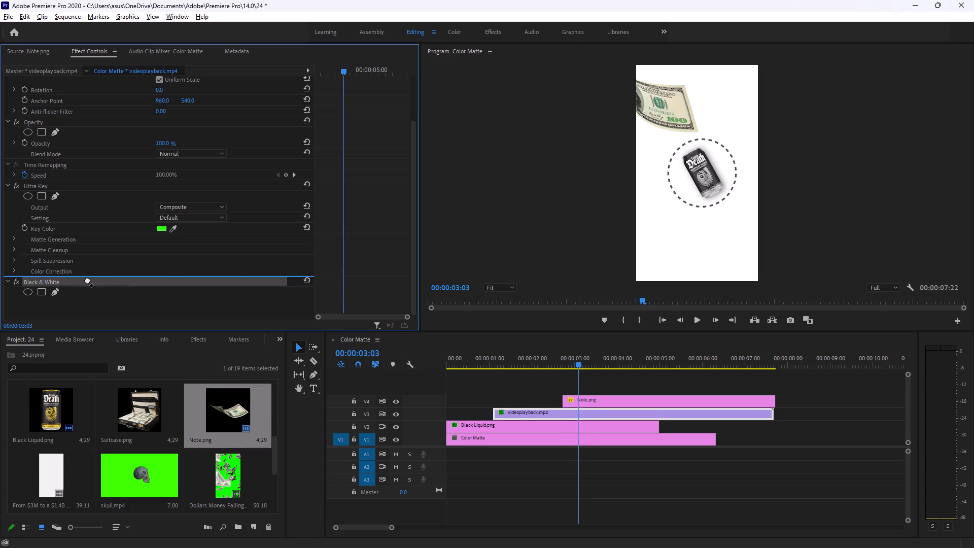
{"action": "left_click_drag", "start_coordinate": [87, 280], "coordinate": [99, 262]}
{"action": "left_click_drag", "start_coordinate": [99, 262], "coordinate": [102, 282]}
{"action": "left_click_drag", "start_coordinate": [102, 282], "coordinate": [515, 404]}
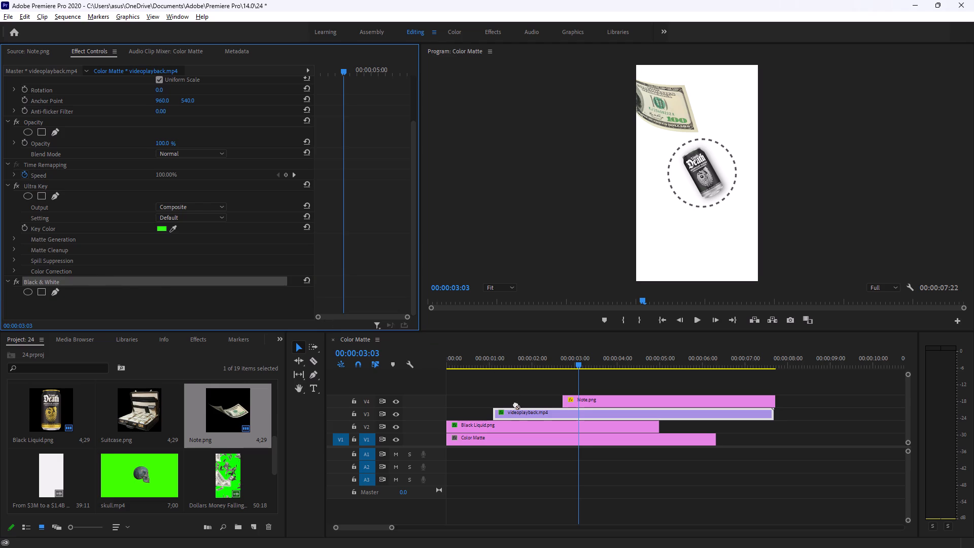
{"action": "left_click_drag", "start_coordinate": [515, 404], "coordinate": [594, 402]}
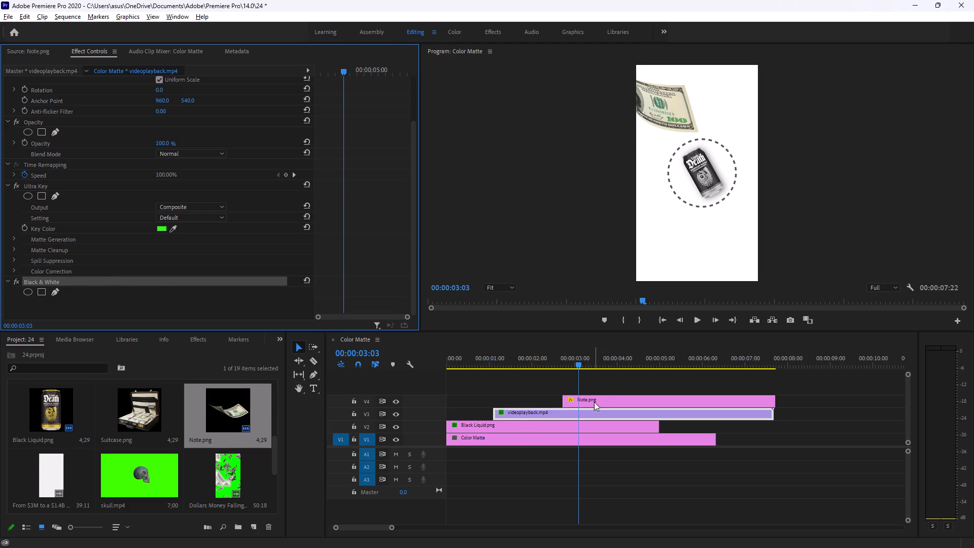
Copy the videoplayback.mp4 clip and paste its attributes onto Note.png, including Motion, Opacity, Time Remapping, Ultra Key and Black & White.
{"action": "right_click", "coordinate": [595, 398]}
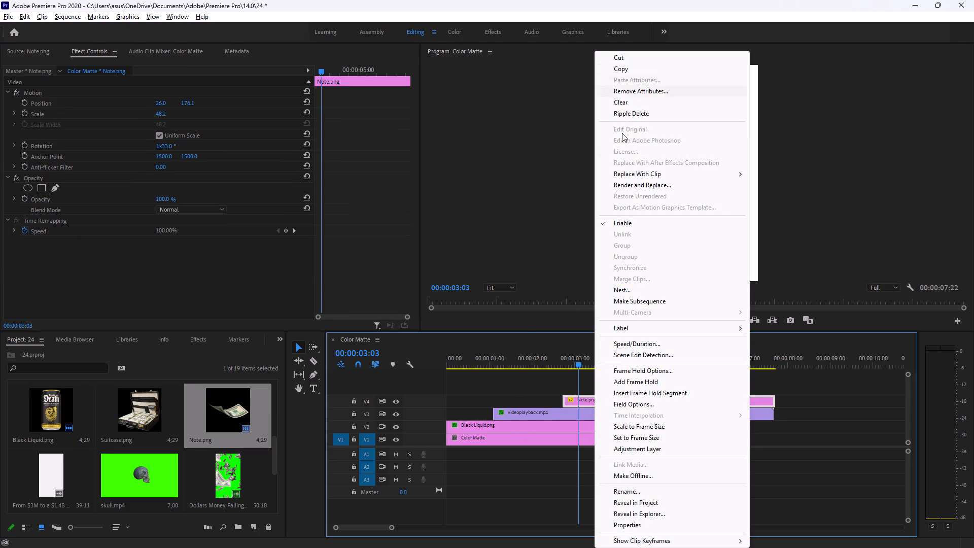
{"action": "left_click", "coordinate": [511, 382]}
{"action": "left_click", "coordinate": [518, 406]}
{"action": "left_click", "coordinate": [523, 413]}
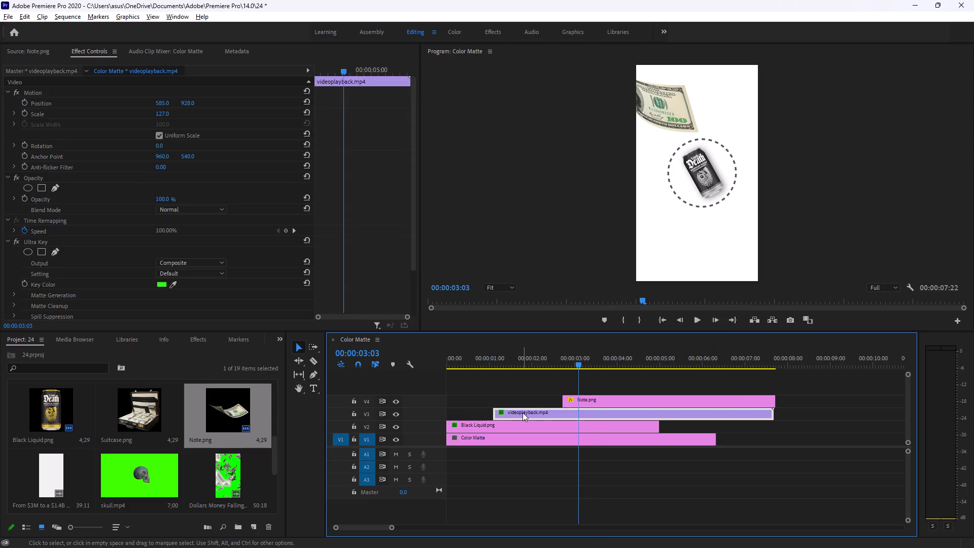
{"action": "right_click", "coordinate": [523, 413]}
{"action": "left_click", "coordinate": [553, 72]}
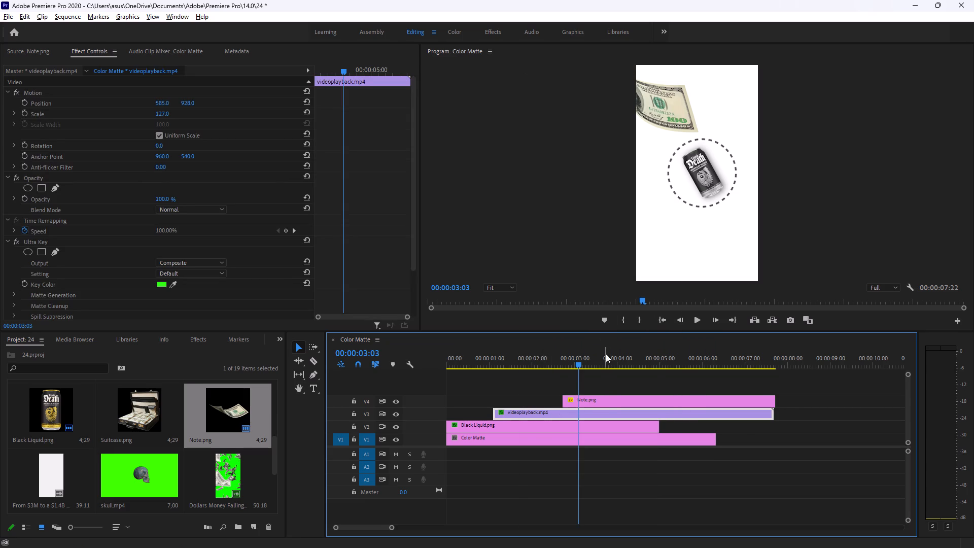
{"action": "left_click", "coordinate": [606, 400]}
{"action": "right_click", "coordinate": [606, 400]}
{"action": "left_click", "coordinate": [643, 78]}
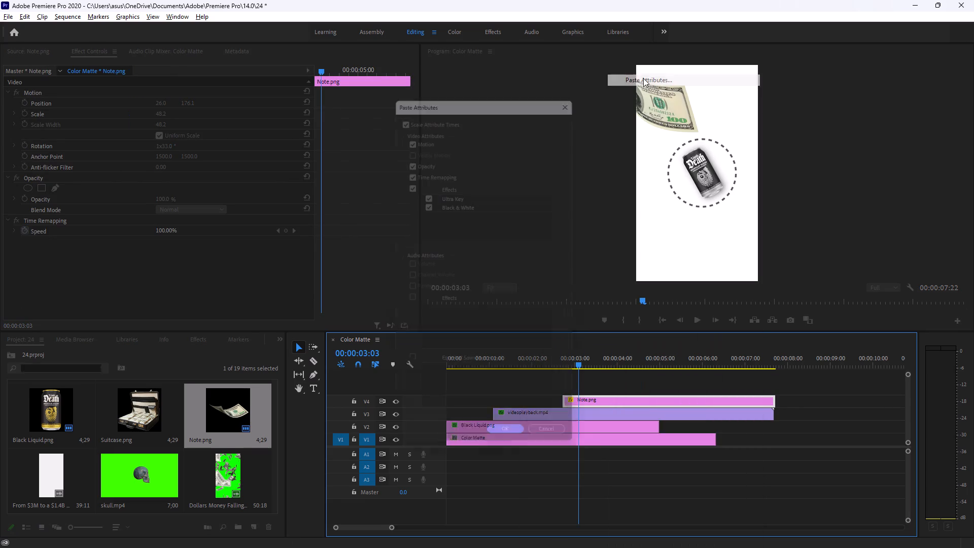
{"action": "left_click", "coordinate": [508, 446]}
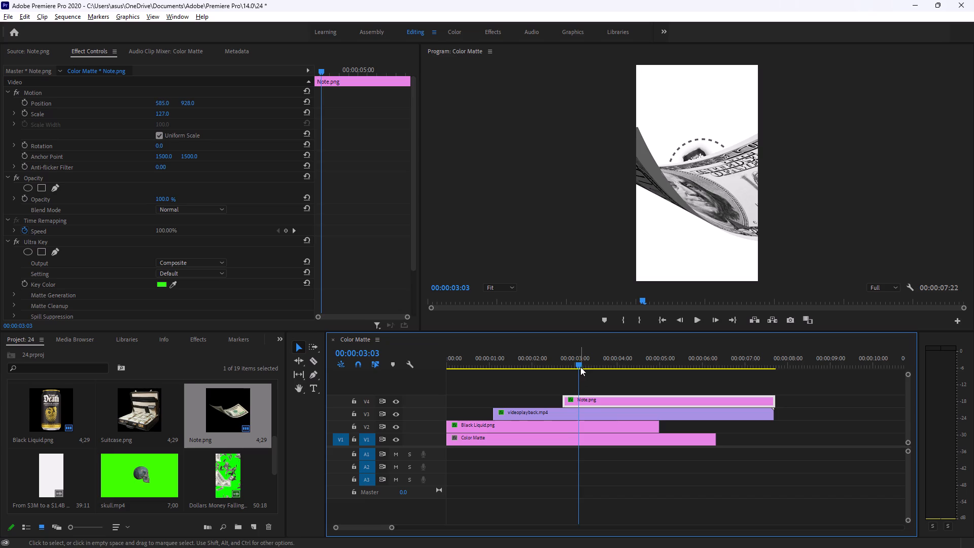
At 00:00:02:24, set Note.png's scale to 75 and its position to 69, 369.
{"action": "left_click_drag", "start_coordinate": [578, 361], "coordinate": [569, 358]}
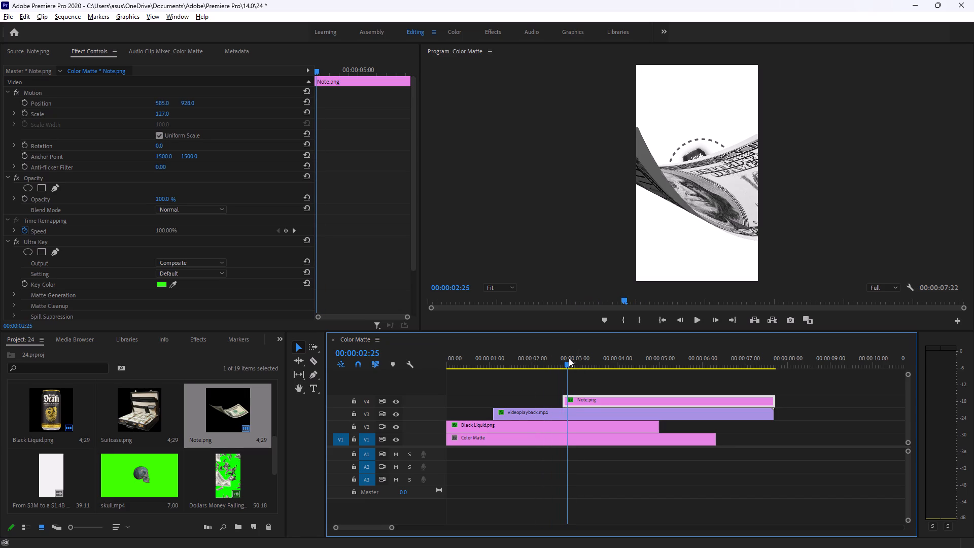
{"action": "left_click_drag", "start_coordinate": [569, 358], "coordinate": [568, 358]}
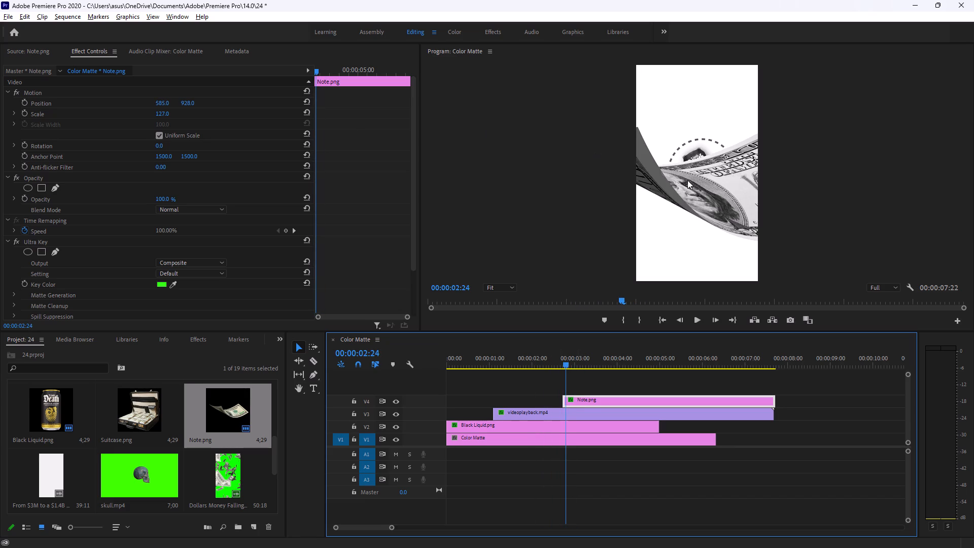
{"action": "left_click", "coordinate": [687, 180]}
{"action": "left_click", "coordinate": [687, 185]}
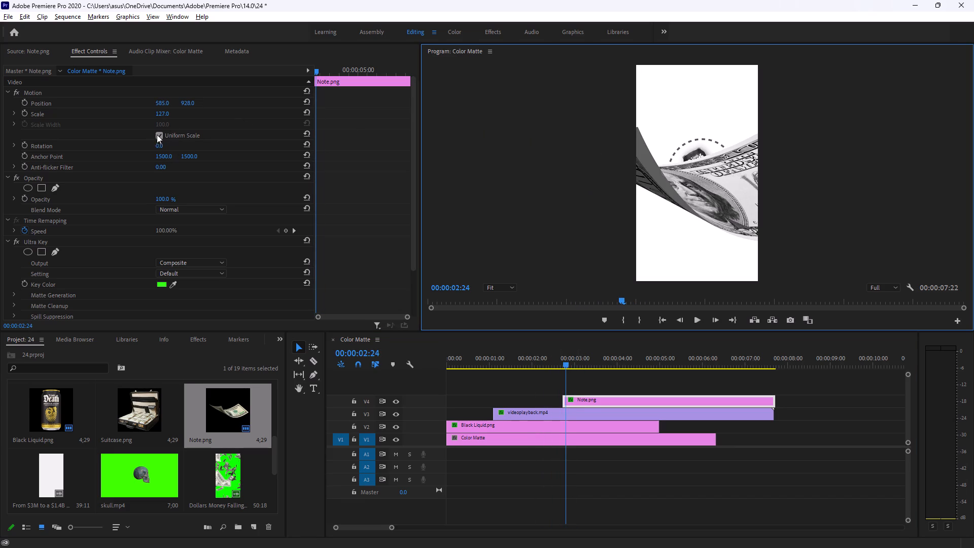
{"action": "left_click_drag", "start_coordinate": [158, 114], "coordinate": [137, 112]}
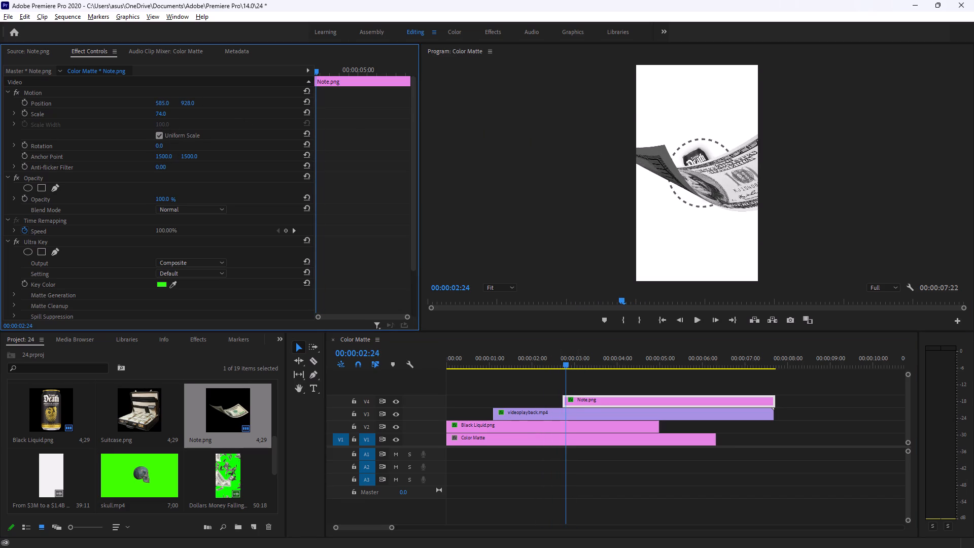
{"action": "left_click_drag", "start_coordinate": [137, 112], "coordinate": [137, 113]}
{"action": "left_click_drag", "start_coordinate": [161, 101], "coordinate": [125, 104]}
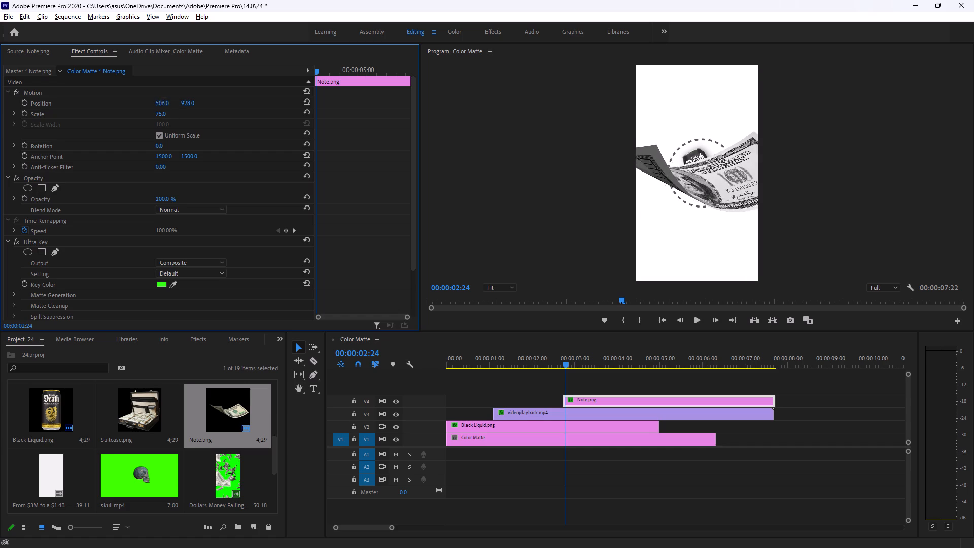
{"action": "left_click_drag", "start_coordinate": [125, 104], "coordinate": [141, 98]}
{"action": "left_click_drag", "start_coordinate": [167, 99], "coordinate": [91, 100]}
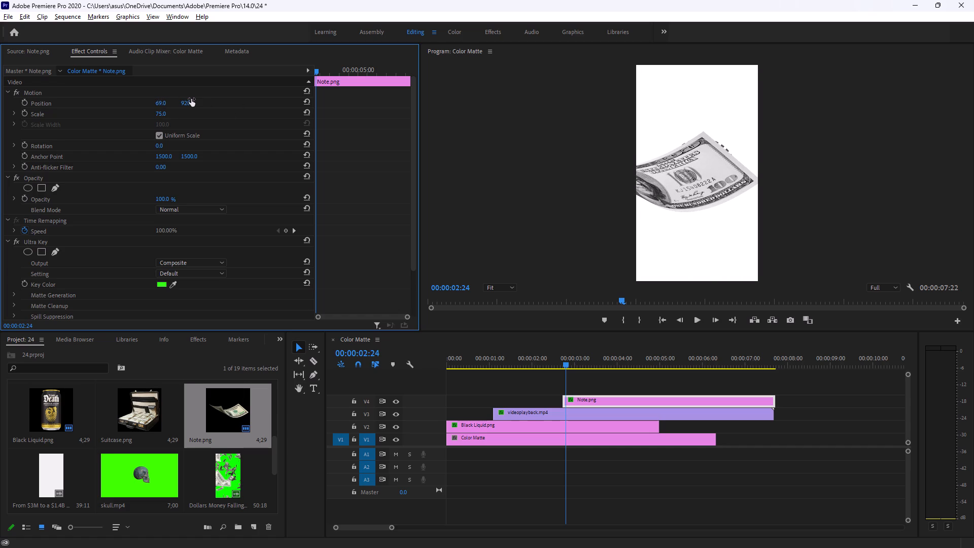
{"action": "left_click_drag", "start_coordinate": [190, 103], "coordinate": [97, 112]}
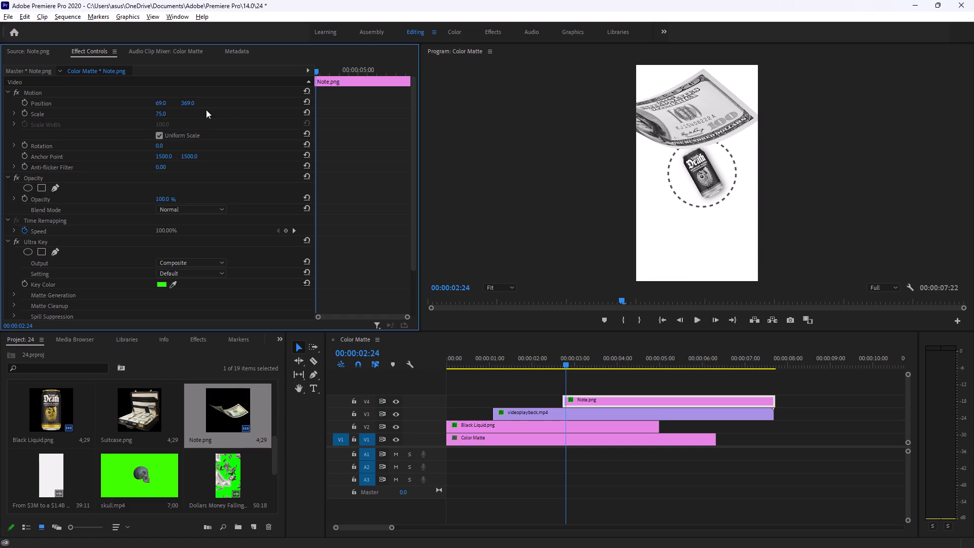
Set Note.png's scale to 52, its rotation to 19° and its horizontal position to -15.
{"action": "left_click_drag", "start_coordinate": [157, 112], "coordinate": [119, 114]}
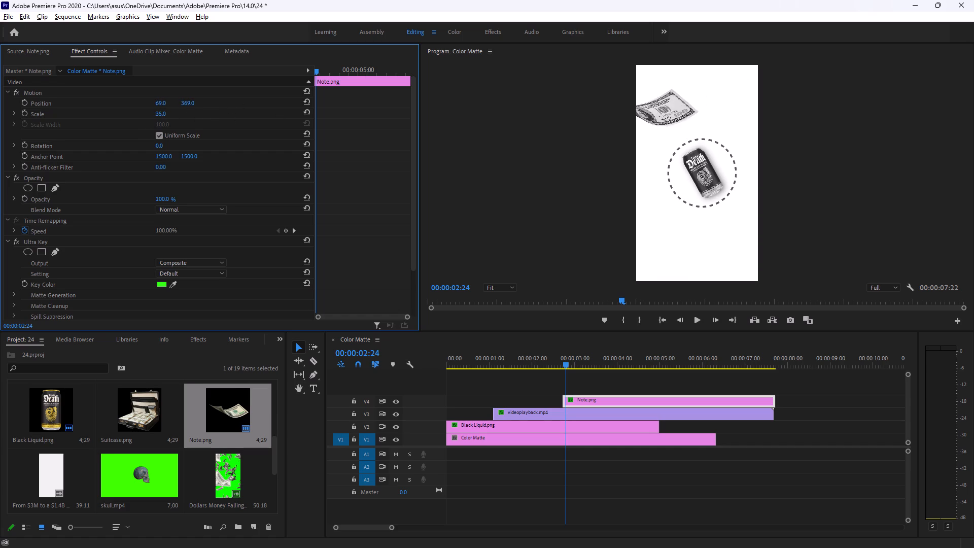
{"action": "left_click_drag", "start_coordinate": [119, 114], "coordinate": [130, 117]}
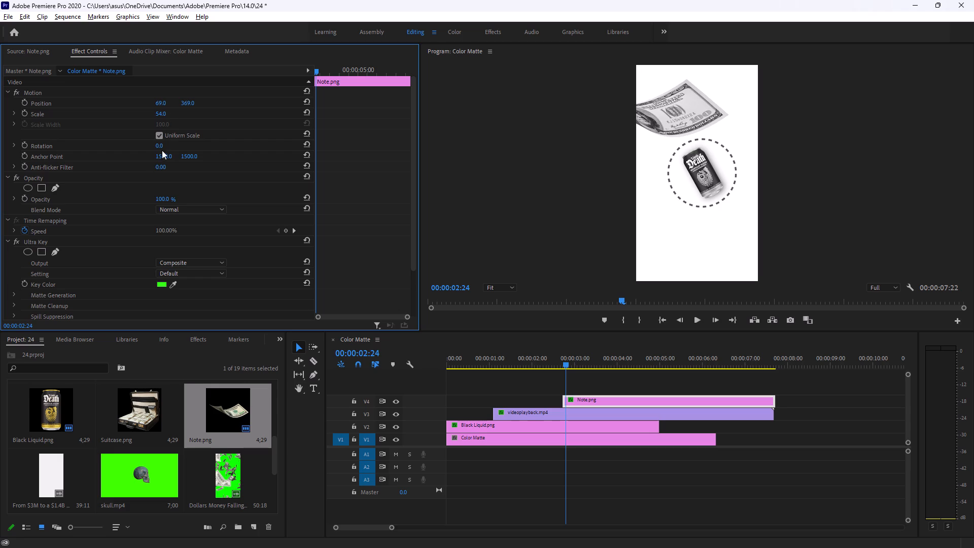
{"action": "left_click_drag", "start_coordinate": [157, 146], "coordinate": [168, 147]}
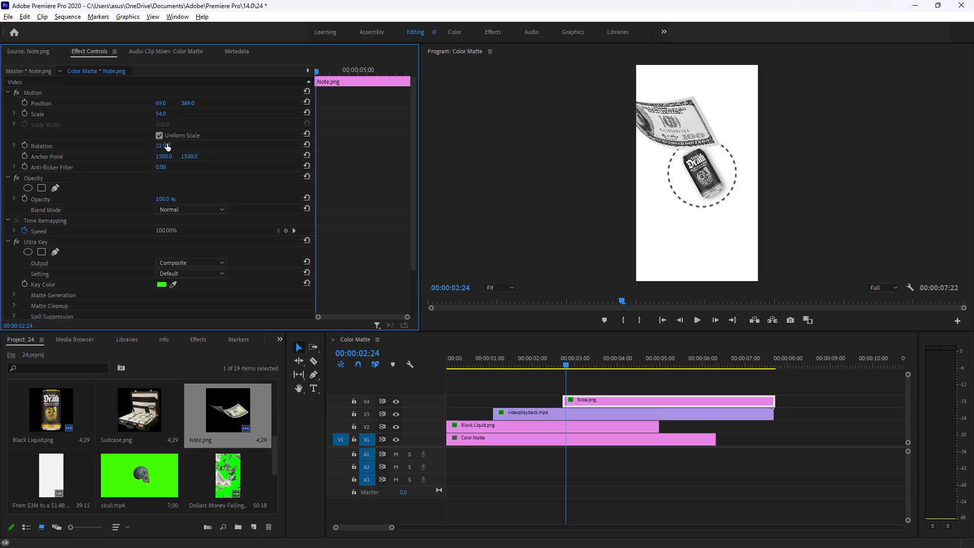
{"action": "left_click_drag", "start_coordinate": [162, 101], "coordinate": [147, 101]}
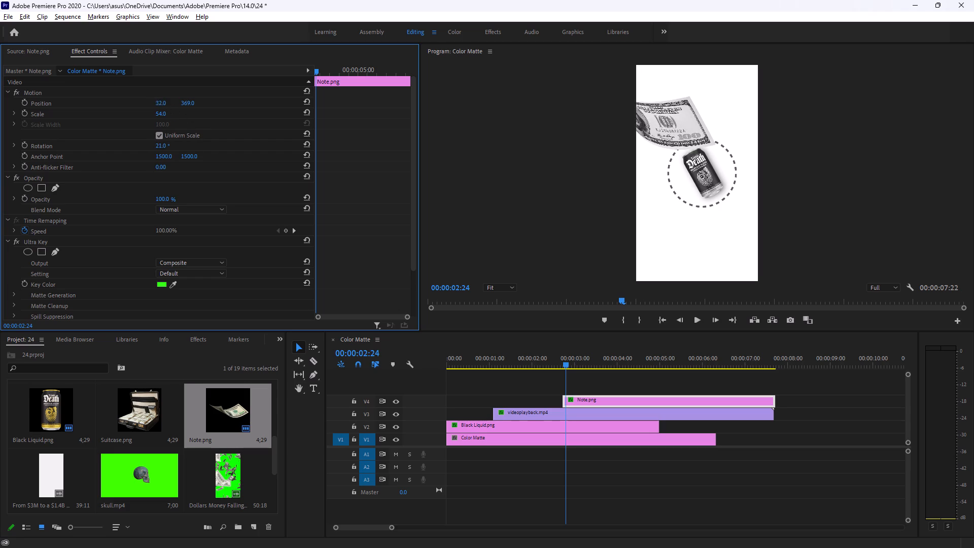
{"action": "left_click_drag", "start_coordinate": [147, 101], "coordinate": [123, 101]}
{"action": "left_click", "coordinate": [163, 113]}
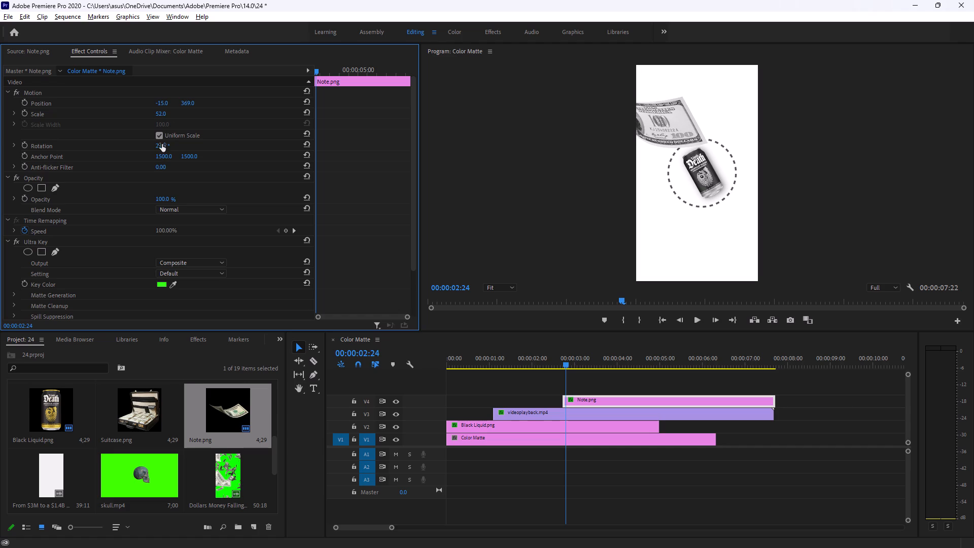
{"action": "left_click_drag", "start_coordinate": [162, 144], "coordinate": [166, 143]}
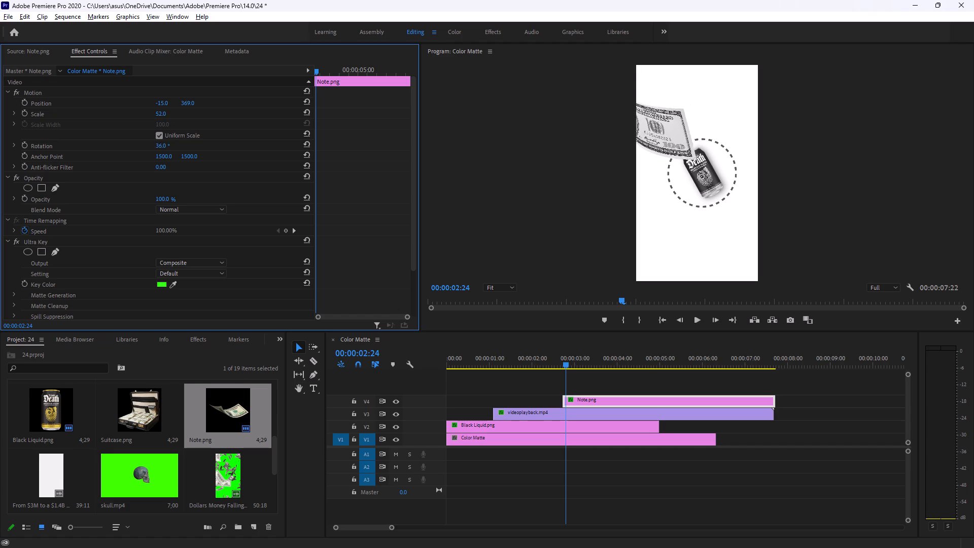
{"action": "left_click_drag", "start_coordinate": [166, 143], "coordinate": [152, 138]}
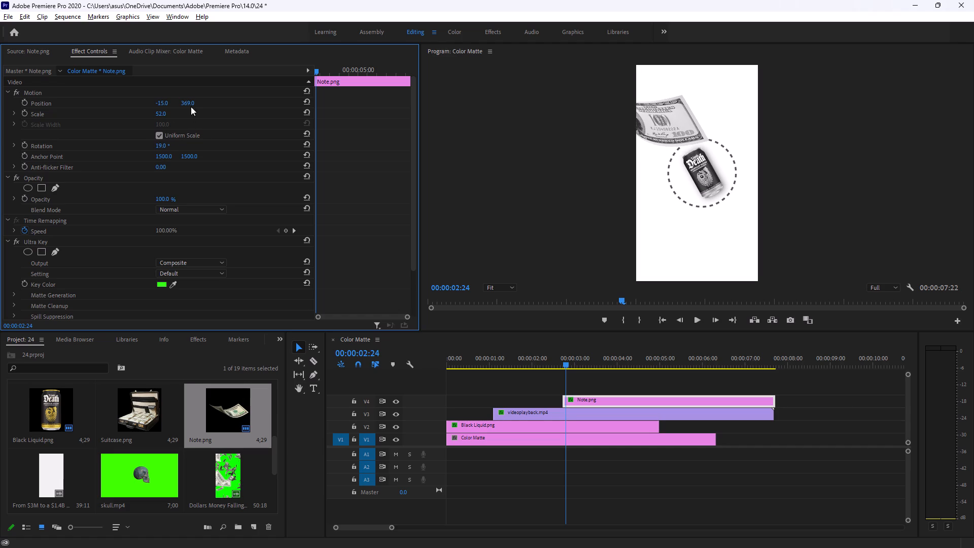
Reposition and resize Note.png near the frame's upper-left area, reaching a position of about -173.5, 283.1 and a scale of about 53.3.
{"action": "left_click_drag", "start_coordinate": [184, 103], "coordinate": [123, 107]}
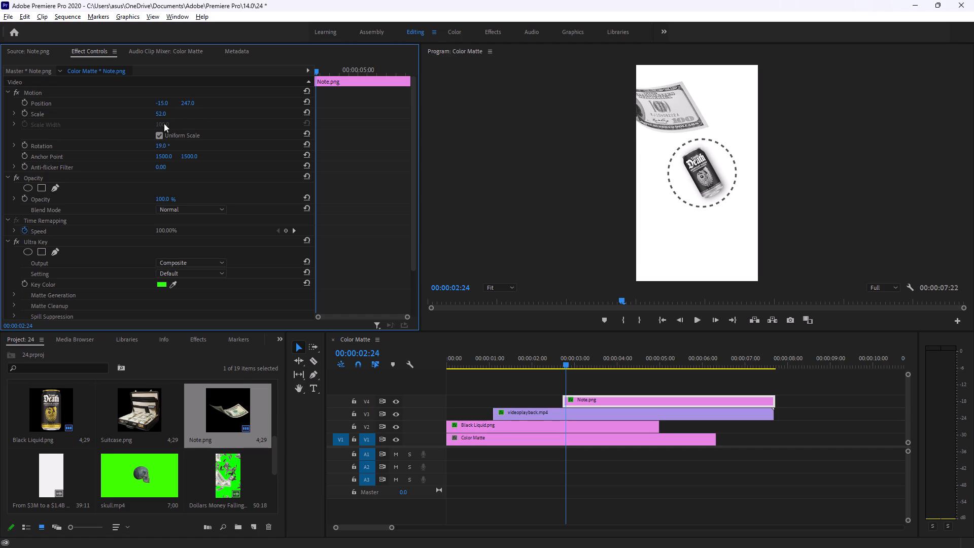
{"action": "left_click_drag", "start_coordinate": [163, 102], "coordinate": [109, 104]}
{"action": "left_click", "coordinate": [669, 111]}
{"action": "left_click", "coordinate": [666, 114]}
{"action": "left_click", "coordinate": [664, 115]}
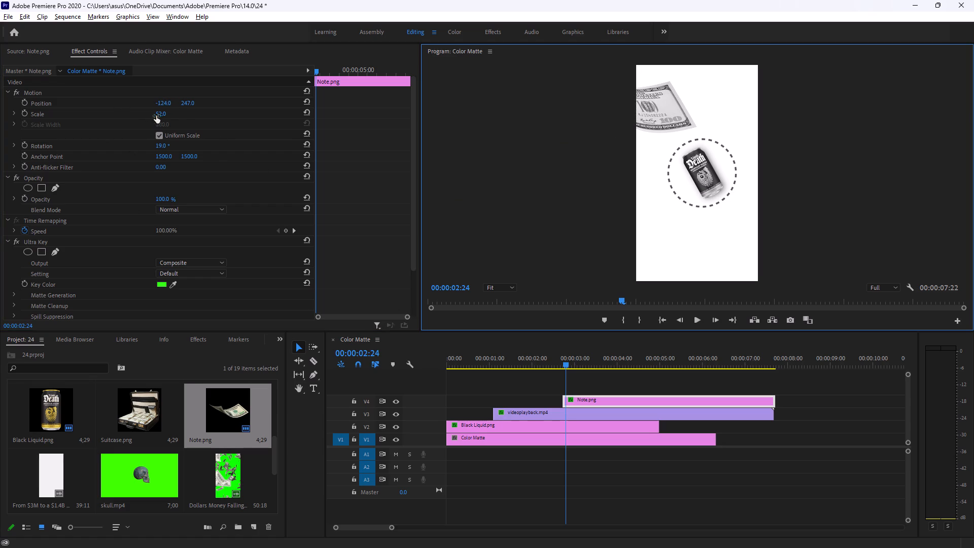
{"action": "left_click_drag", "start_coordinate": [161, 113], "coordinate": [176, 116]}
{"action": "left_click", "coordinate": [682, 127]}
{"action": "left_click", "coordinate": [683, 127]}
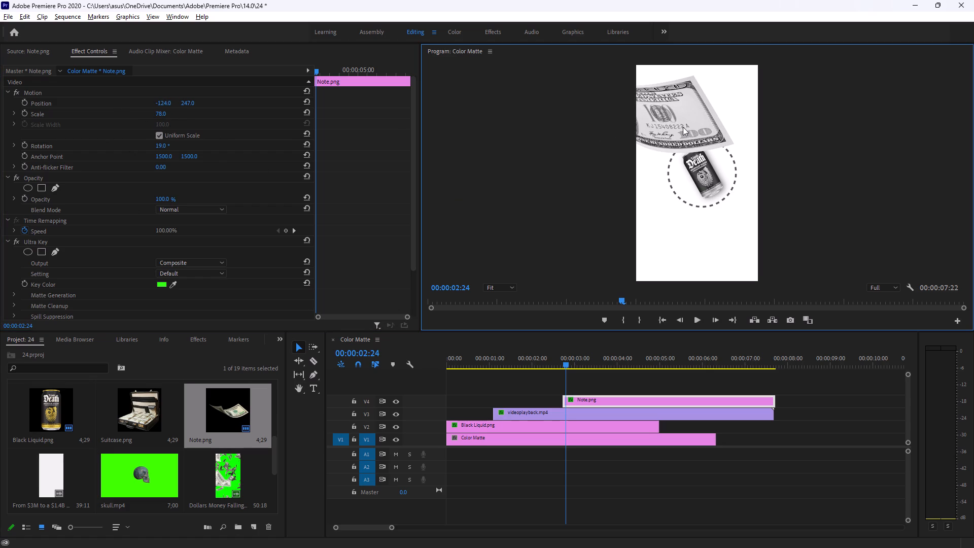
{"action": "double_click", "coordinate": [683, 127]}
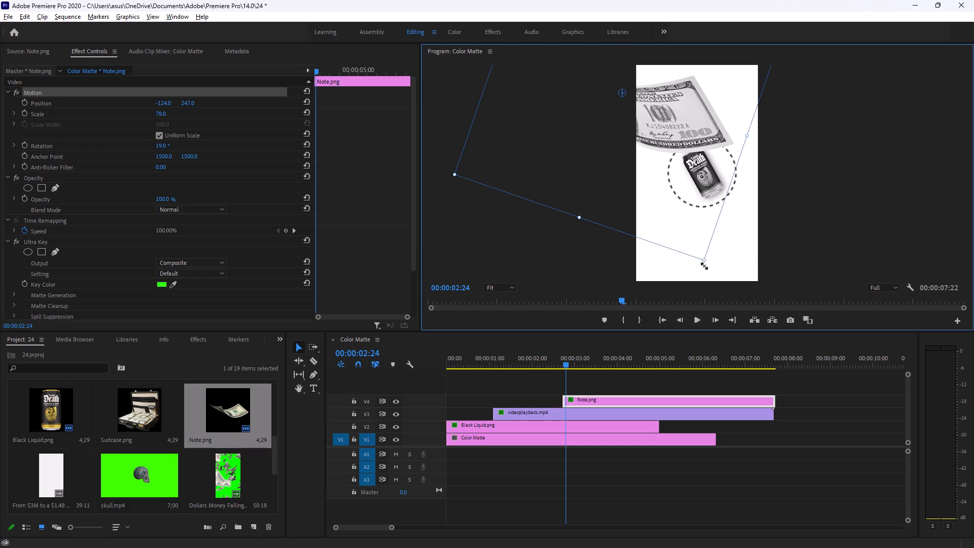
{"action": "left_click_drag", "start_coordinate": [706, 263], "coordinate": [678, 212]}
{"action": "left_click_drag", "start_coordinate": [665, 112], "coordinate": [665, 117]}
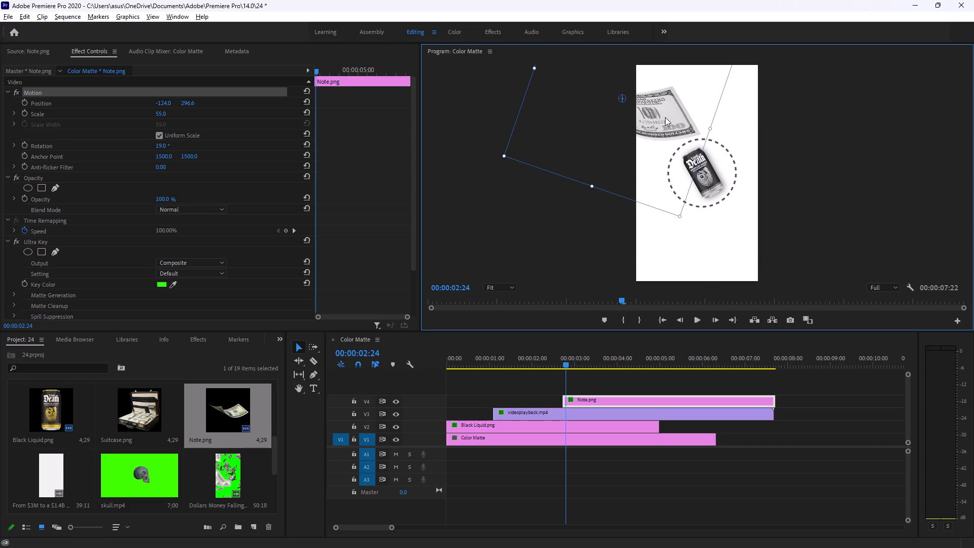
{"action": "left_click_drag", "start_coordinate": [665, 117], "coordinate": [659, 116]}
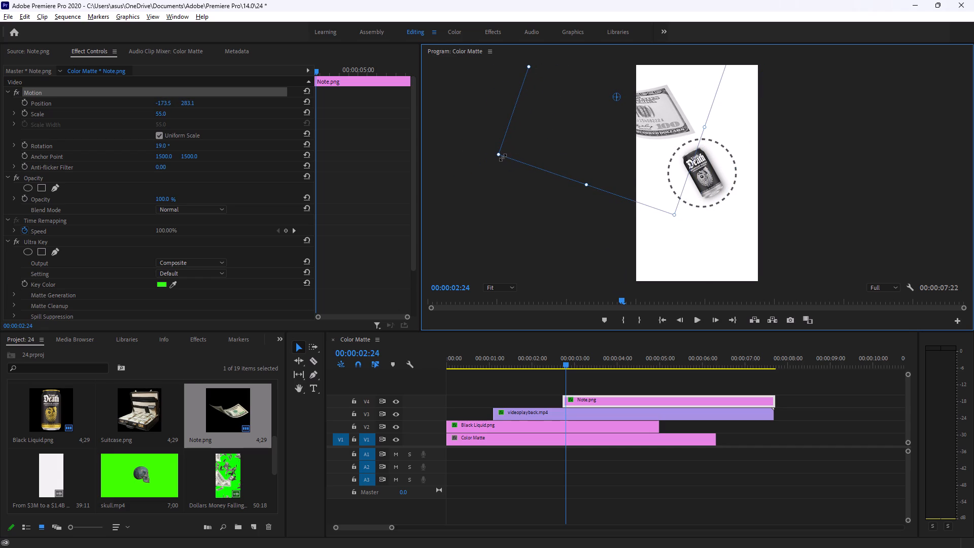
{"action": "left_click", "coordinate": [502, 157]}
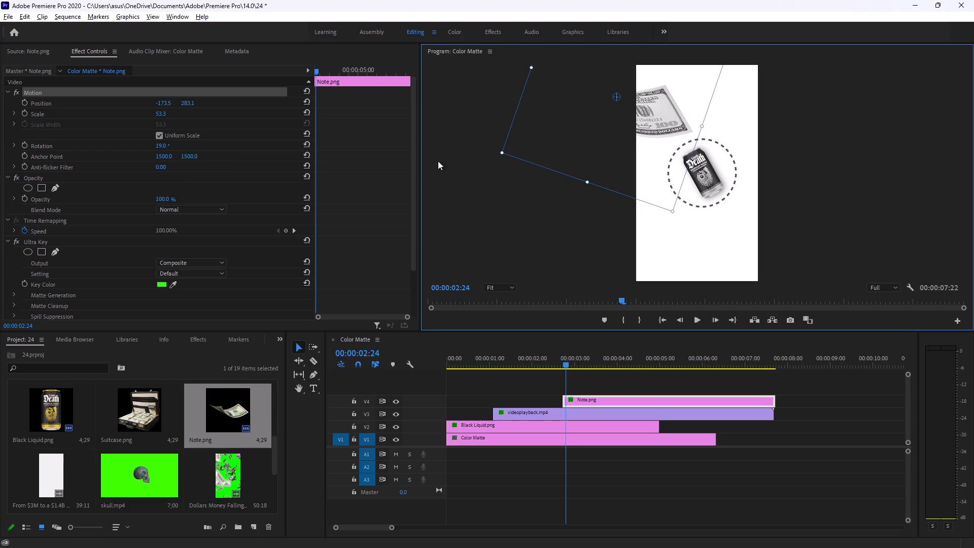
Rotate Note.png to 28°, scale it to about 50.8 and place it at about -56.5, 220 above the can.
{"action": "left_click_drag", "start_coordinate": [164, 145], "coordinate": [179, 146]}
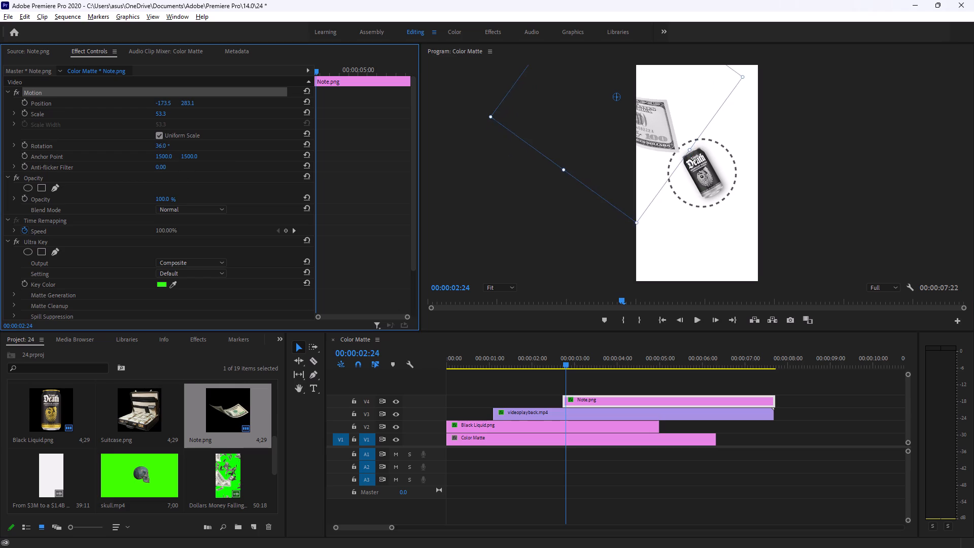
{"action": "left_click_drag", "start_coordinate": [179, 146], "coordinate": [174, 146]}
{"action": "left_click_drag", "start_coordinate": [658, 138], "coordinate": [672, 130]}
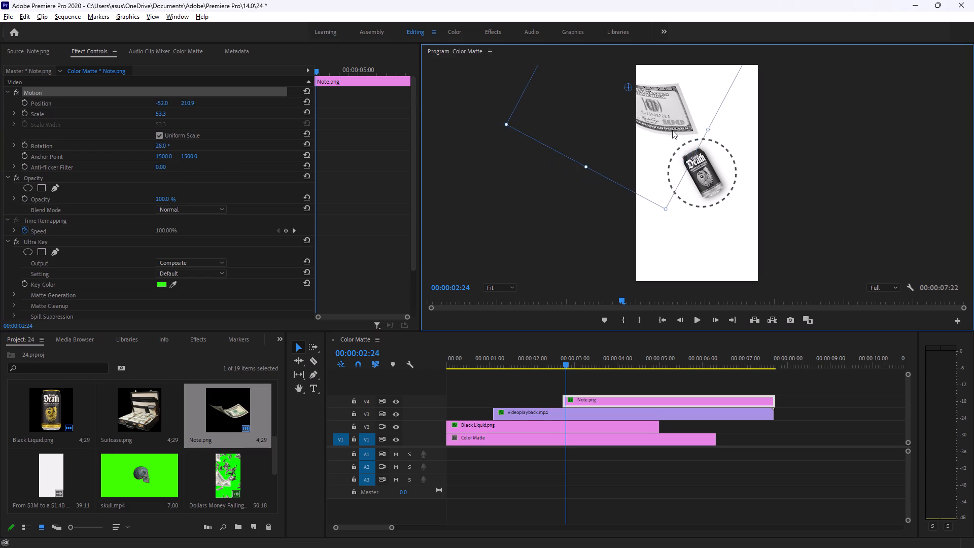
{"action": "left_click_drag", "start_coordinate": [672, 130], "coordinate": [667, 124]}
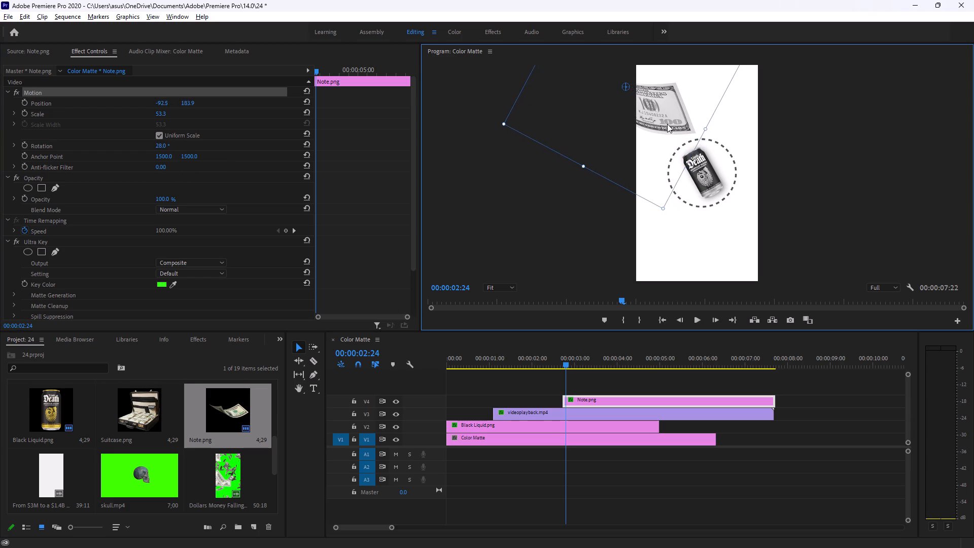
{"action": "left_click_drag", "start_coordinate": [667, 124], "coordinate": [671, 128]}
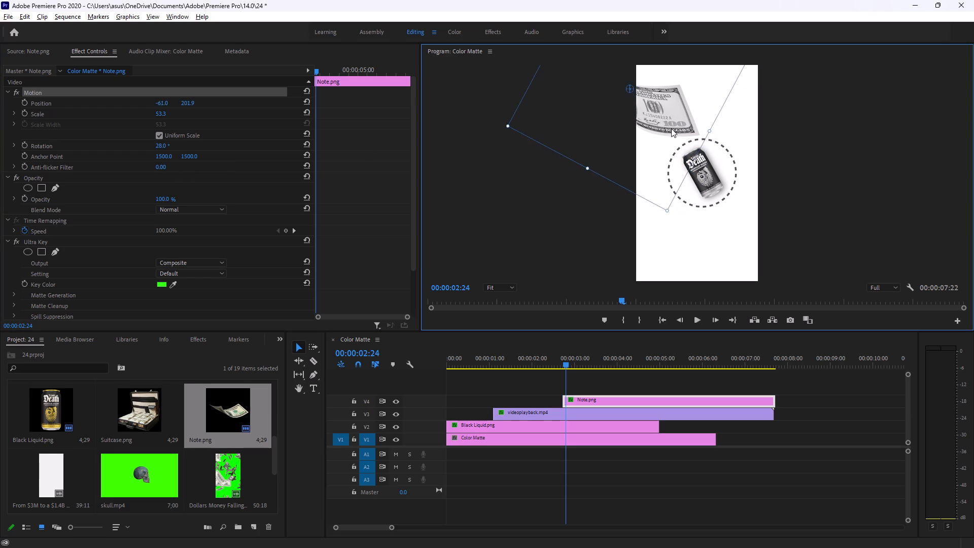
{"action": "left_click_drag", "start_coordinate": [671, 128], "coordinate": [666, 128]}
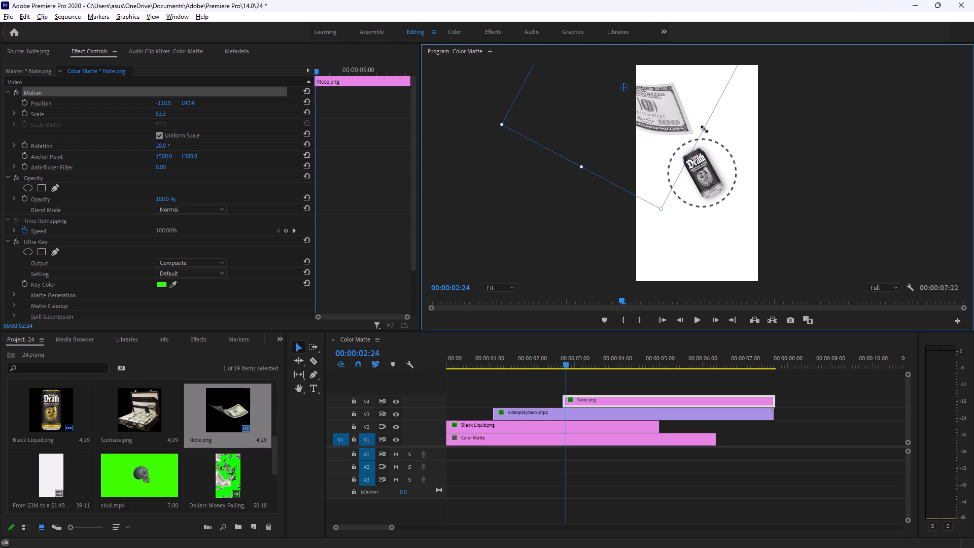
{"action": "left_click_drag", "start_coordinate": [704, 129], "coordinate": [700, 129]}
{"action": "left_click_drag", "start_coordinate": [674, 119], "coordinate": [678, 122]}
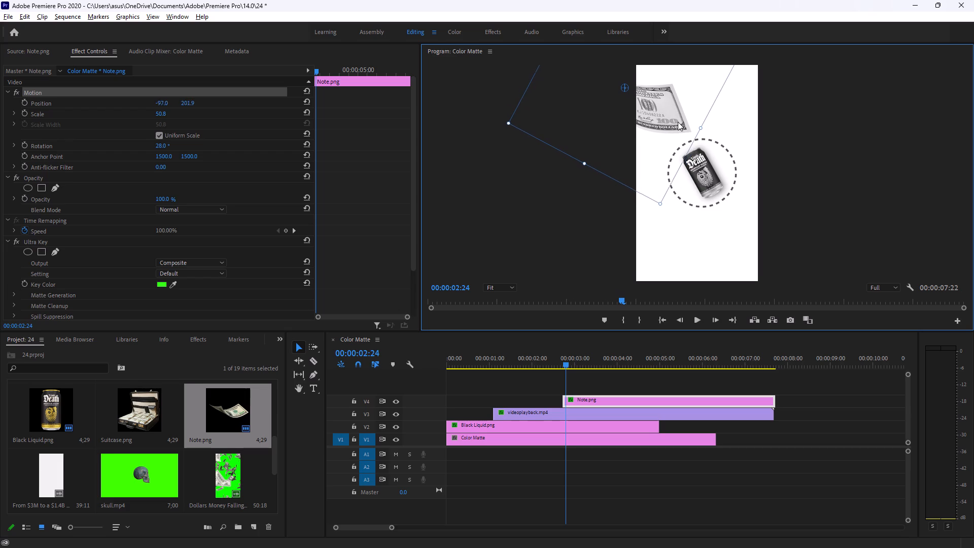
{"action": "left_click_drag", "start_coordinate": [678, 122], "coordinate": [680, 122]}
Review the tutorial's banknote animation in Brave and, back in Premiere Pro, enable Position and Rotation keyframing for Note.png at 00:00:02:24.
{"action": "key", "text": "alt+Tab"}
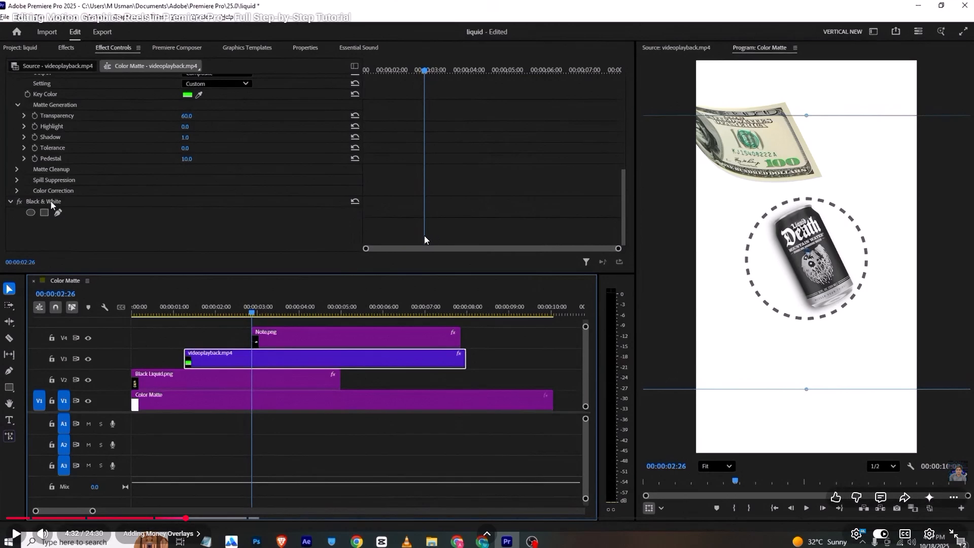
{"action": "left_click", "coordinate": [422, 235]}
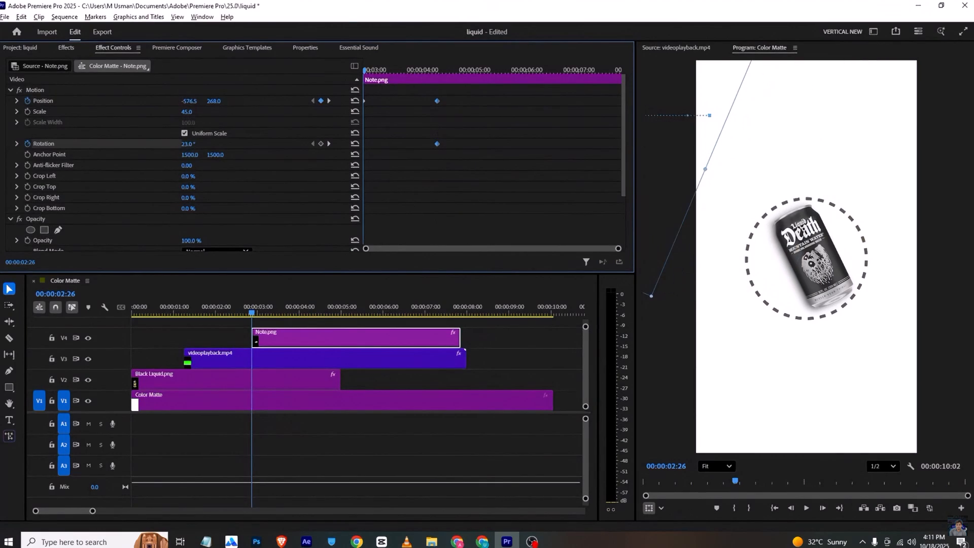
{"action": "key", "text": "Left"}
{"action": "key", "text": "Left"}
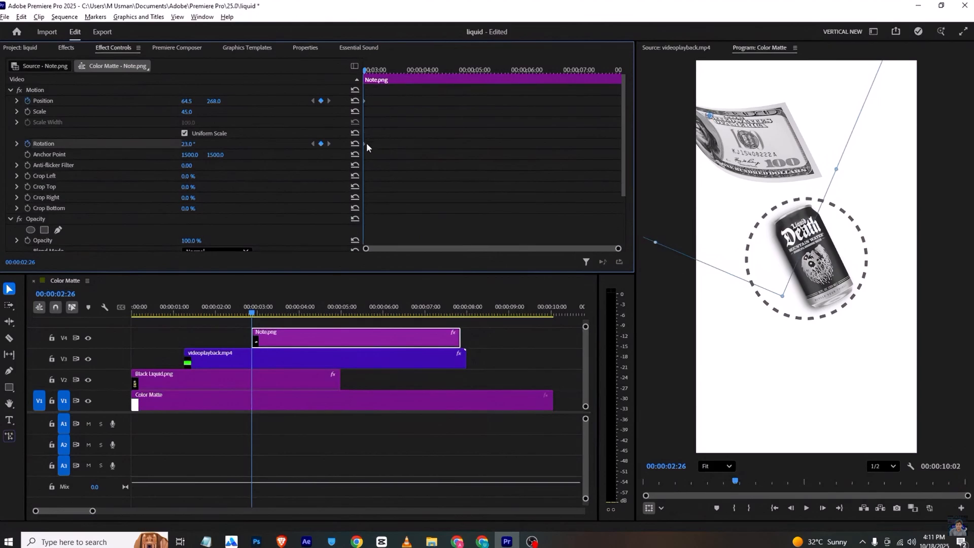
{"action": "key", "text": "space"}
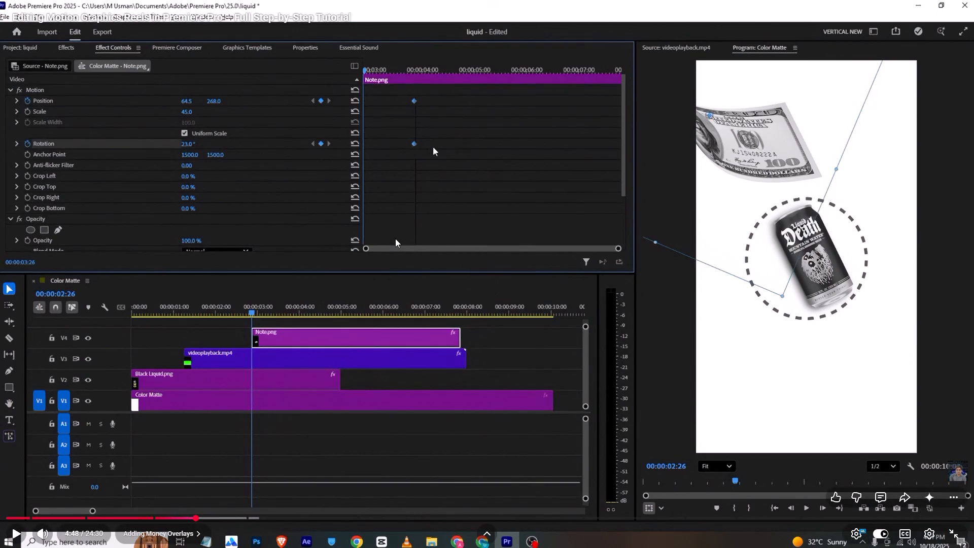
{"action": "key", "text": "alt+Tab"}
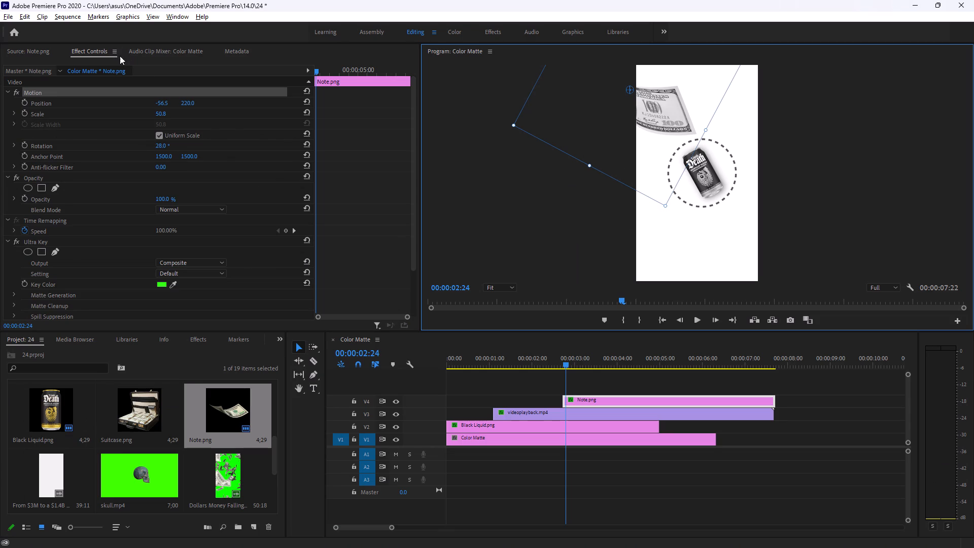
{"action": "scroll", "coordinate": [41, 117], "scroll_direction": "up", "scroll_amount": 3}
{"action": "left_click", "coordinate": [23, 97]}
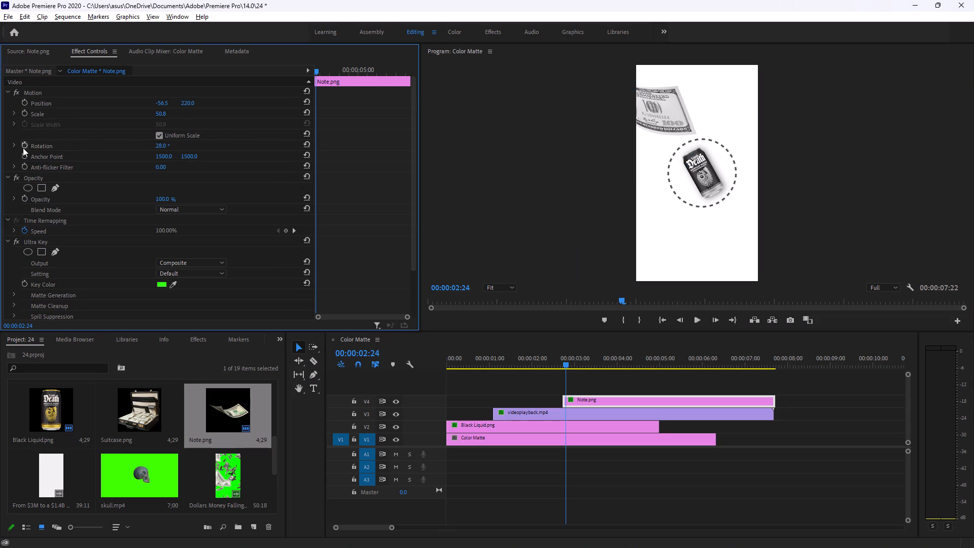
{"action": "left_click", "coordinate": [22, 101]}
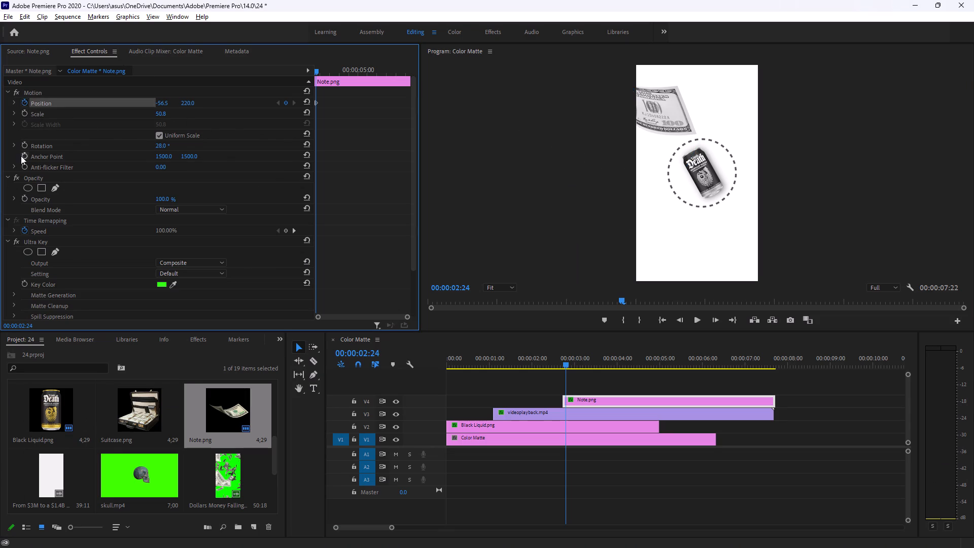
{"action": "left_click", "coordinate": [22, 146]}
Recheck the tutorial in Brave and, in Premiere Pro, move Note.png's Position and Rotation keyframes together to about 00:00:04:19.
{"action": "key", "text": "alt+Tab"}
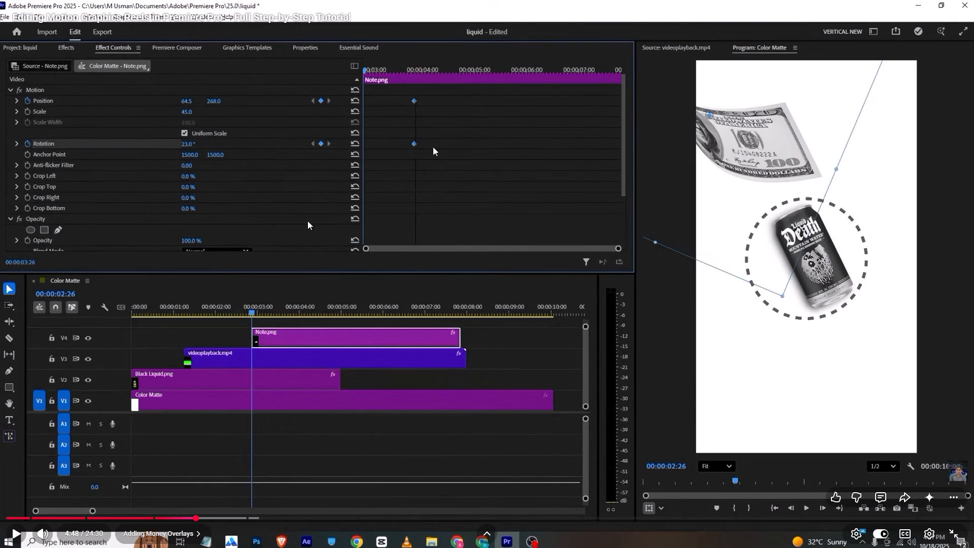
{"action": "left_click", "coordinate": [307, 221]}
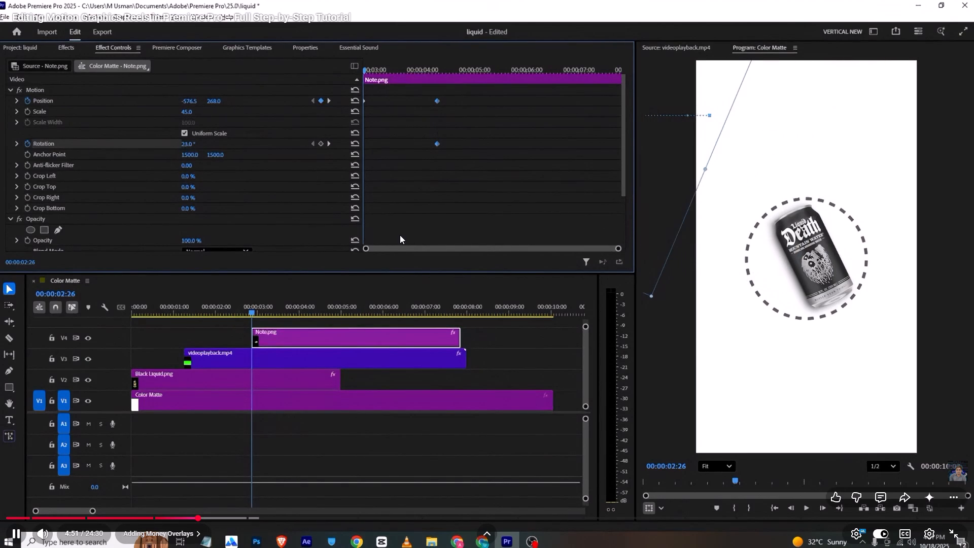
{"action": "key", "text": "Left"}
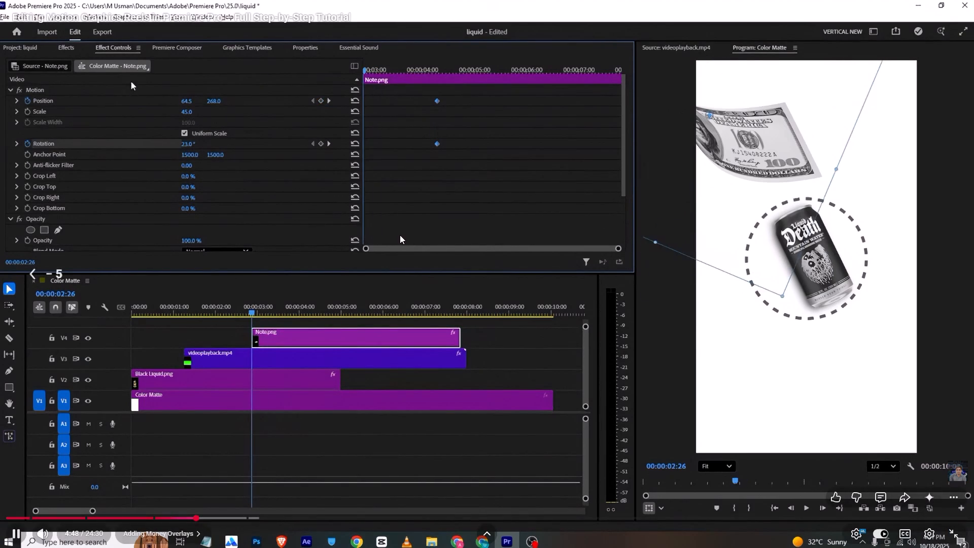
{"action": "key", "text": "Left"}
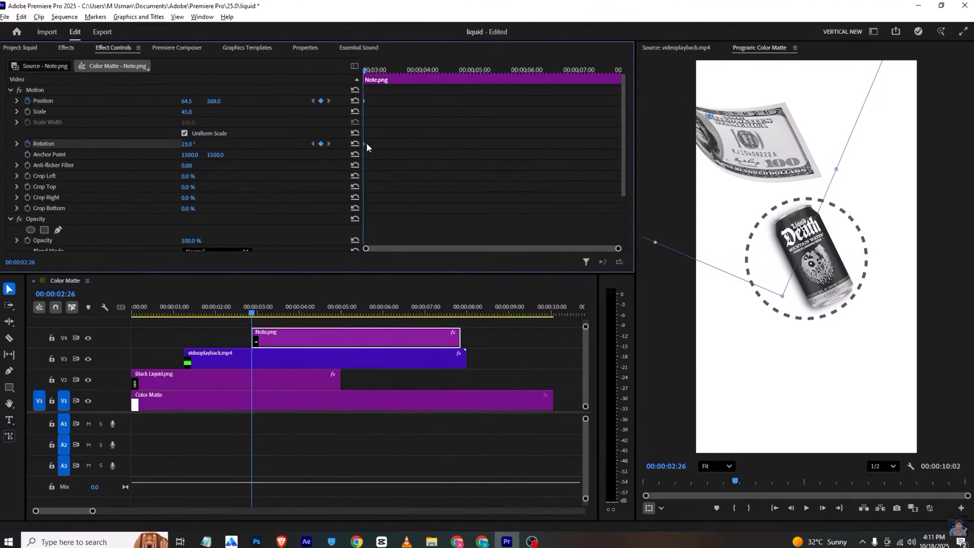
{"action": "key", "text": "space"}
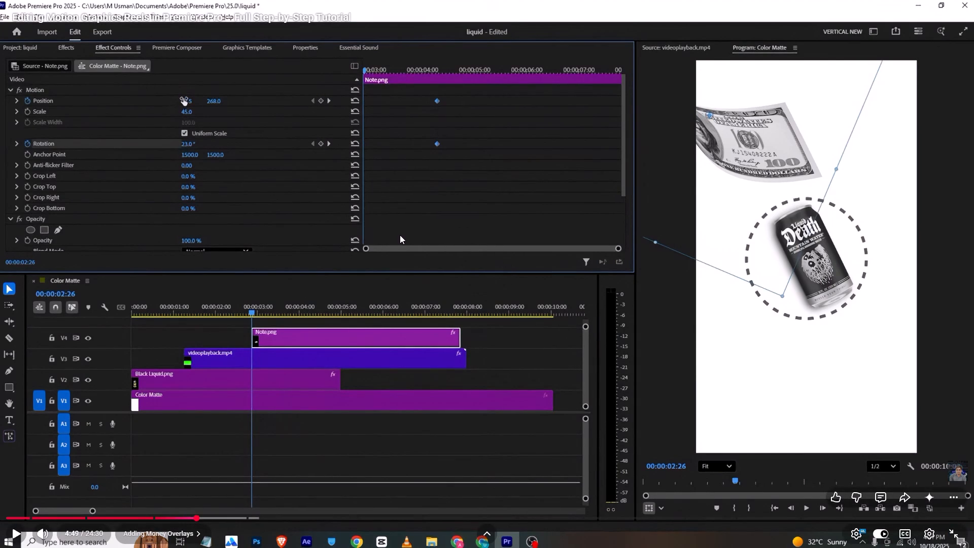
{"action": "key", "text": "alt+Tab"}
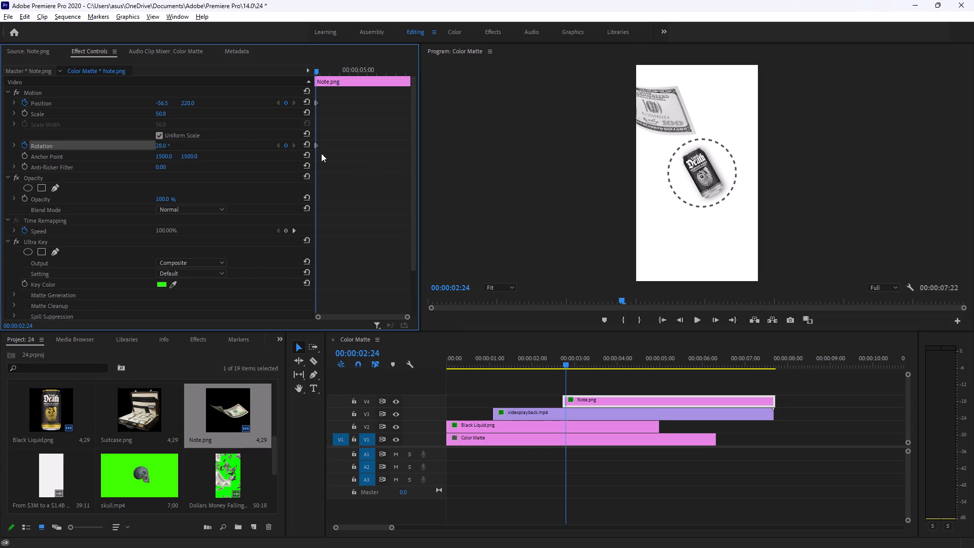
{"action": "left_click_drag", "start_coordinate": [321, 153], "coordinate": [318, 66]}
{"action": "left_click_drag", "start_coordinate": [322, 94], "coordinate": [316, 149]}
{"action": "left_click_drag", "start_coordinate": [316, 149], "coordinate": [277, 171]}
{"action": "left_click_drag", "start_coordinate": [316, 100], "coordinate": [352, 105]}
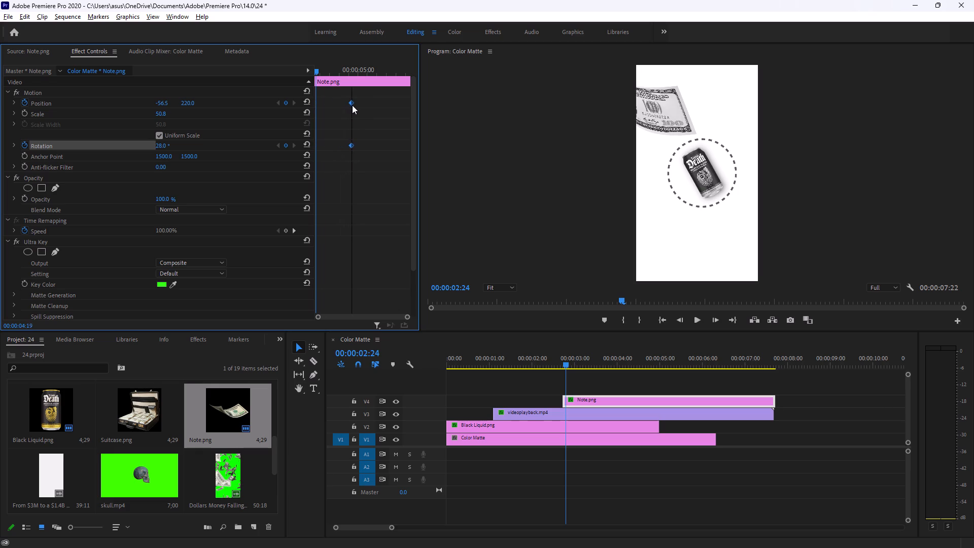
{"action": "left_click_drag", "start_coordinate": [352, 105], "coordinate": [320, 107]}
{"action": "left_click_drag", "start_coordinate": [320, 107], "coordinate": [351, 105]}
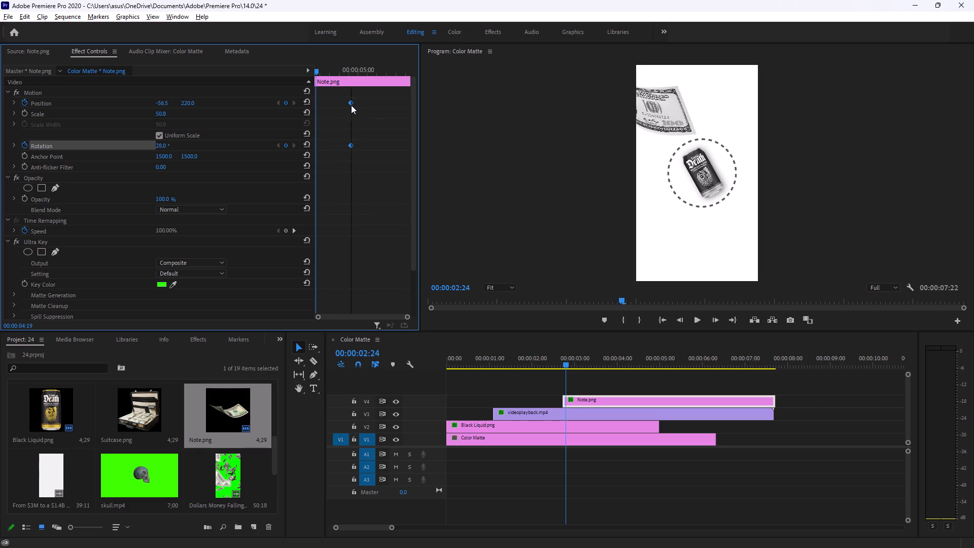
Check the tutorial in Brave and, back in Premiere Pro, set Note.png's horizontal position to about -650.5 at 00:00:02:24.
{"action": "key", "text": "alt+Tab"}
{"action": "left_click", "coordinate": [457, 246]}
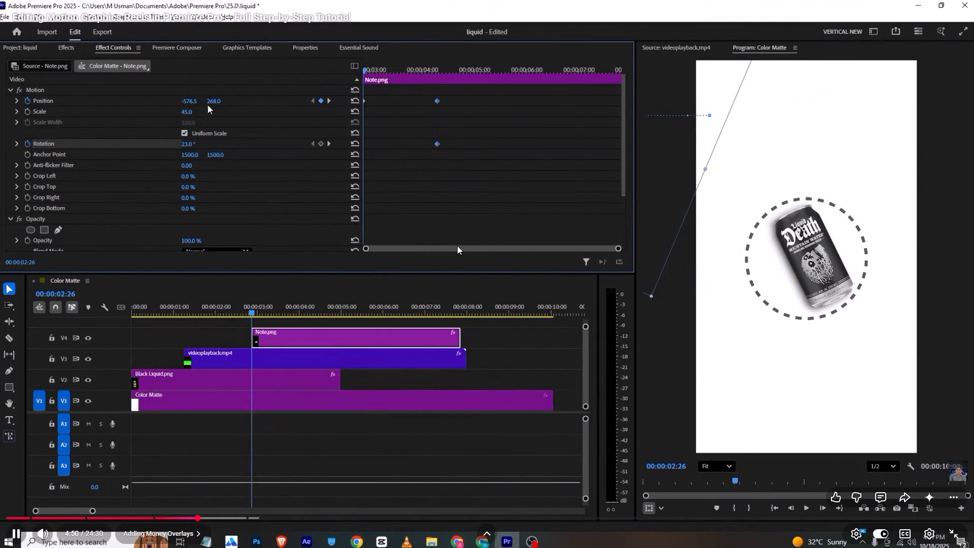
{"action": "key", "text": "space"}
{"action": "key", "text": "alt+Tab"}
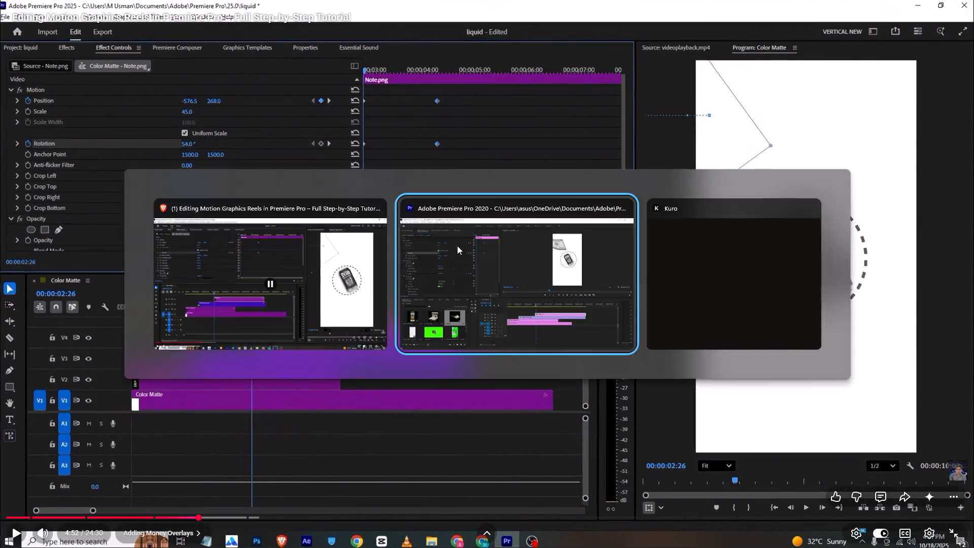
{"action": "left_click_drag", "start_coordinate": [165, 105], "coordinate": [145, 103]}
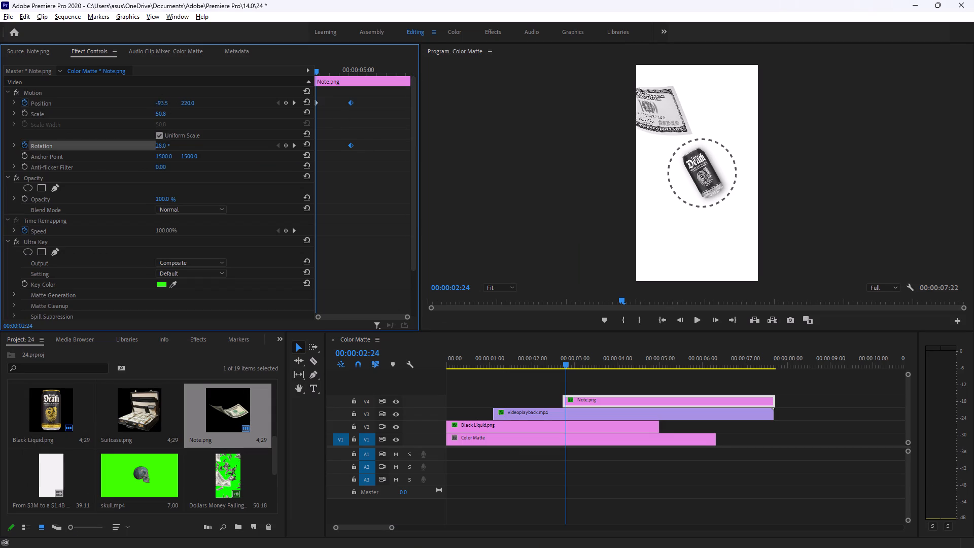
{"action": "left_click_drag", "start_coordinate": [145, 103], "coordinate": [75, 105]}
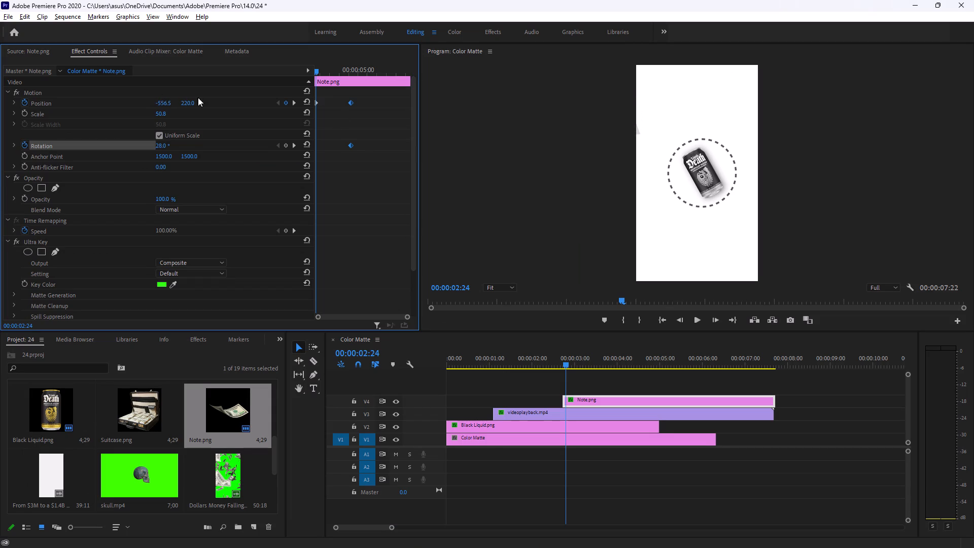
{"action": "left_click_drag", "start_coordinate": [166, 105], "coordinate": [183, 112]}
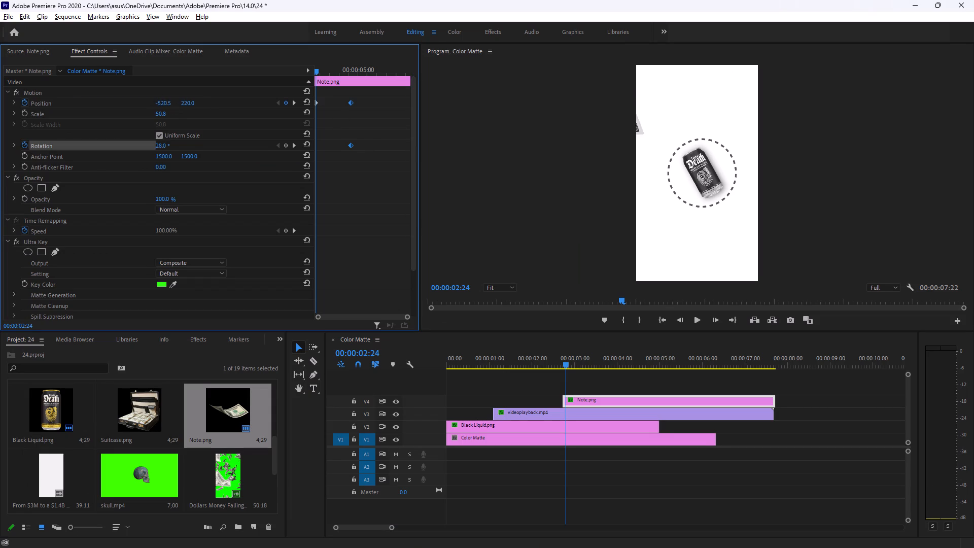
{"action": "left_click_drag", "start_coordinate": [183, 112], "coordinate": [115, 109]}
Review the banknote's slide-in and rotation in the Brave tutorial, and return to Premiere Pro.
{"action": "key", "text": "alt+Tab"}
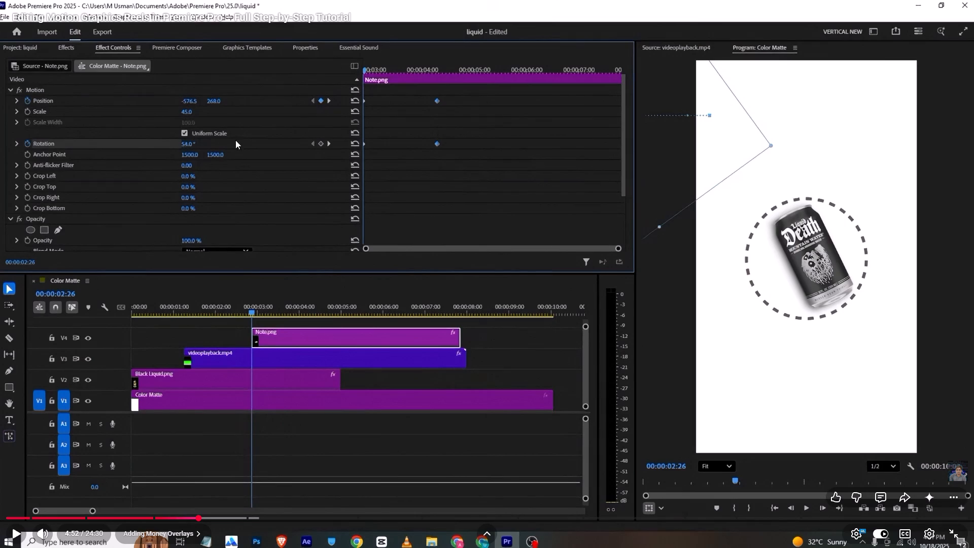
{"action": "left_click", "coordinate": [375, 223]}
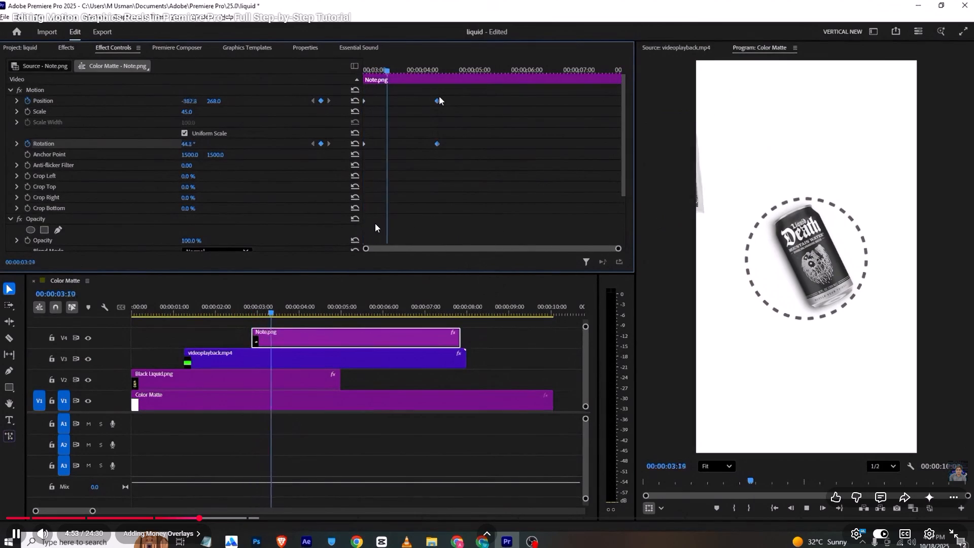
{"action": "key", "text": "space"}
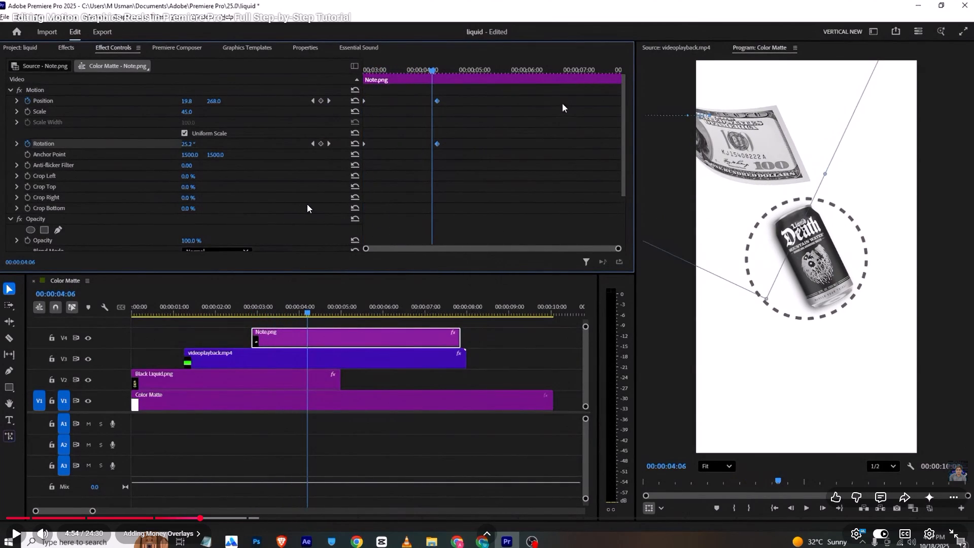
{"action": "key", "text": "alt+Tab"}
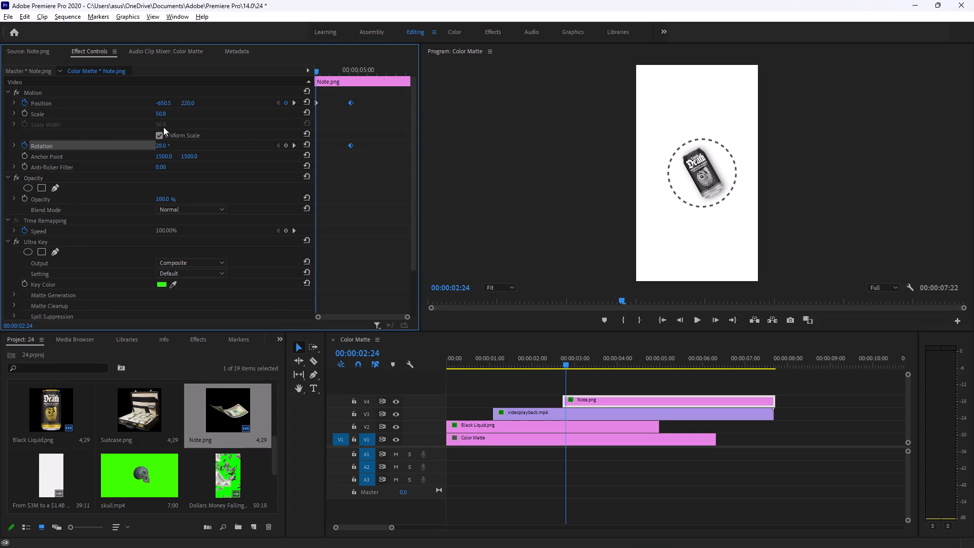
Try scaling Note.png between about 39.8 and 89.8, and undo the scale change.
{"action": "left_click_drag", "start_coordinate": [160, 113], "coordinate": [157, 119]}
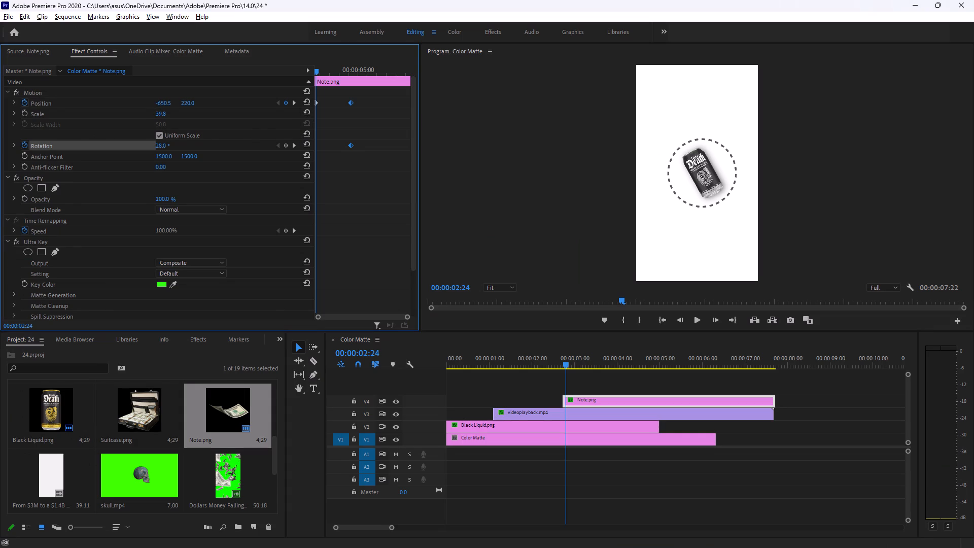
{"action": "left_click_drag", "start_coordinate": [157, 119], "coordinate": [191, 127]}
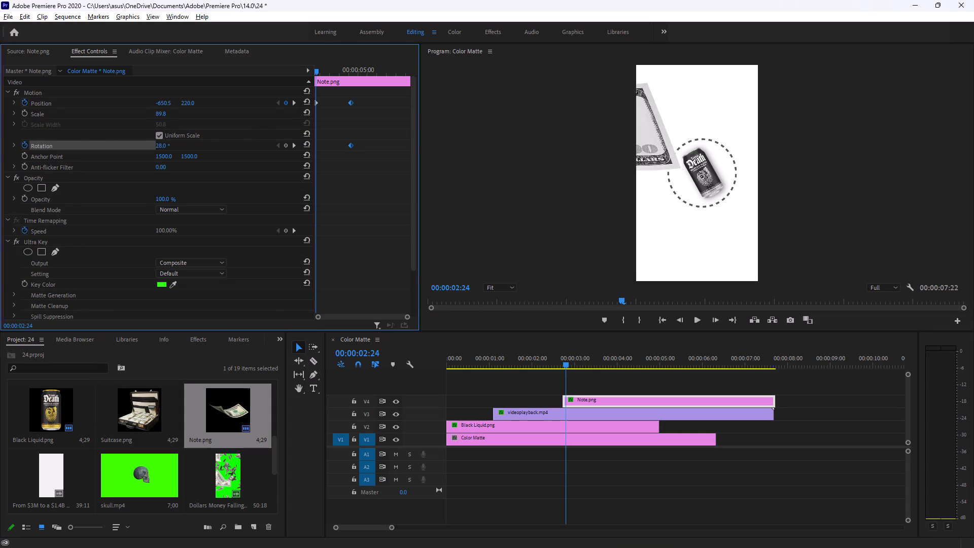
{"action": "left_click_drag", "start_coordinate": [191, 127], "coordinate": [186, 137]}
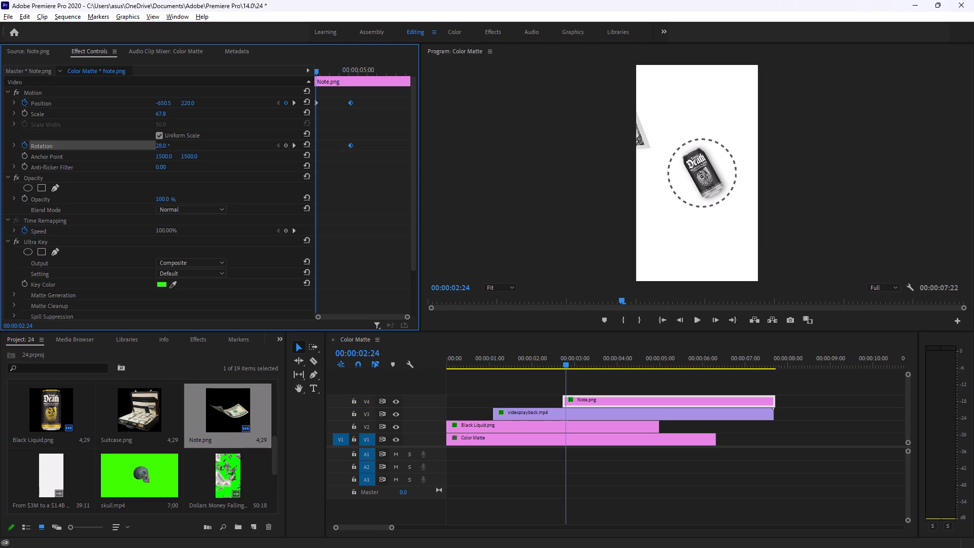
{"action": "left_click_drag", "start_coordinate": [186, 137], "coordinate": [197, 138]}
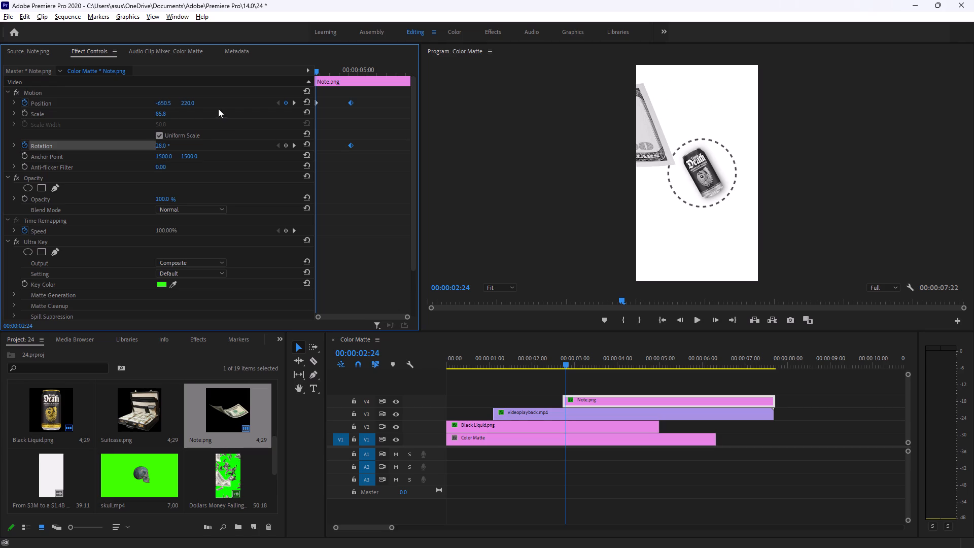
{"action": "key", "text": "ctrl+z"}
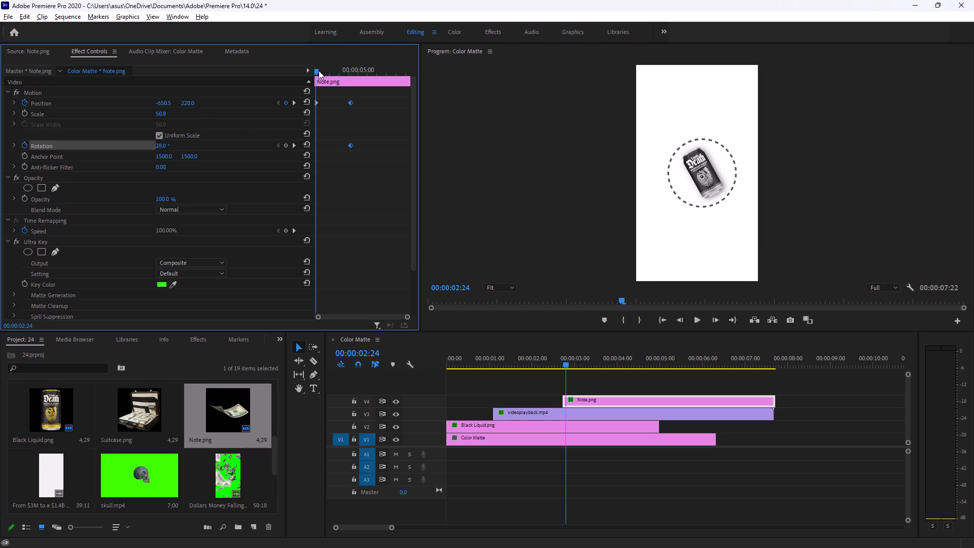
Set Note.png's starting rotation to 51° at 00:00:02:22 and play back the animation.
{"action": "left_click_drag", "start_coordinate": [317, 71], "coordinate": [335, 73]}
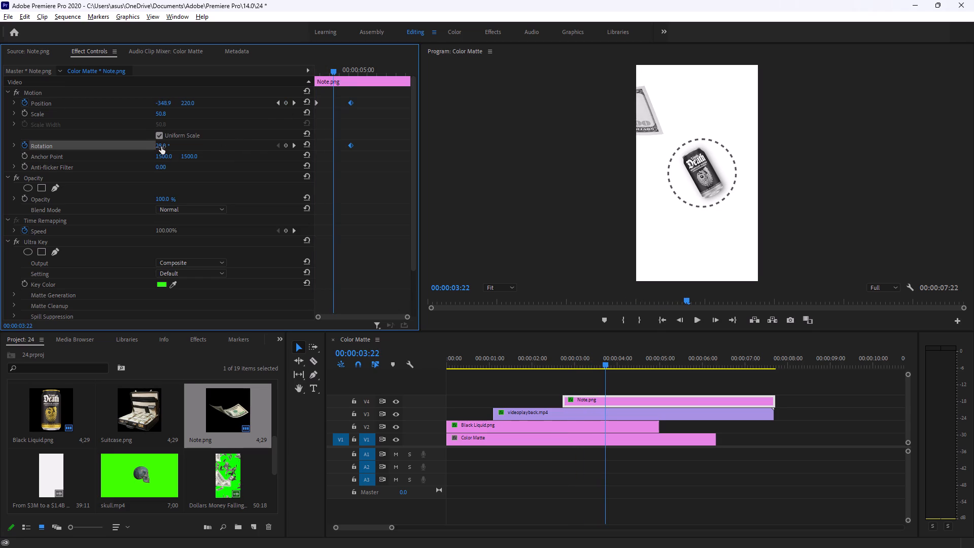
{"action": "left_click_drag", "start_coordinate": [331, 68], "coordinate": [302, 74]}
{"action": "right_click_drag", "start_coordinate": [331, 68], "coordinate": [316, 72]}
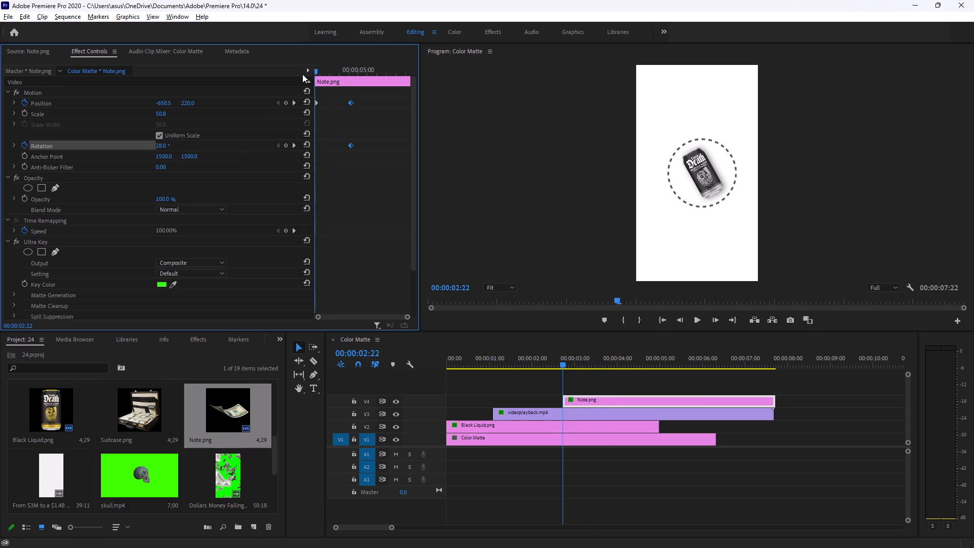
{"action": "left_click_drag", "start_coordinate": [302, 74], "coordinate": [302, 74]}
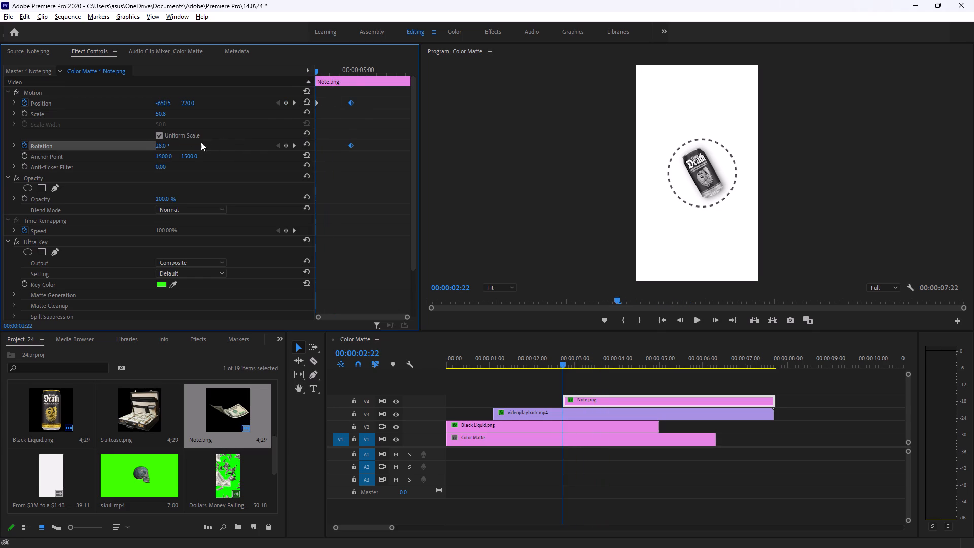
{"action": "left_click_drag", "start_coordinate": [161, 145], "coordinate": [179, 147]}
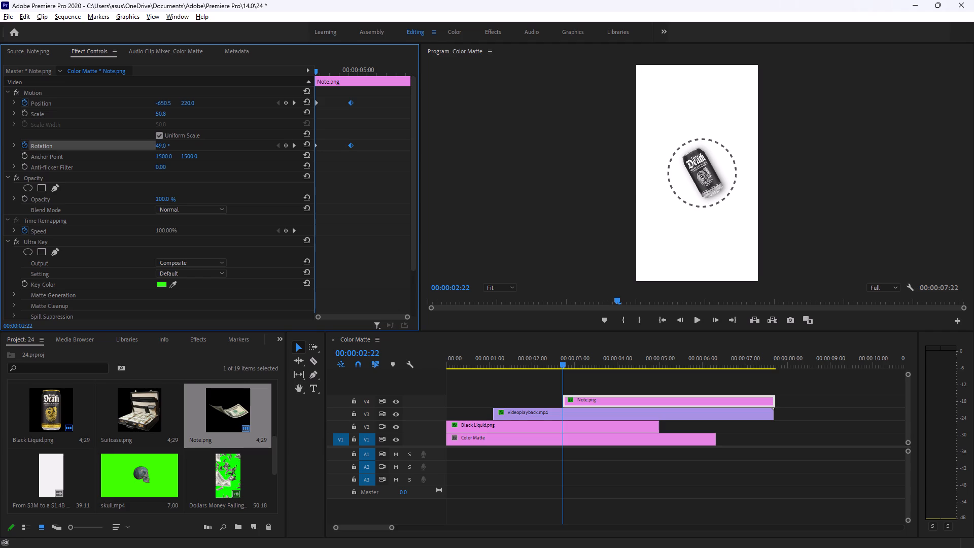
{"action": "left_click_drag", "start_coordinate": [179, 147], "coordinate": [180, 147]}
{"action": "key", "text": "space"}
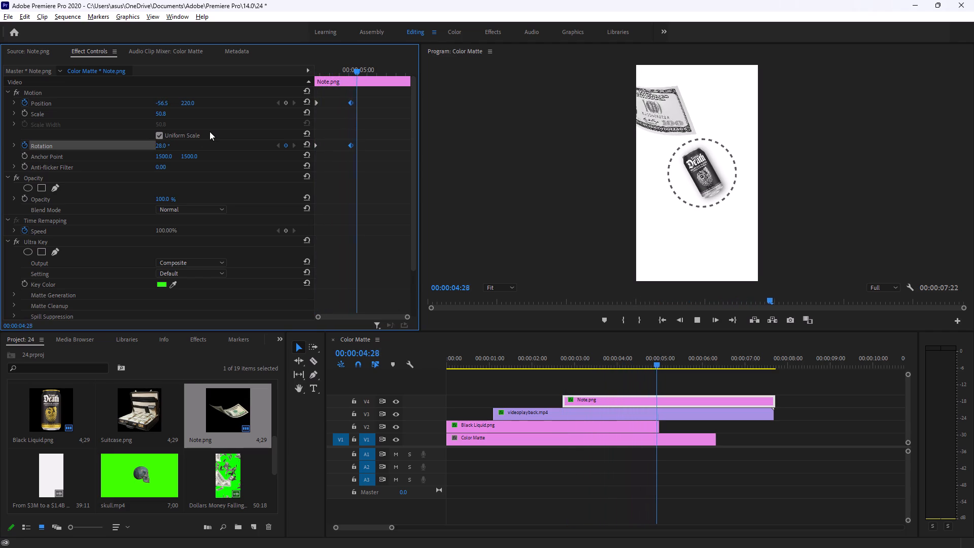
{"action": "key", "text": "space"}
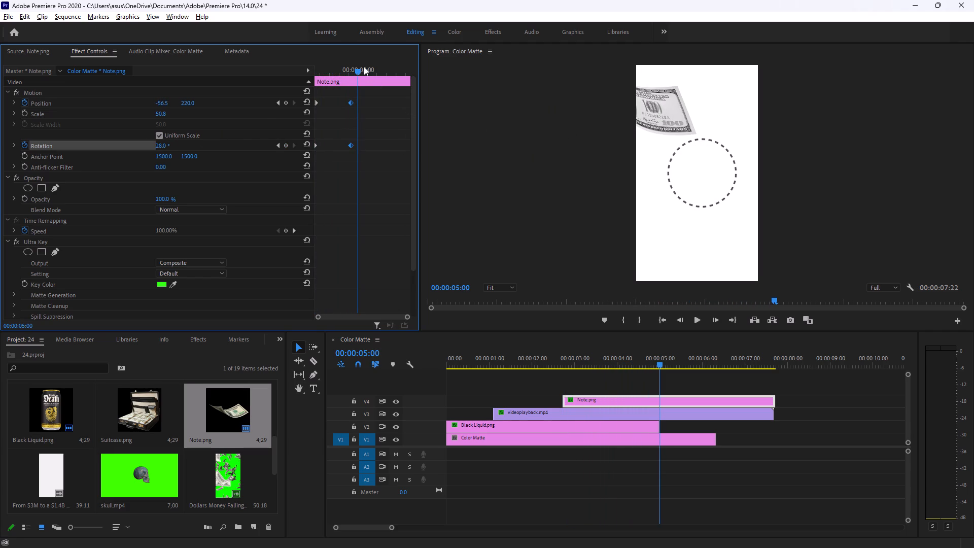
Increase Note.png's starting rotation further at 00:00:02:22 and play the animation again.
{"action": "left_click_drag", "start_coordinate": [355, 67], "coordinate": [248, 87]}
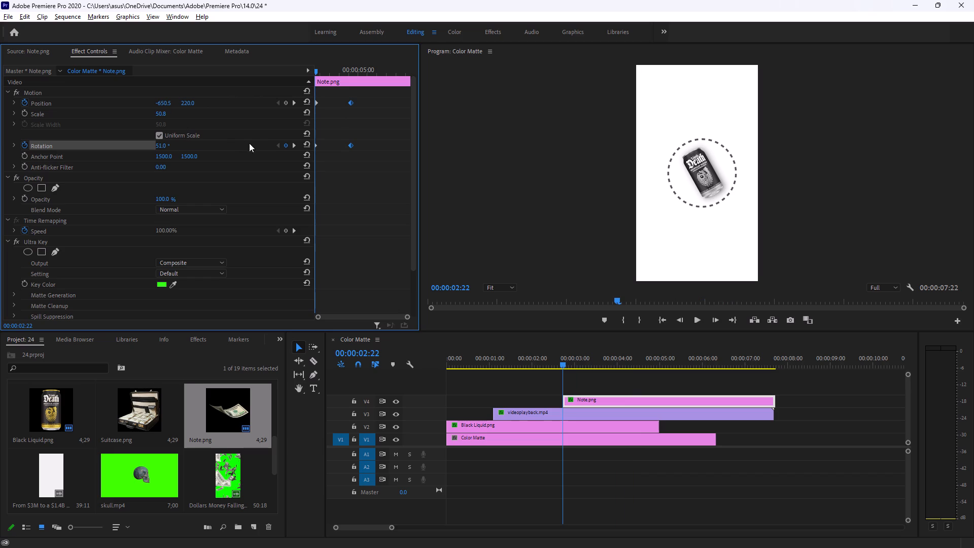
{"action": "left_click", "coordinate": [315, 144]}
{"action": "left_click_drag", "start_coordinate": [162, 146], "coordinate": [170, 146]}
{"action": "key", "text": "space"}
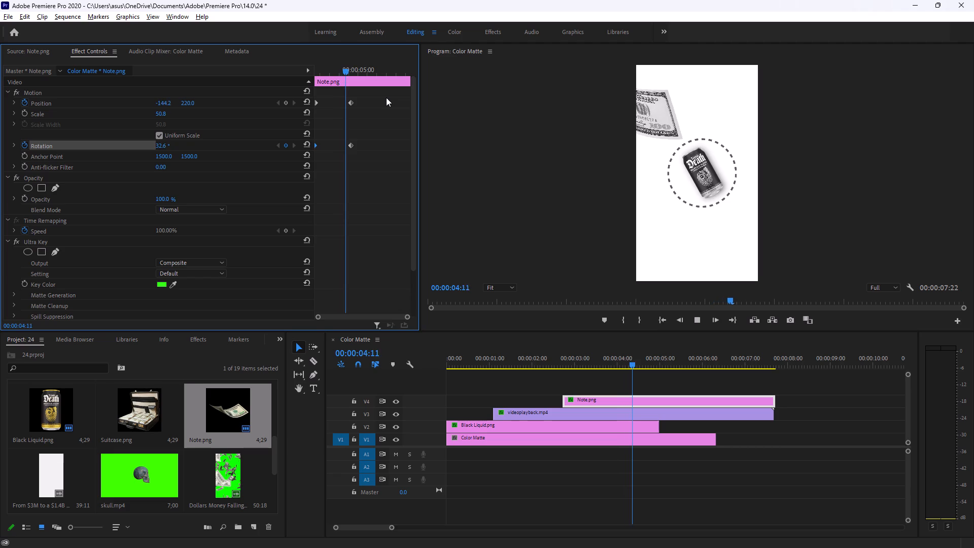
{"action": "key", "text": "space"}
Review the next part of the Brave tutorial and, in Premiere Pro, reduce Note.png's scale to about 48.8.
{"action": "key", "text": "alt+Tab"}
{"action": "left_click", "coordinate": [467, 159]}
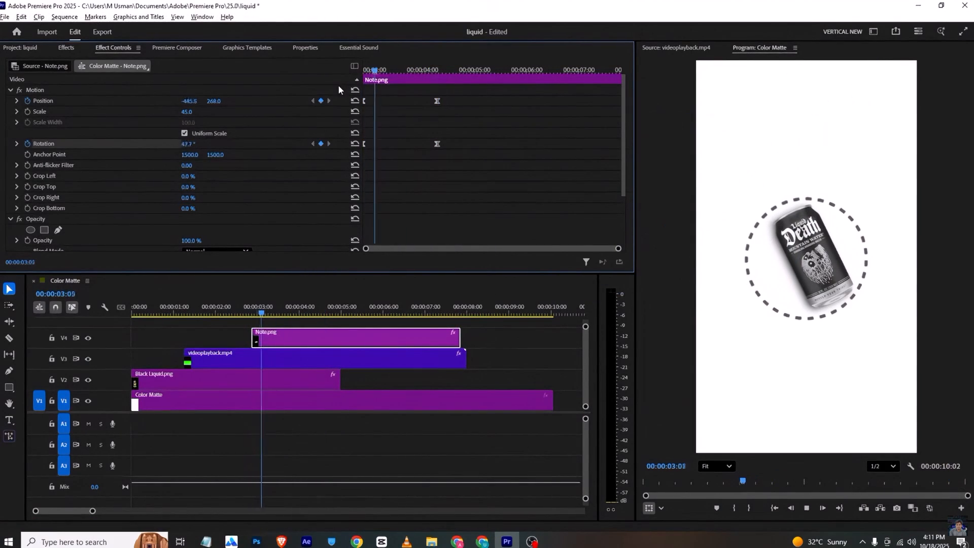
{"action": "key", "text": "space"}
{"action": "key", "text": "alt+Tab"}
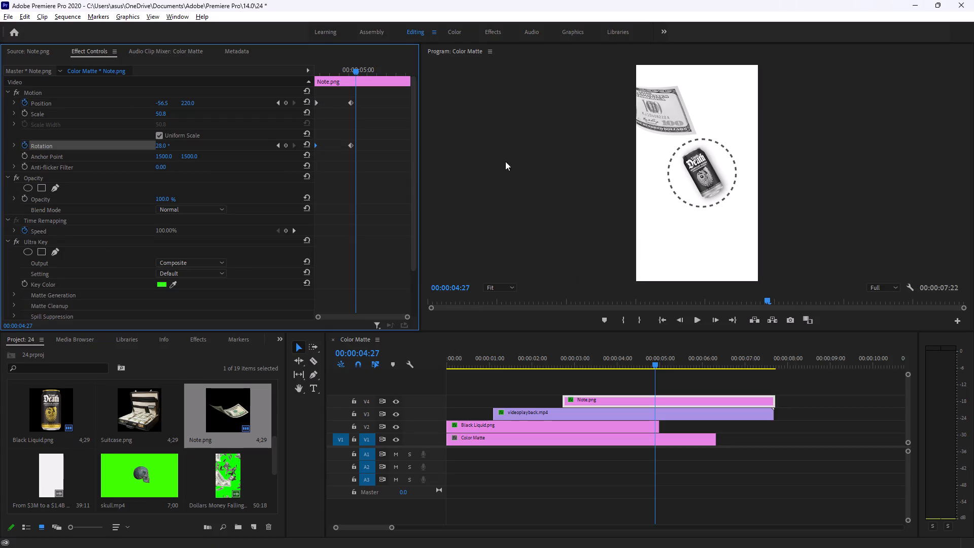
{"action": "left_click_drag", "start_coordinate": [162, 114], "coordinate": [161, 114]}
{"action": "left_click_drag", "start_coordinate": [161, 114], "coordinate": [151, 116]}
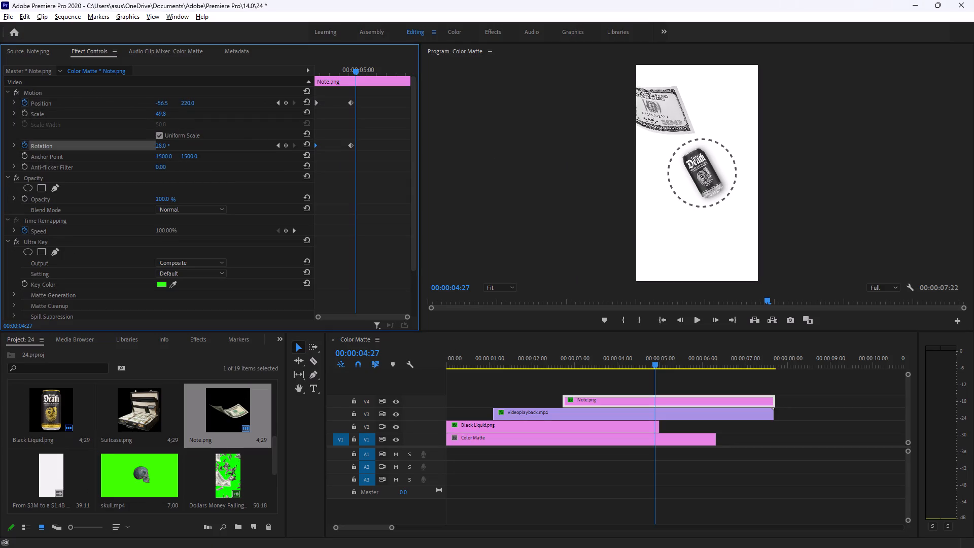
{"action": "left_click_drag", "start_coordinate": [151, 116], "coordinate": [151, 116]}
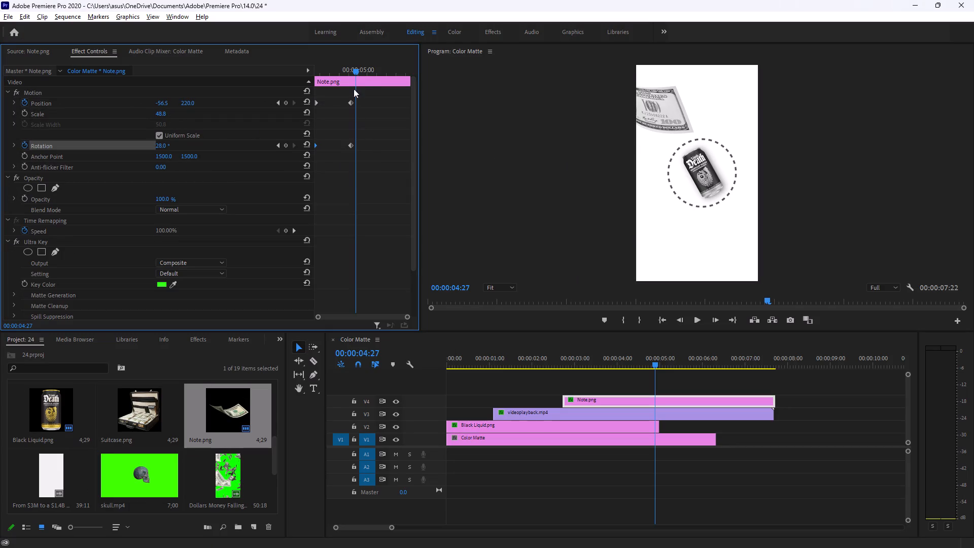
Move Note.png's ending Position and Rotation keyframes together to about 00:00:05:00.
{"action": "left_click_drag", "start_coordinate": [354, 69], "coordinate": [331, 73]}
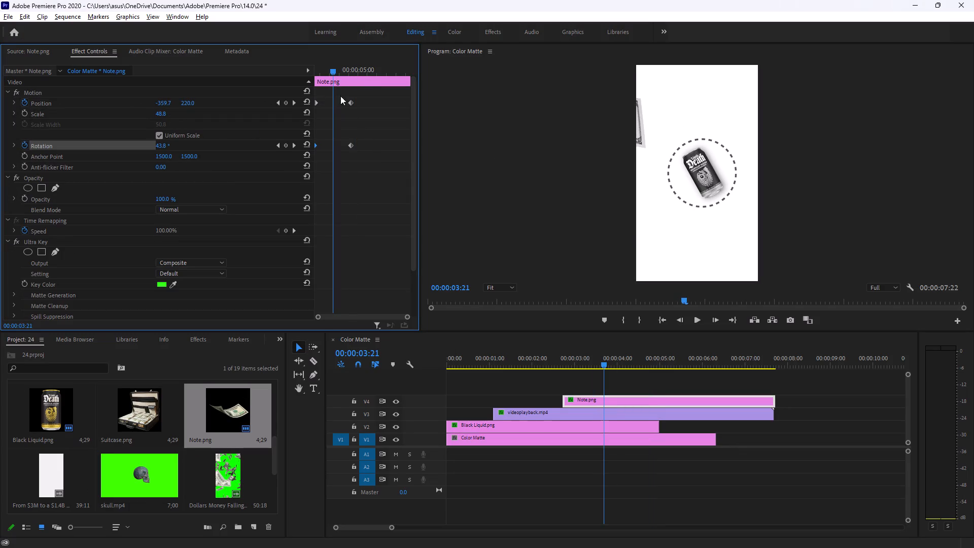
{"action": "left_click_drag", "start_coordinate": [340, 96], "coordinate": [370, 164]}
{"action": "left_click_drag", "start_coordinate": [350, 144], "coordinate": [356, 144]}
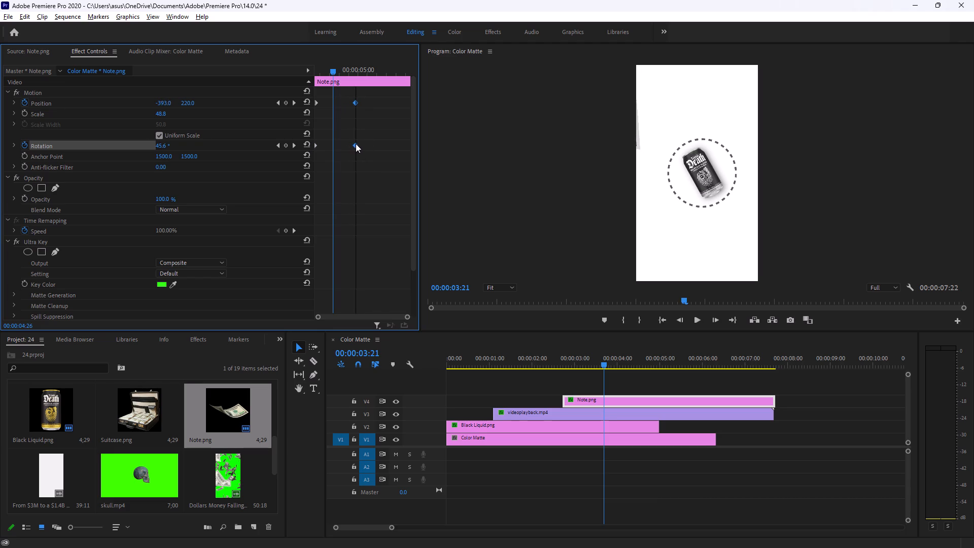
{"action": "left_click_drag", "start_coordinate": [356, 144], "coordinate": [358, 144]}
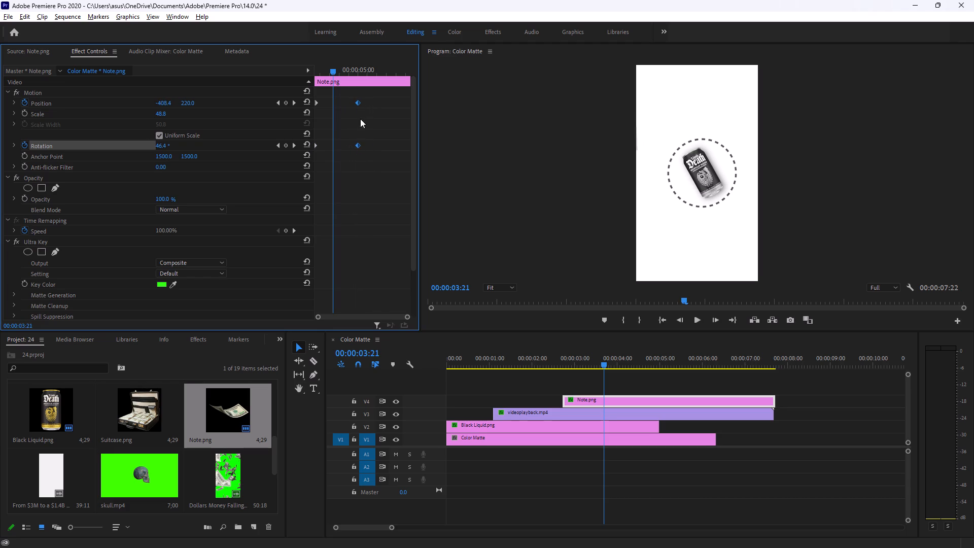
Apply Ease In temporal interpolation to Note.png's ending Position and Rotation keyframes and play the animation from the clip's start.
{"action": "right_click", "coordinate": [357, 144]}
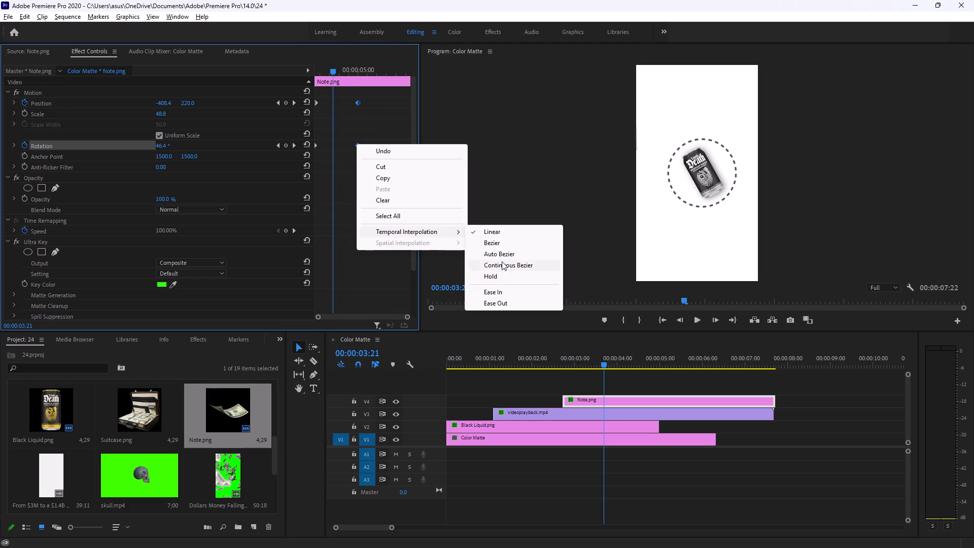
{"action": "left_click", "coordinate": [510, 293]}
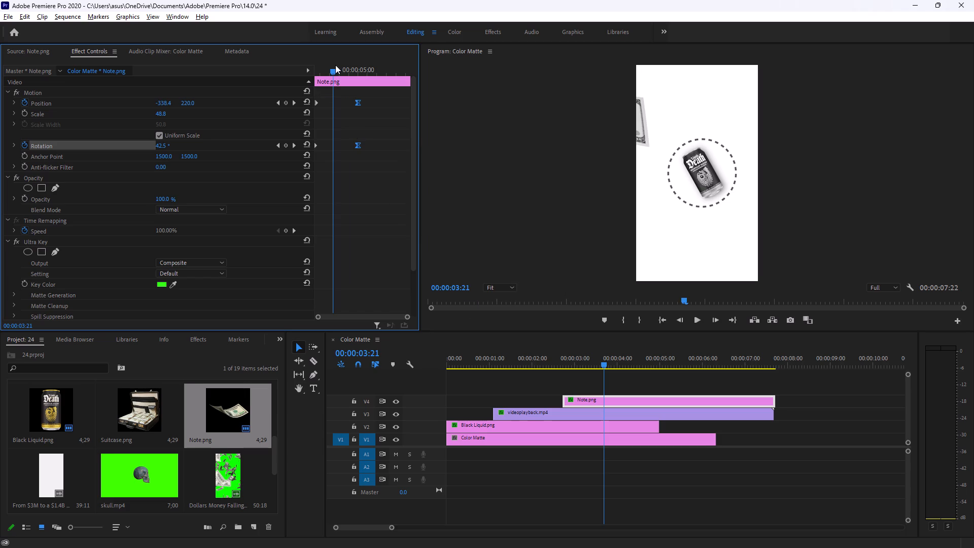
{"action": "left_click_drag", "start_coordinate": [329, 67], "coordinate": [276, 67]}
{"action": "key", "text": "space"}
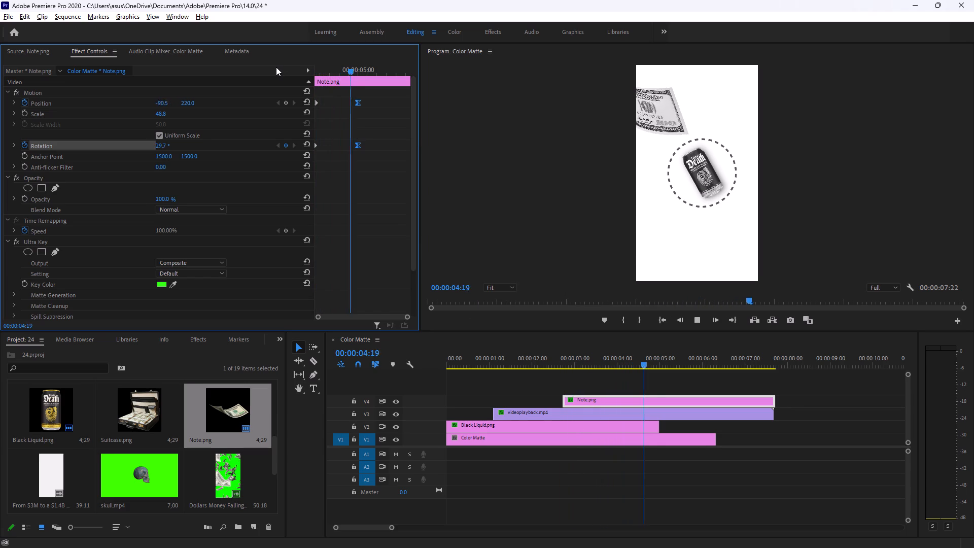
Scrub through Note.png's animation between its start and about 00:00:05:08, and check the keyframe easing against the tutorial in Brave.
{"action": "key", "text": "space"}
{"action": "left_click_drag", "start_coordinate": [357, 66], "coordinate": [270, 64]}
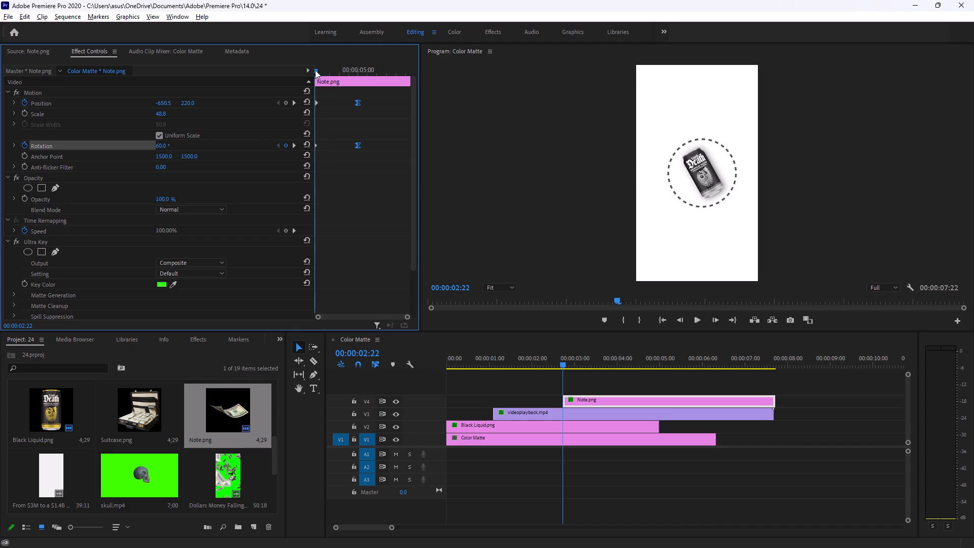
{"action": "left_click_drag", "start_coordinate": [316, 69], "coordinate": [365, 74]}
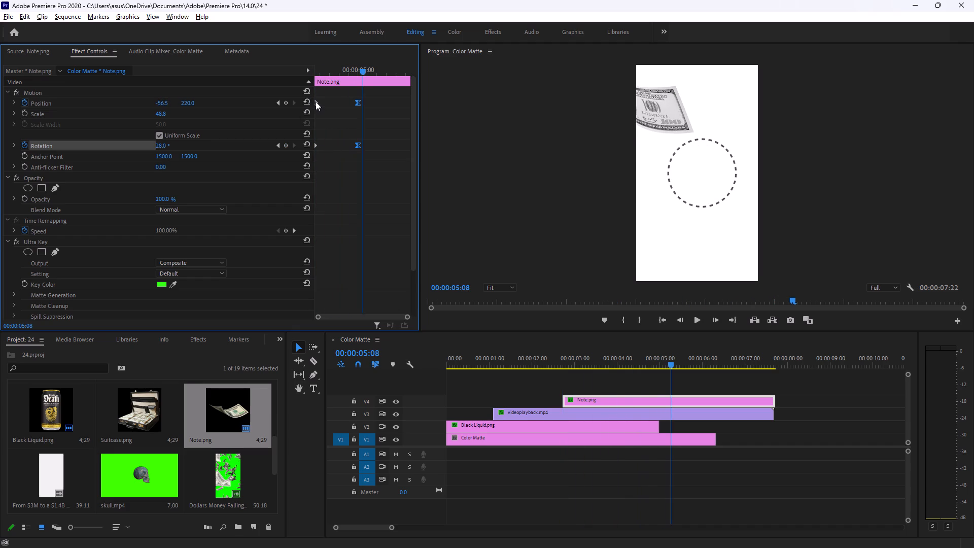
{"action": "left_click", "coordinate": [315, 101]}
{"action": "left_click_drag", "start_coordinate": [358, 64], "coordinate": [294, 56]}
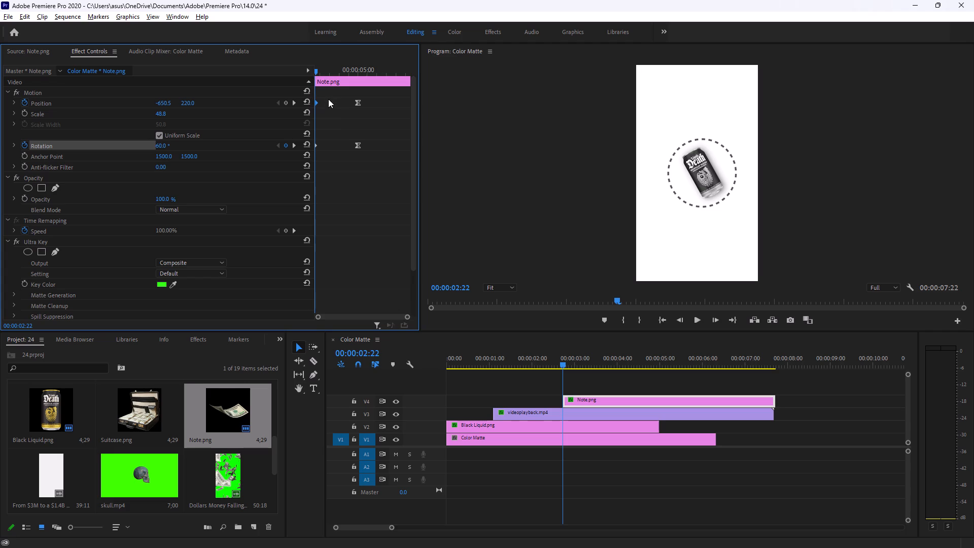
{"action": "key", "text": "alt+Tab"}
{"action": "left_click", "coordinate": [469, 229]}
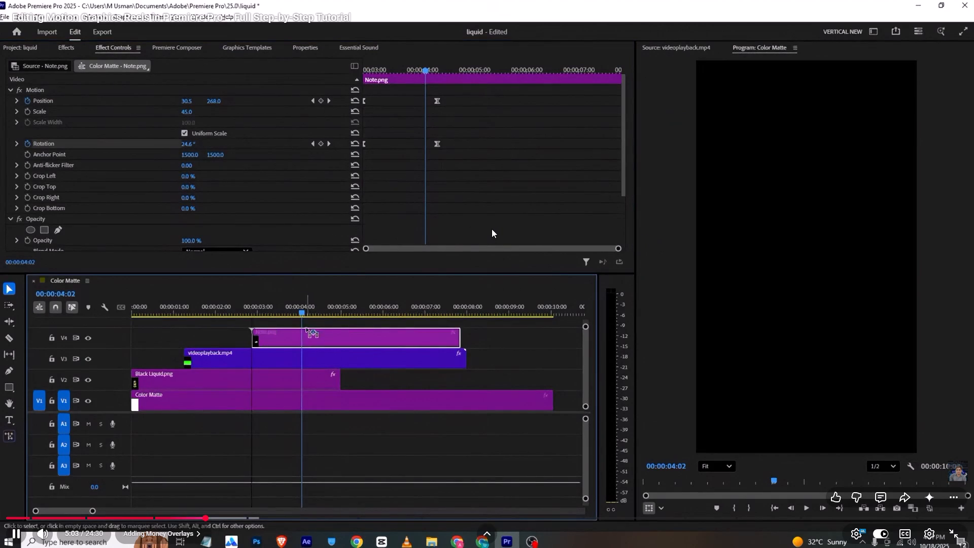
{"action": "key", "text": "space"}
{"action": "key", "text": "alt+Tab"}
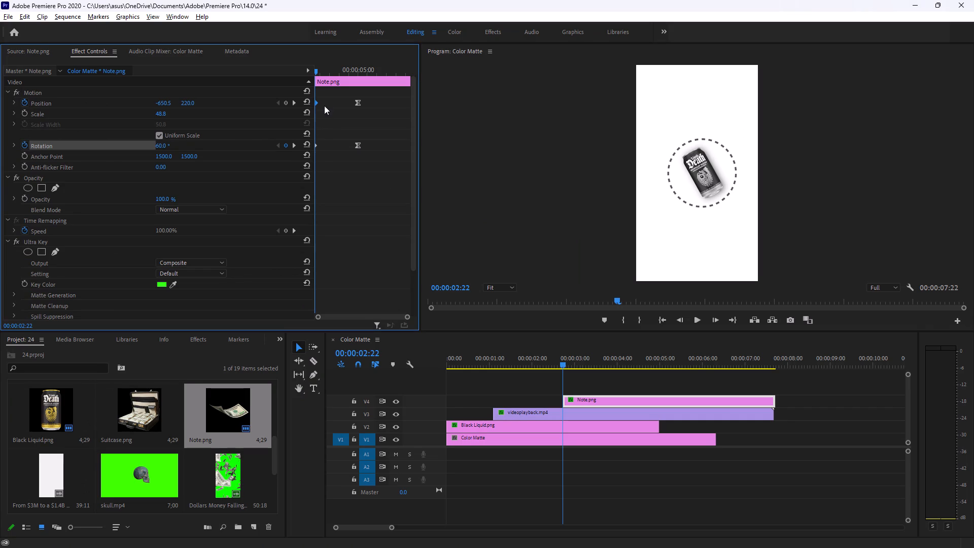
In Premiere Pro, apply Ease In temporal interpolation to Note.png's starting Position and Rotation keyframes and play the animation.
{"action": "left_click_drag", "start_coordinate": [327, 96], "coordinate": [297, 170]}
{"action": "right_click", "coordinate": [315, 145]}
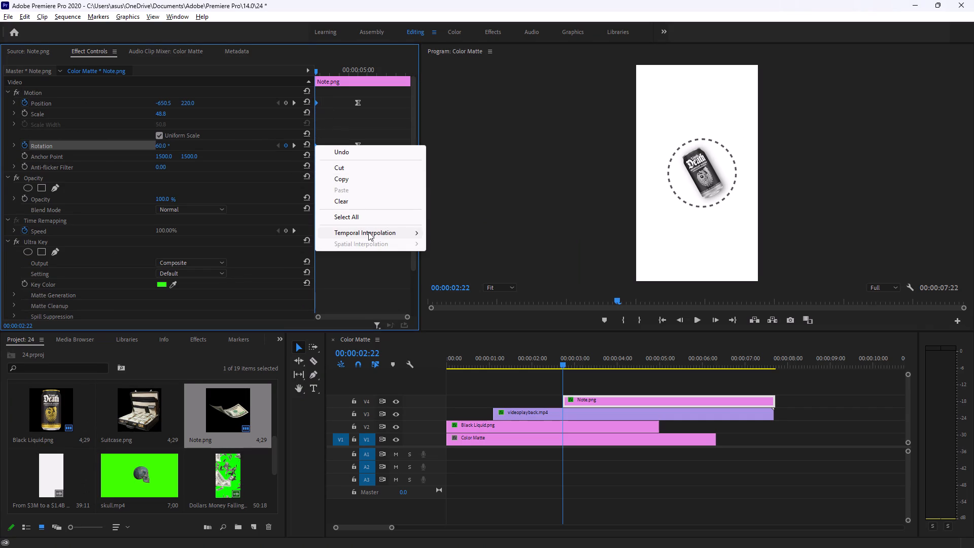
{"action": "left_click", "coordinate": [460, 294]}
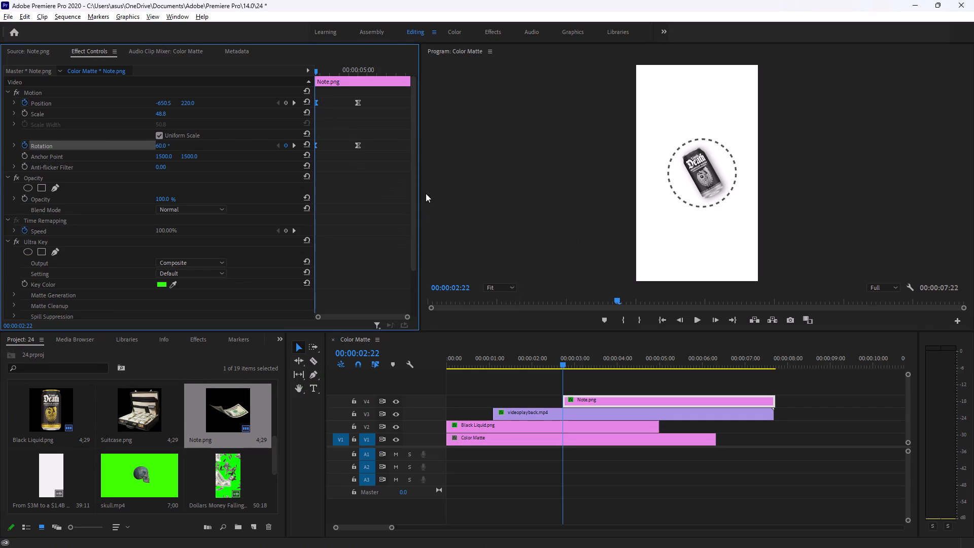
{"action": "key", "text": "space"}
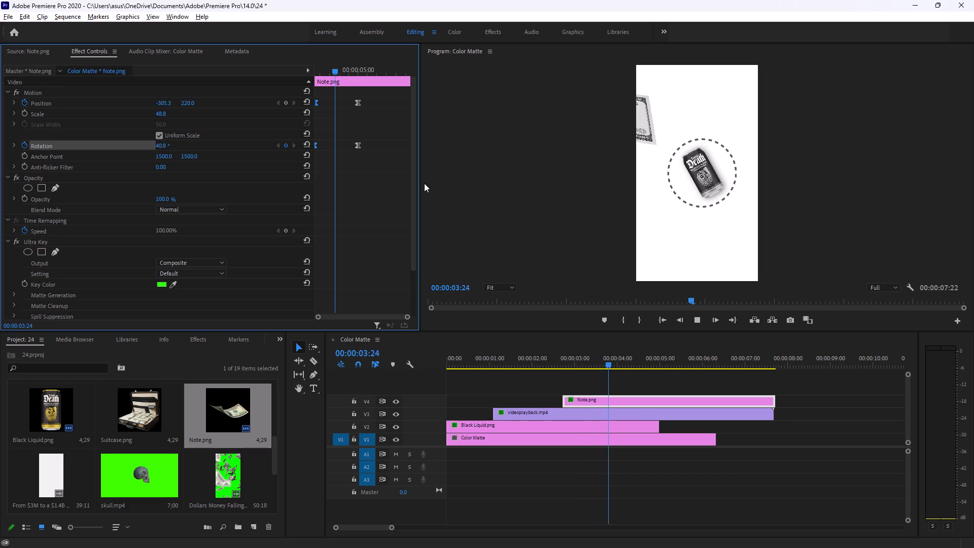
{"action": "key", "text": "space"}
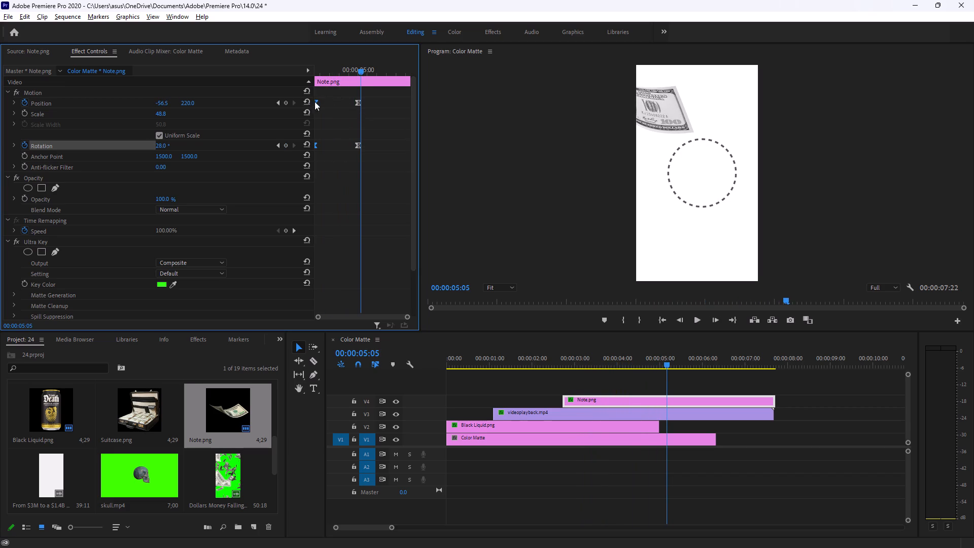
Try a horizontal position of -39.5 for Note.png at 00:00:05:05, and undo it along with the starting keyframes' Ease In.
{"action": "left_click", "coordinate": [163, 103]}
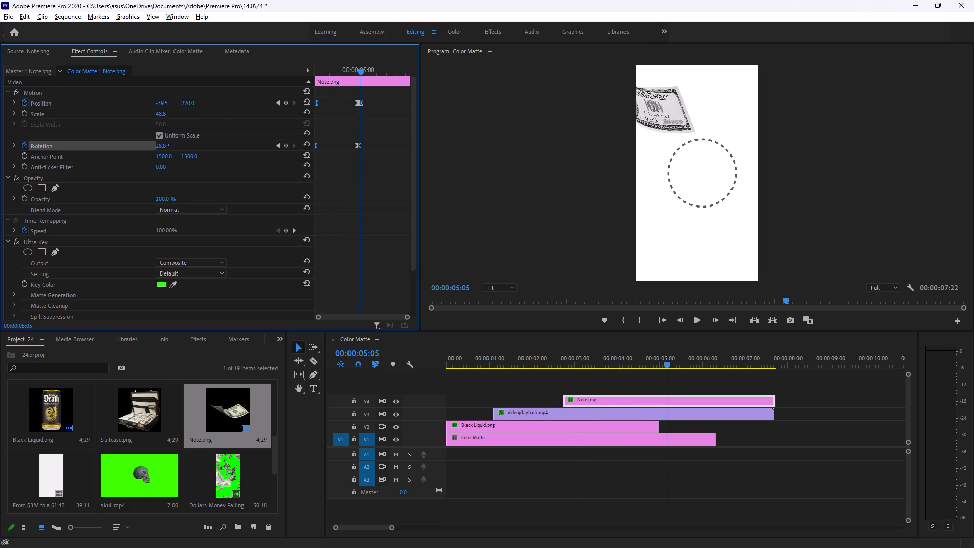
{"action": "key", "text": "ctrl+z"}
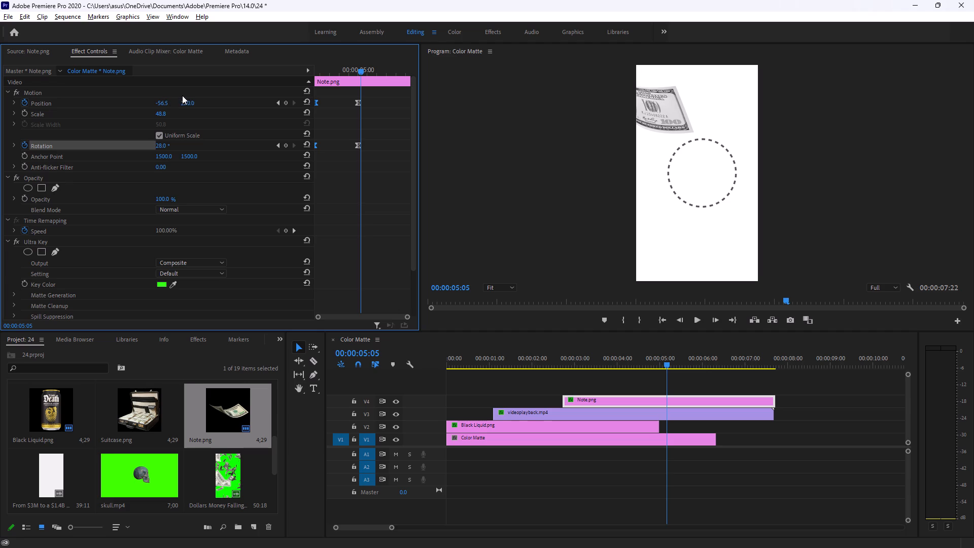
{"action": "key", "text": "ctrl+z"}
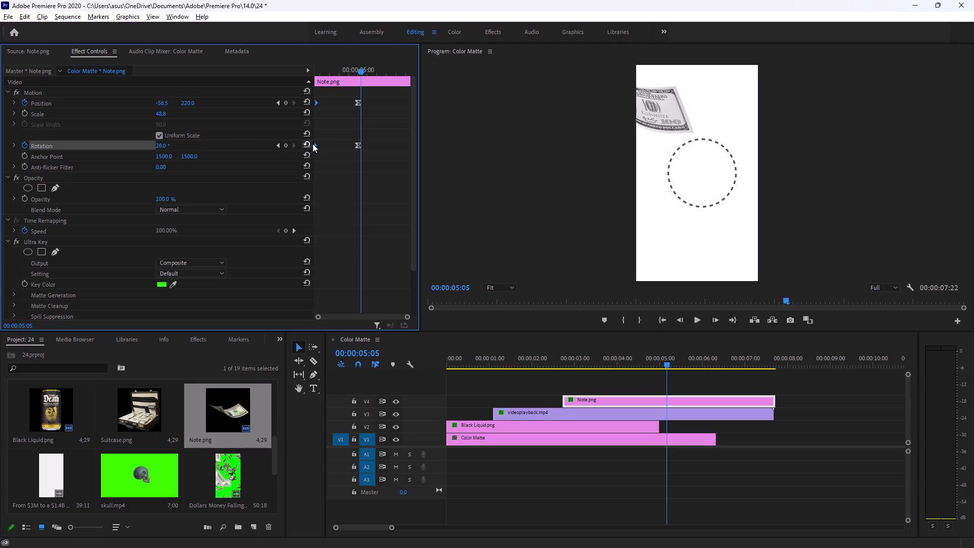
Apply Ease In temporal interpolation to Note.png's starting Position and Rotation keyframes and play the animation from the clip's start.
{"action": "right_click", "coordinate": [316, 143]}
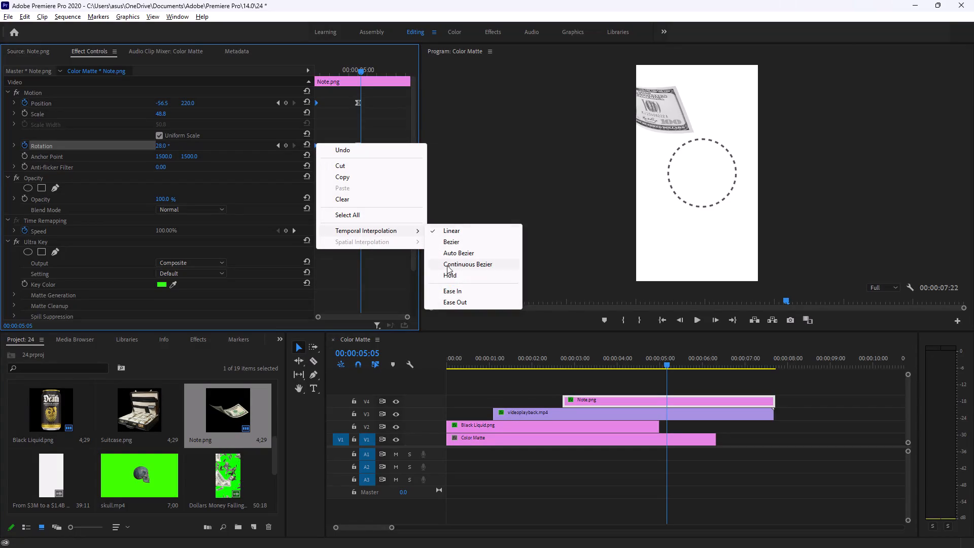
{"action": "left_click", "coordinate": [455, 292]}
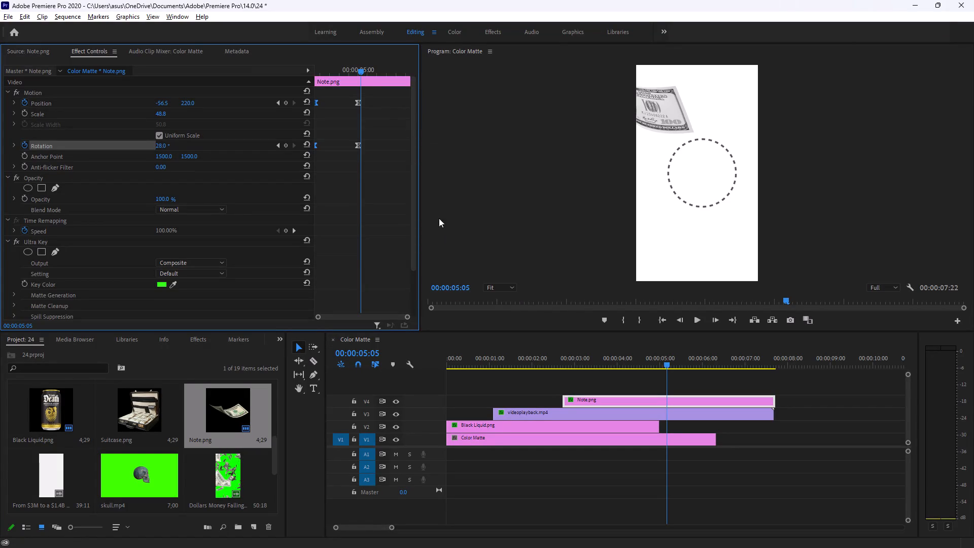
{"action": "left_click_drag", "start_coordinate": [358, 68], "coordinate": [238, 56]}
{"action": "key", "text": "space"}
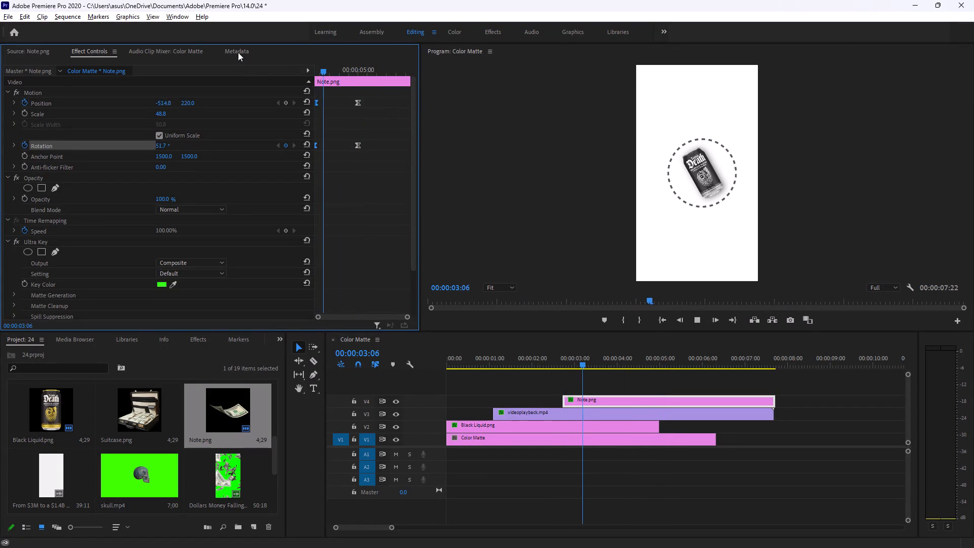
{"action": "key", "text": "space"}
Switch to Brave and resume the tutorial video to review the next part of the money overlay section.
{"action": "key", "text": "alt+Tab"}
{"action": "left_click", "coordinate": [356, 179]}
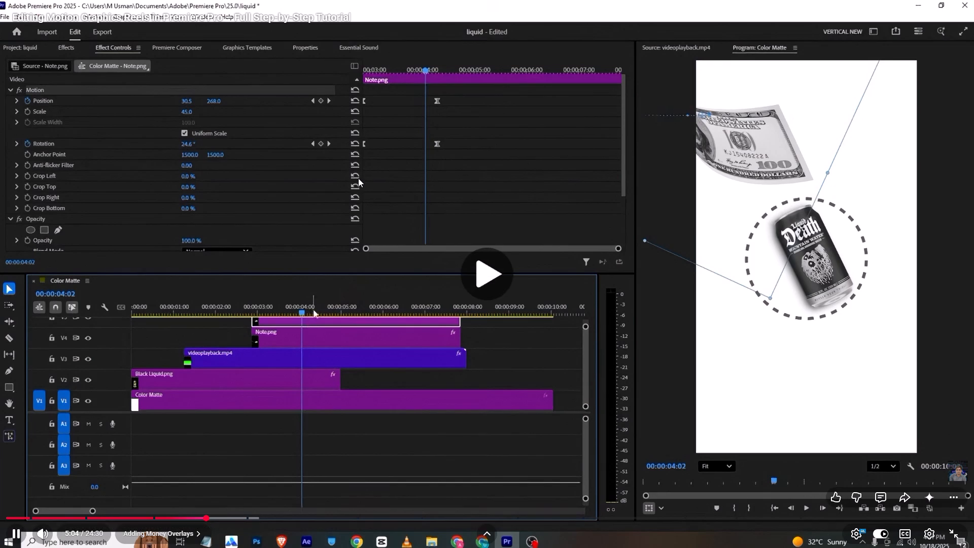
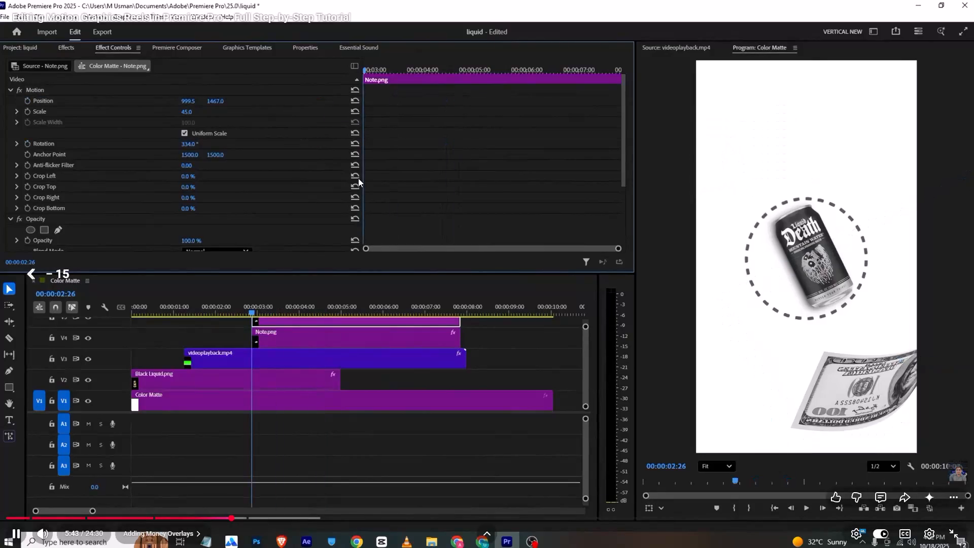
Rewind the tutorial in the money overlay section and review how the second Note.png clip is duplicated and placed.
{"action": "key", "text": "Left"}
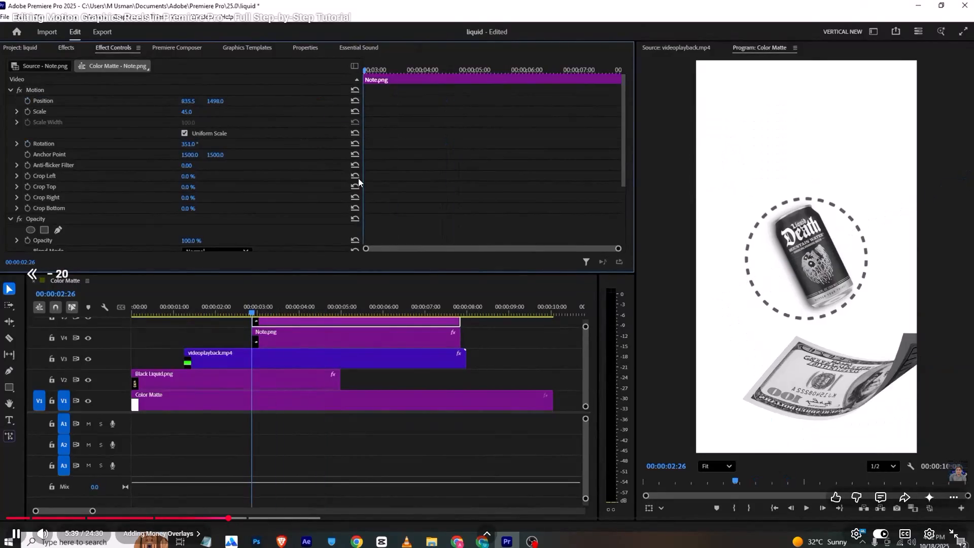
{"action": "key", "text": "Left"}
{"action": "key", "text": "Left"}
{"action": "key", "text": "Left"}
{"action": "key", "text": "Left"}
{"action": "key", "text": "Left"}
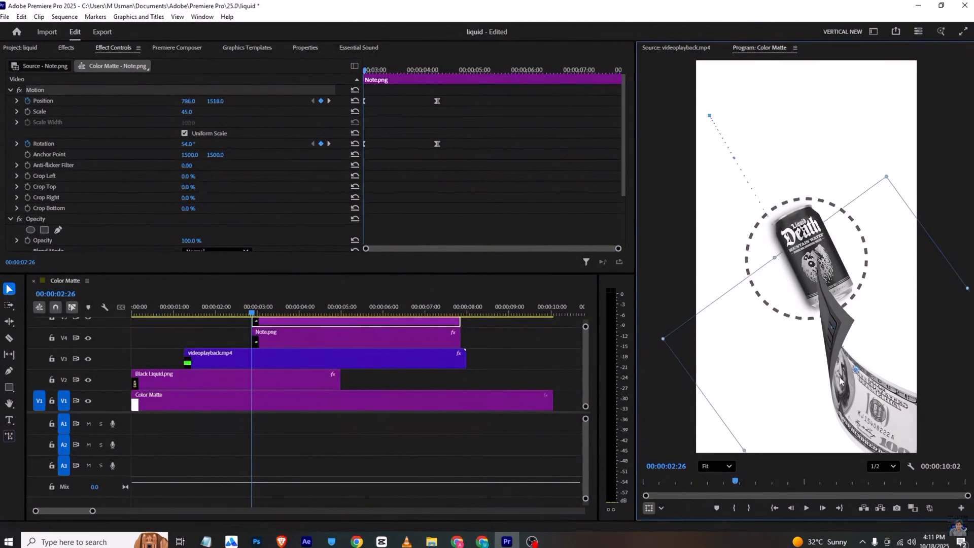
{"action": "key", "text": "space"}
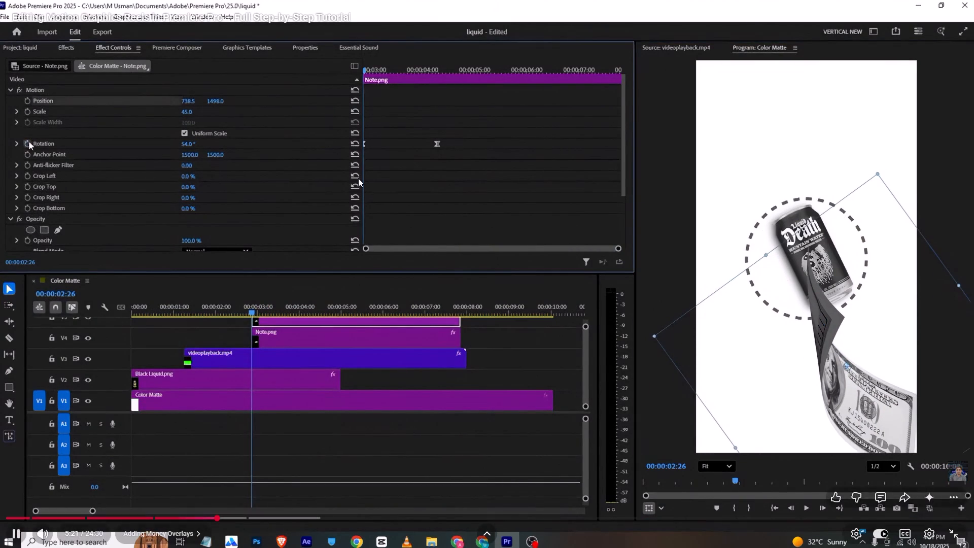
{"action": "key", "text": "alt+Tab"}
{"action": "key", "text": "alt+Tab"}
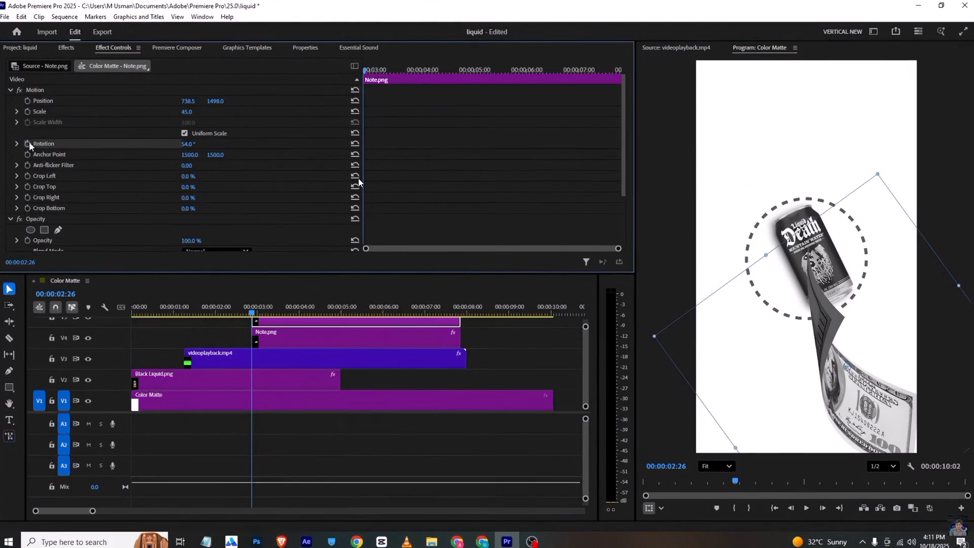
{"action": "key", "text": "space"}
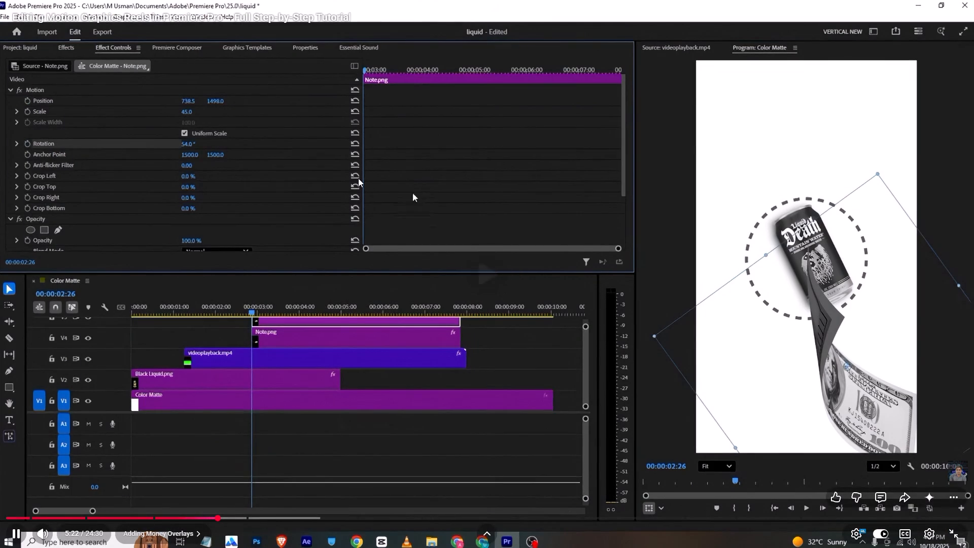
{"action": "key", "text": "Left"}
{"action": "key", "text": "Left"}
{"action": "key", "text": "Left"}
{"action": "key", "text": "Left"}
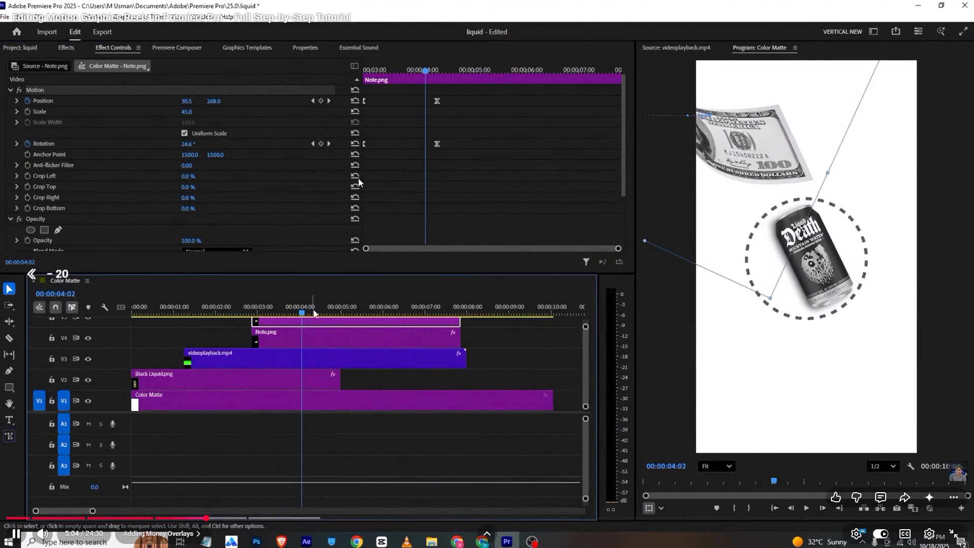
{"action": "key", "text": "Left"}
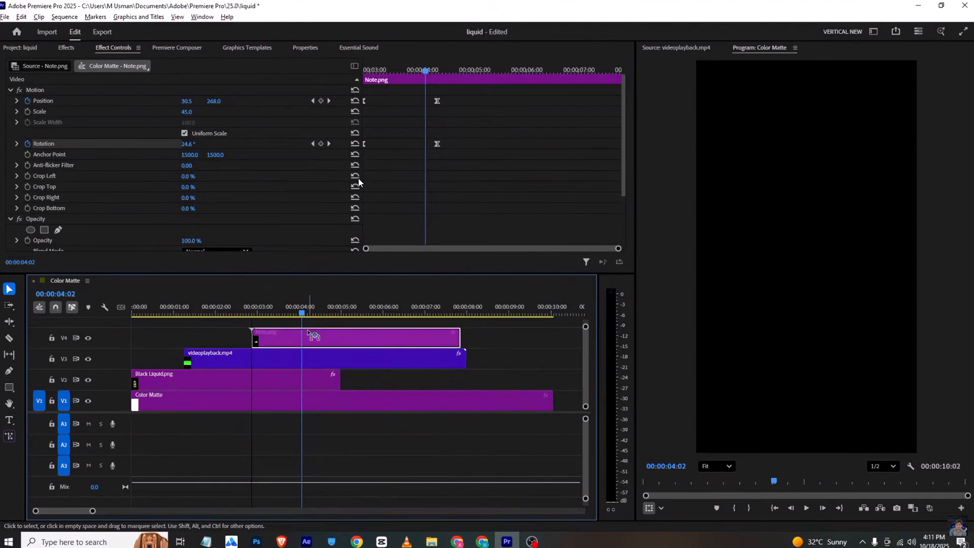
{"action": "key", "text": "space"}
Switch to Premiere Pro, duplicate the Note.png clip from V4 onto V5, and scrub through its animation to 00:00:04:15.
{"action": "key", "text": "alt+Tab"}
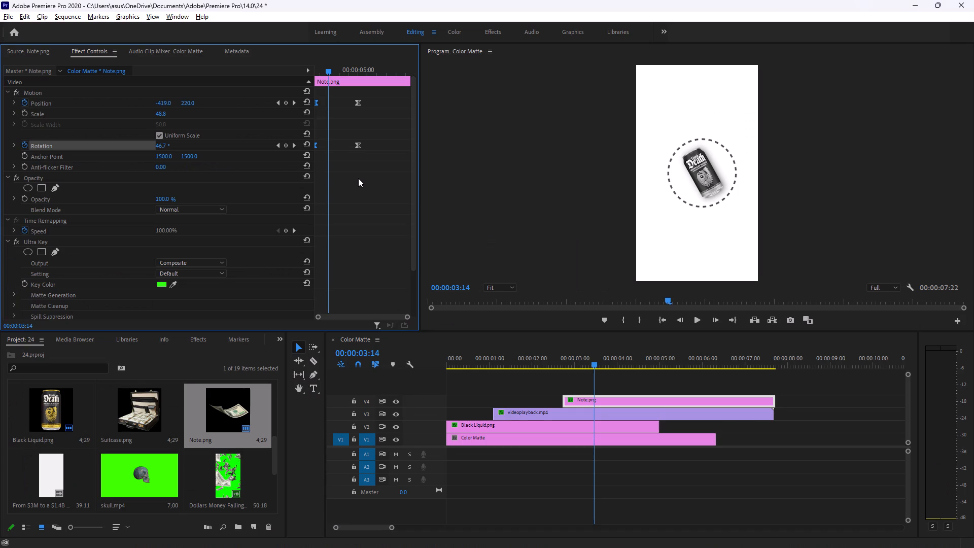
{"action": "left_click_drag", "start_coordinate": [619, 401], "coordinate": [617, 389], "text": "alt"}
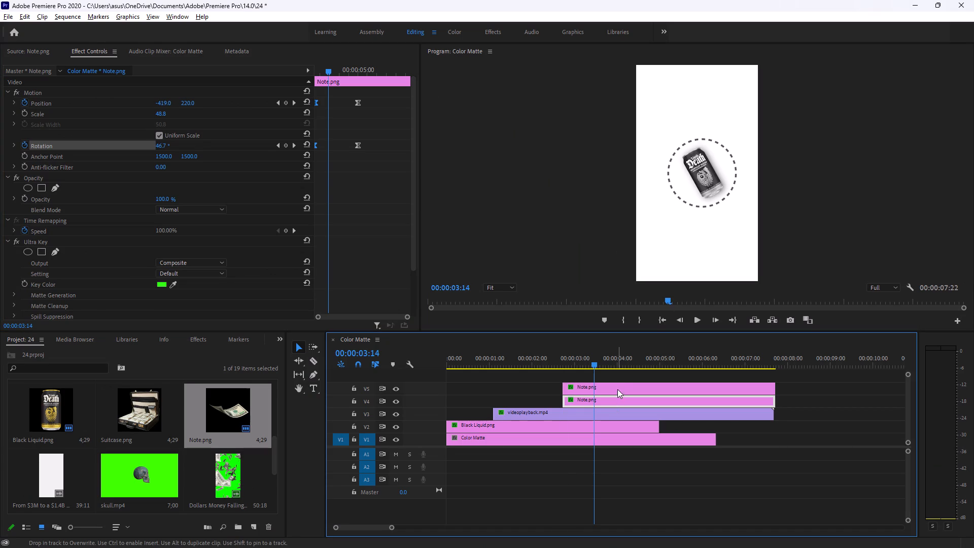
{"action": "left_click_drag", "start_coordinate": [590, 358], "coordinate": [556, 358]}
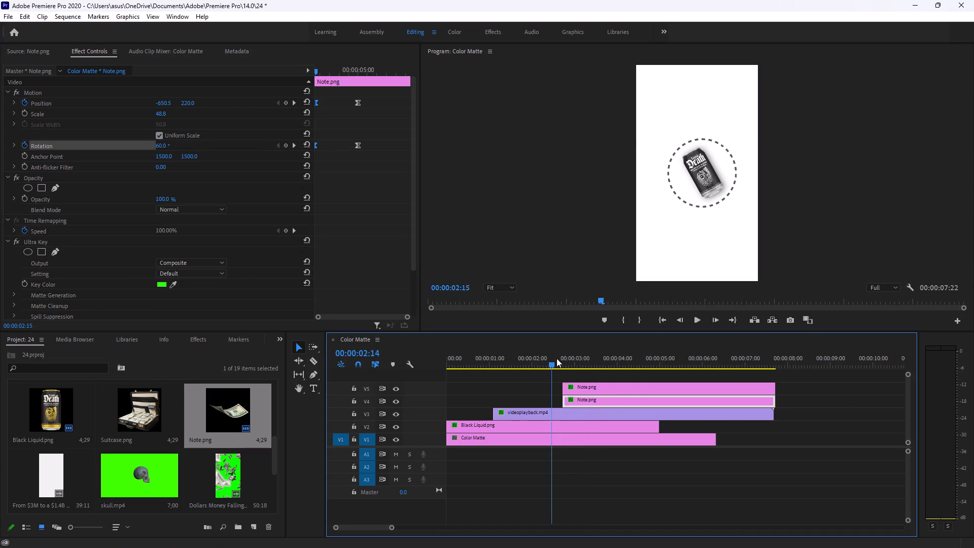
{"action": "left_click_drag", "start_coordinate": [556, 358], "coordinate": [616, 352]}
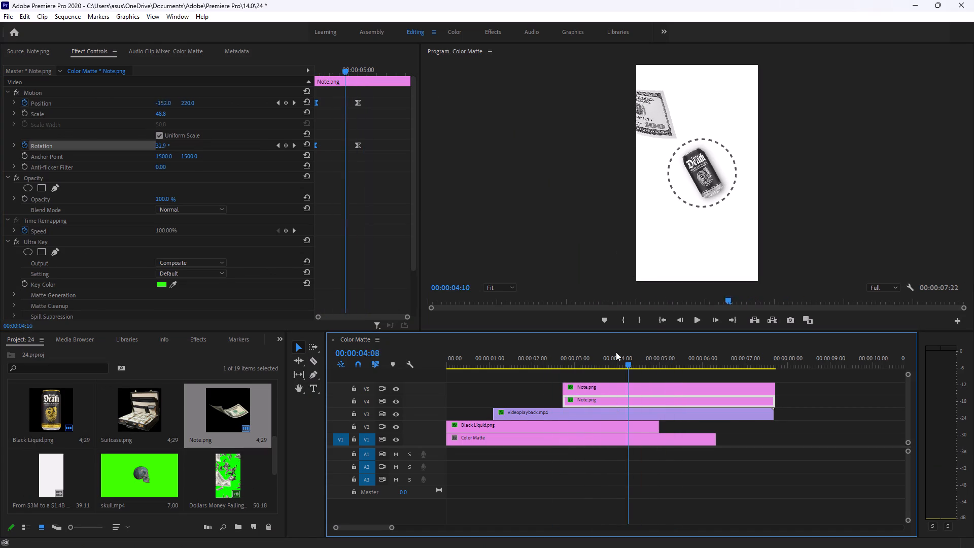
{"action": "left_click_drag", "start_coordinate": [616, 352], "coordinate": [640, 354]}
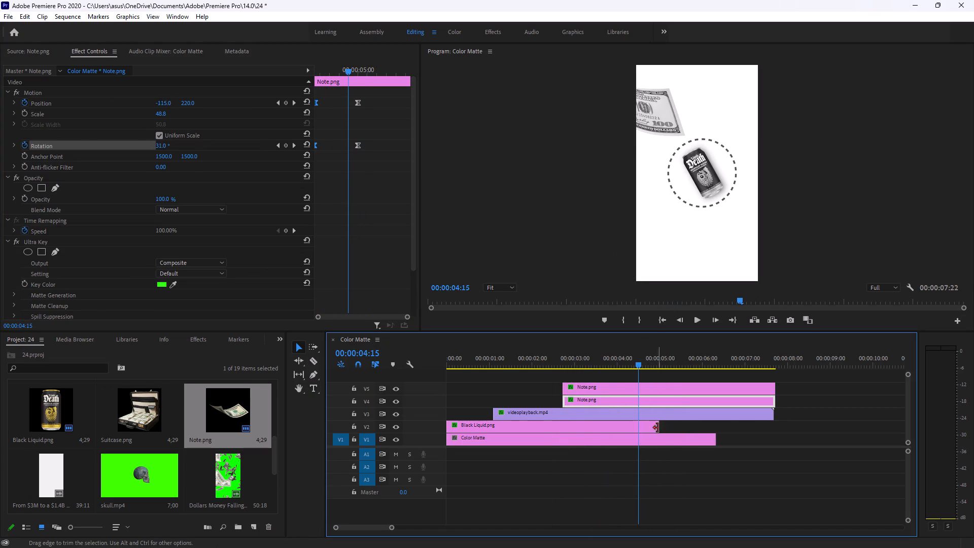
Extend the Black Liquid.png clip on V2 to the end of videoplayback.mp4 and play the sequence through to 00:00:05:06.
{"action": "left_click_drag", "start_coordinate": [657, 428], "coordinate": [772, 426]}
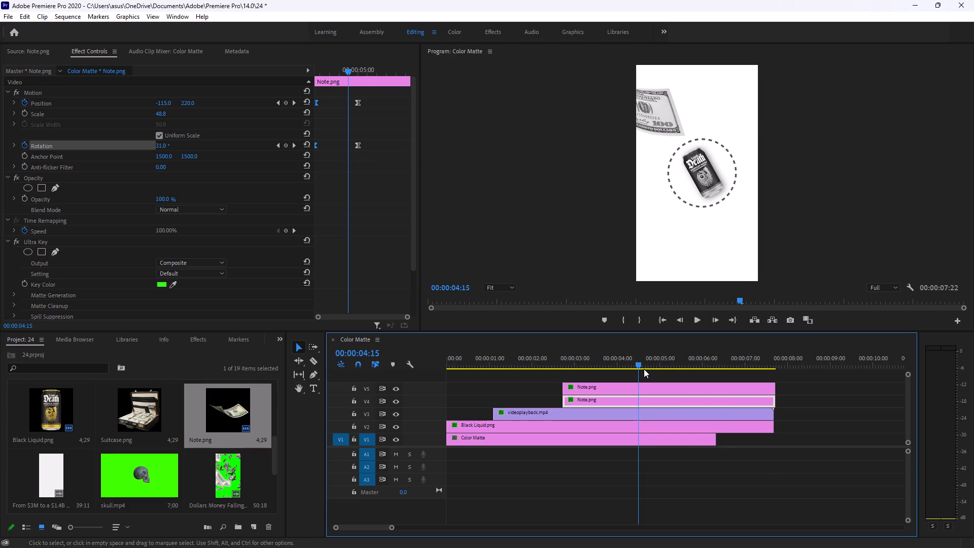
{"action": "left_click_drag", "start_coordinate": [631, 355], "coordinate": [498, 348]}
{"action": "key", "text": "space"}
{"action": "key", "text": "space"}
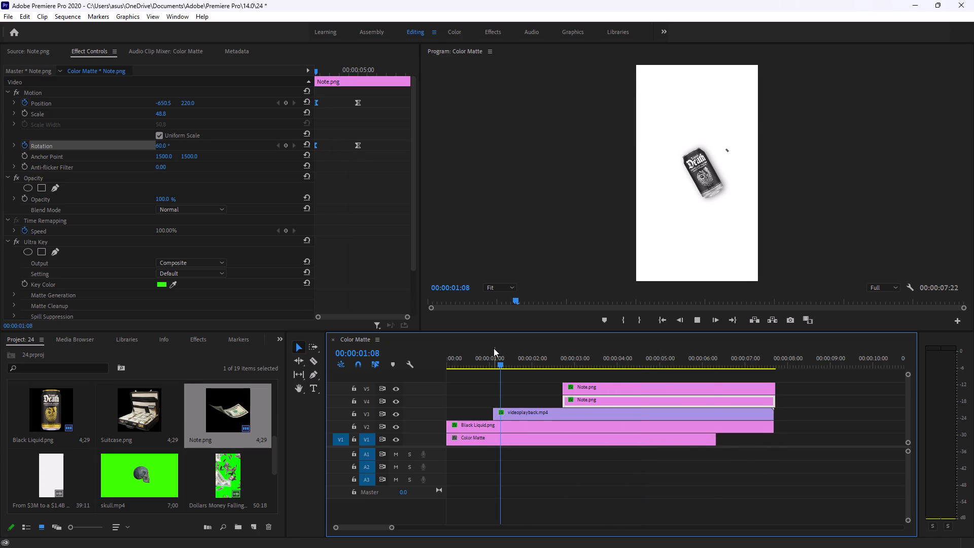
{"action": "key", "text": "space"}
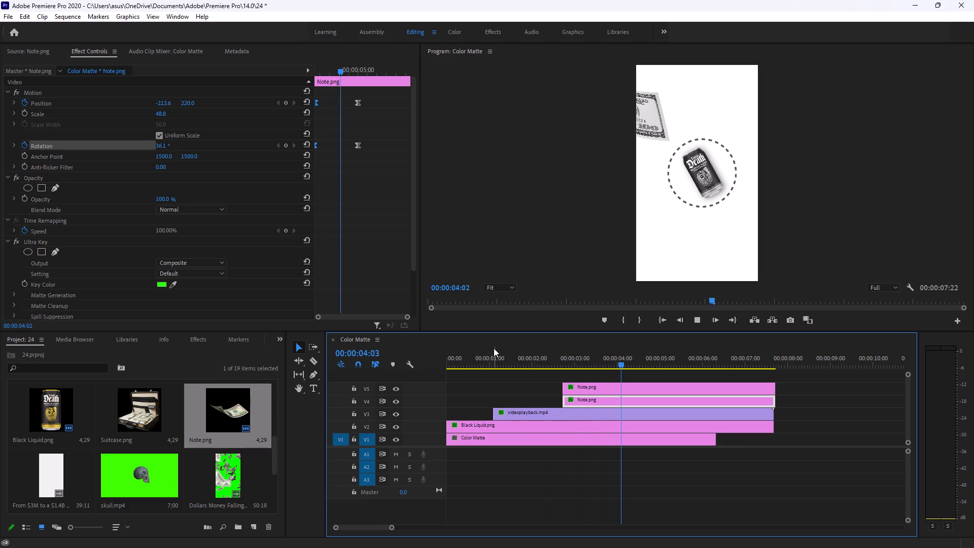
{"action": "key", "text": "space"}
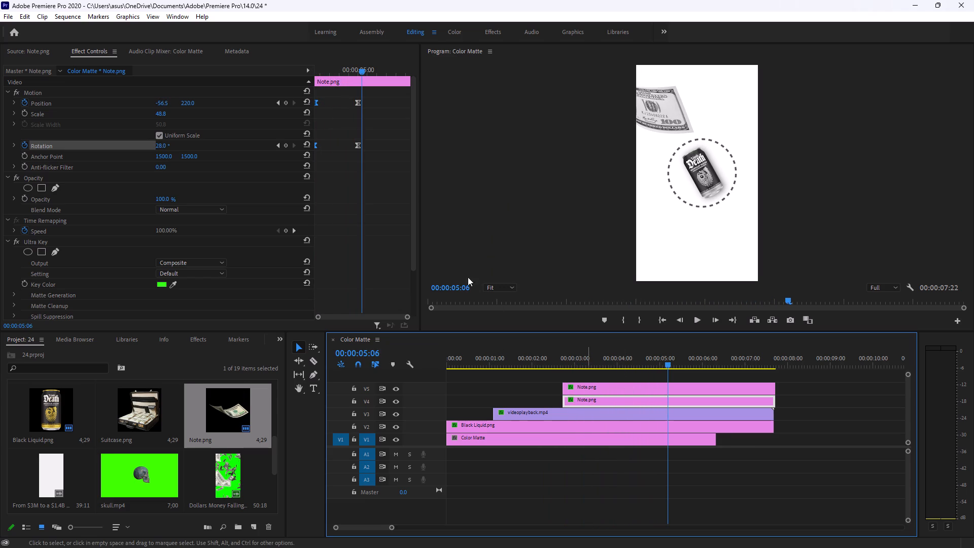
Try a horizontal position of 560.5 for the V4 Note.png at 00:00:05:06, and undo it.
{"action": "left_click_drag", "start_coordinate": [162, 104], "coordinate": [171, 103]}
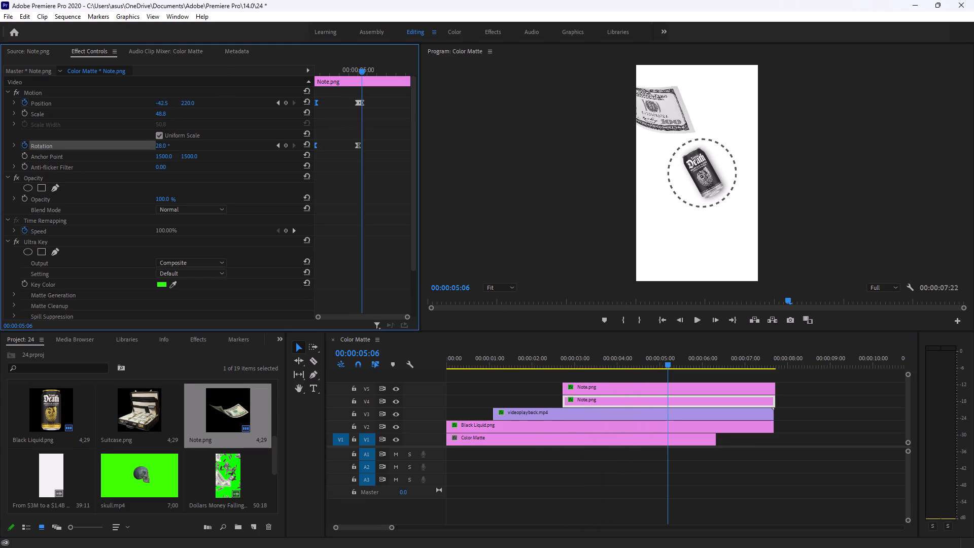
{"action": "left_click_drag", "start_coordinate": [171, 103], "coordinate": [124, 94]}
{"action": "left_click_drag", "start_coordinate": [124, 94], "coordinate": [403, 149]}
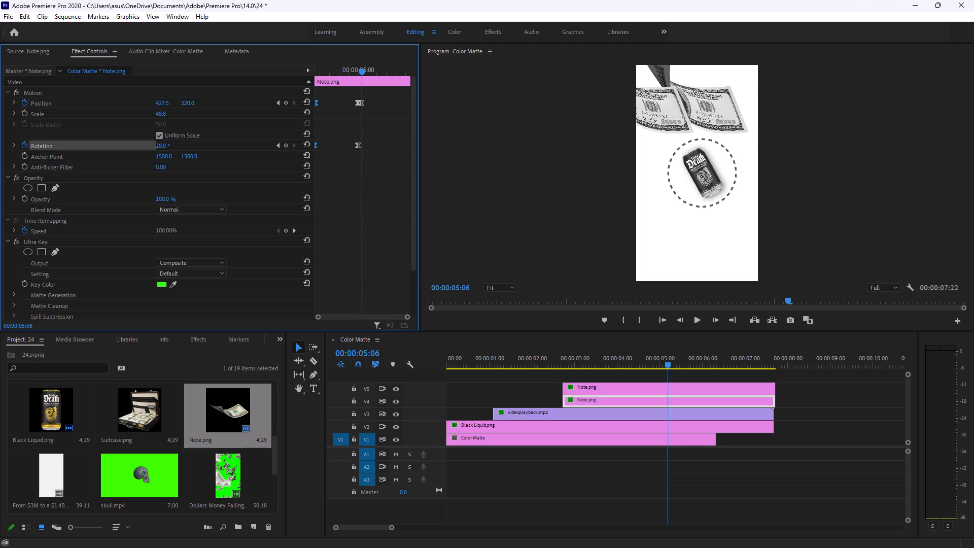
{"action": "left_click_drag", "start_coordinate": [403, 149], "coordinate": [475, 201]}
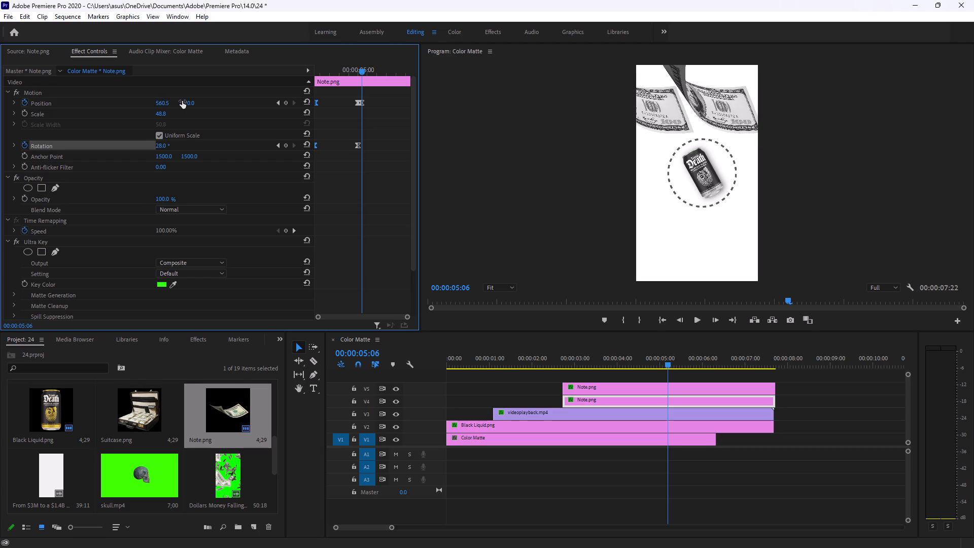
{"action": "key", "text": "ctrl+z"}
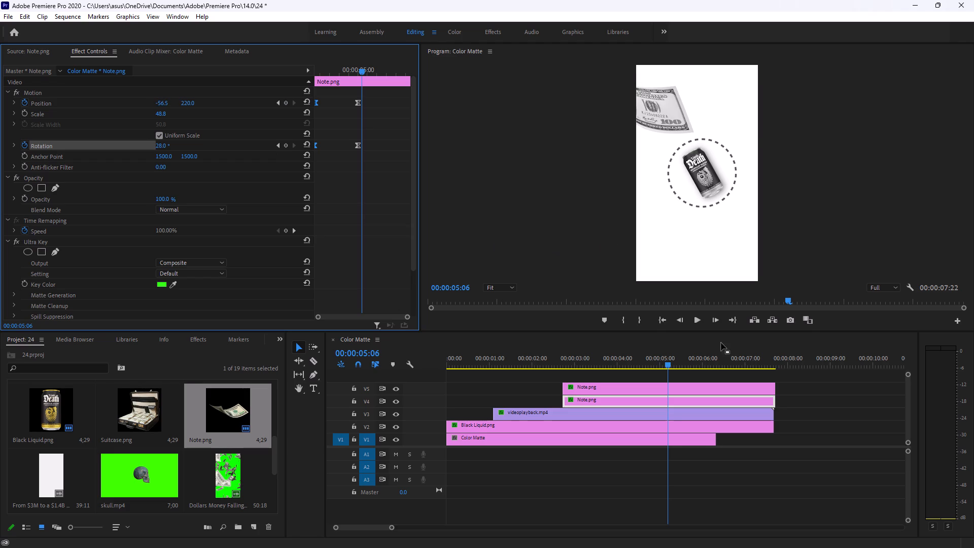
Move the duplicate Note.png on V5 below the circled can, to position 605.0, 1545.0 at 00:00:05:06.
{"action": "left_click", "coordinate": [622, 389]}
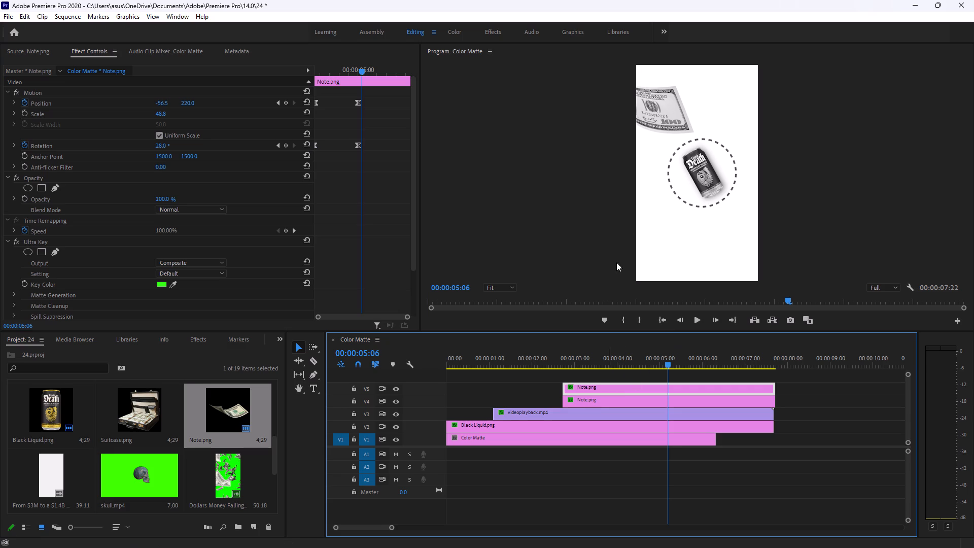
{"action": "double_click", "coordinate": [656, 111]}
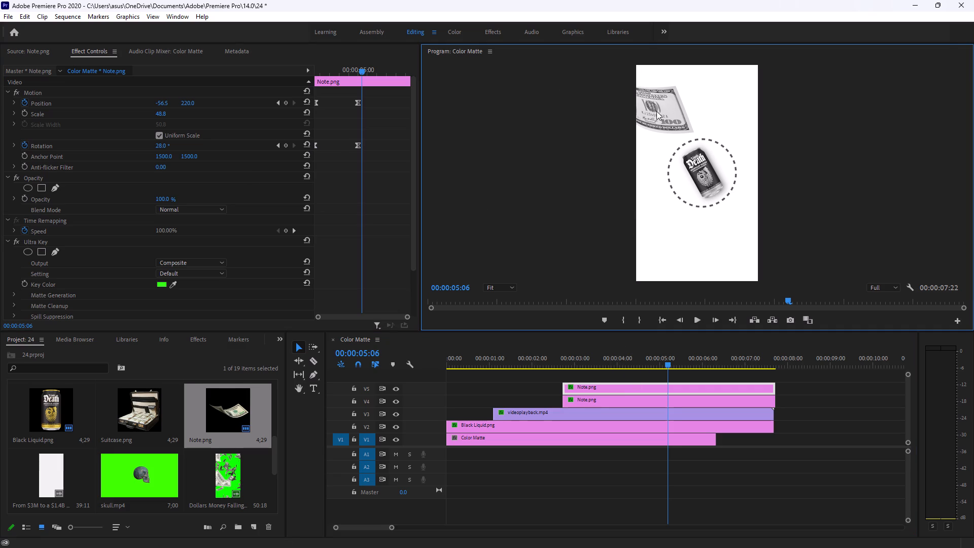
{"action": "left_click_drag", "start_coordinate": [656, 111], "coordinate": [677, 175]}
{"action": "left_click_drag", "start_coordinate": [639, 103], "coordinate": [685, 151]}
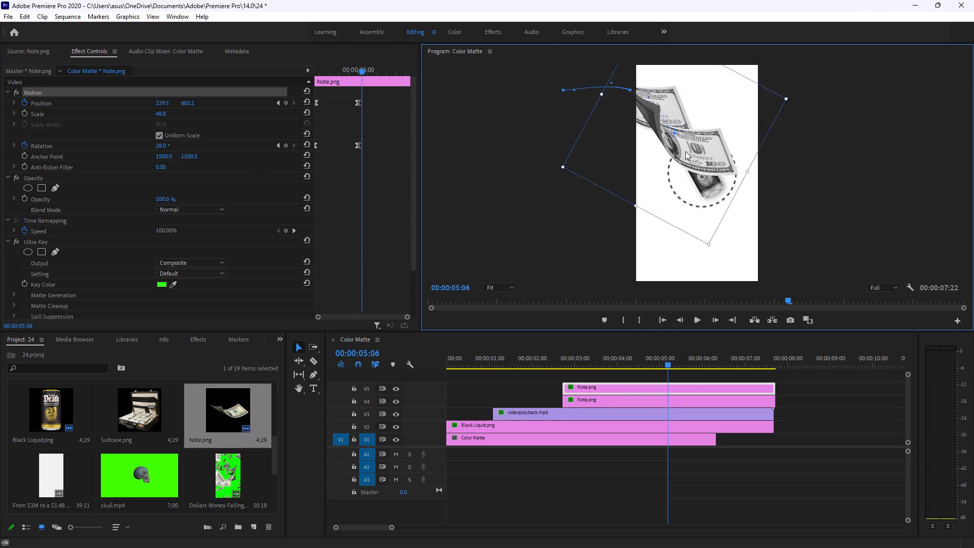
{"action": "left_click_drag", "start_coordinate": [685, 151], "coordinate": [714, 252]}
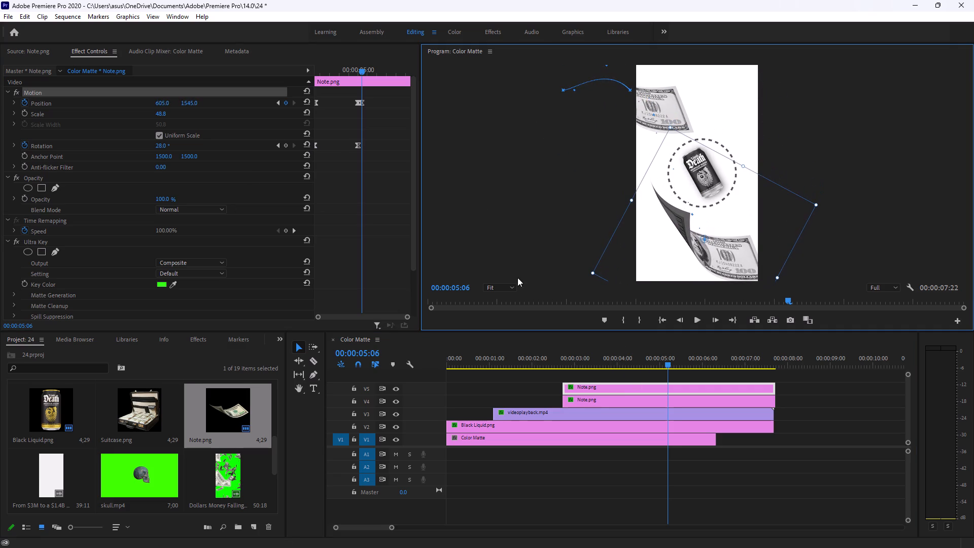
Replace the effects search term with "flip" to look for a flip effect.
{"action": "left_click", "coordinate": [202, 338]}
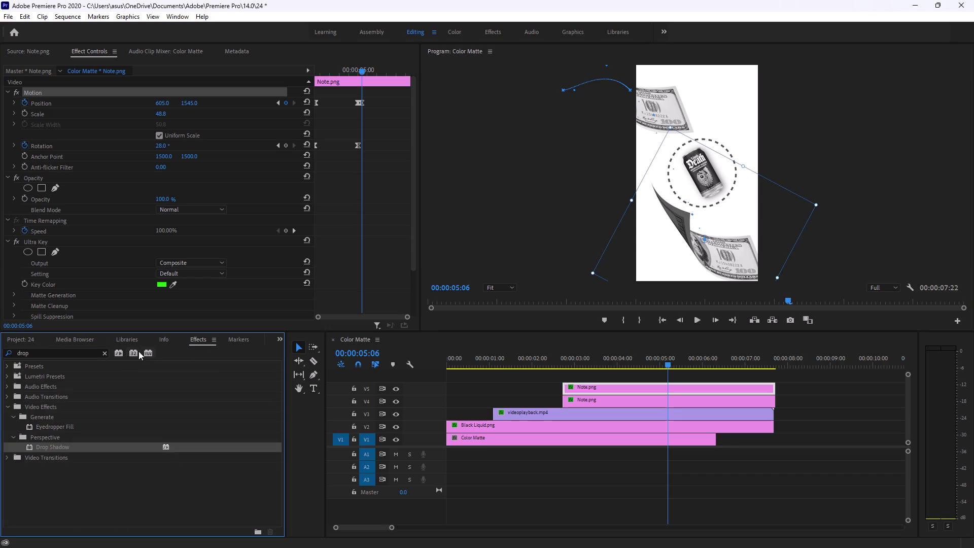
{"action": "left_click", "coordinate": [81, 351]}
{"action": "key", "text": "BackSpace"}
{"action": "key", "text": "BackSpace"}
{"action": "key", "text": "BackSpace"}
{"action": "key", "text": "BackSpace"}
{"action": "key", "text": "BackSpace"}
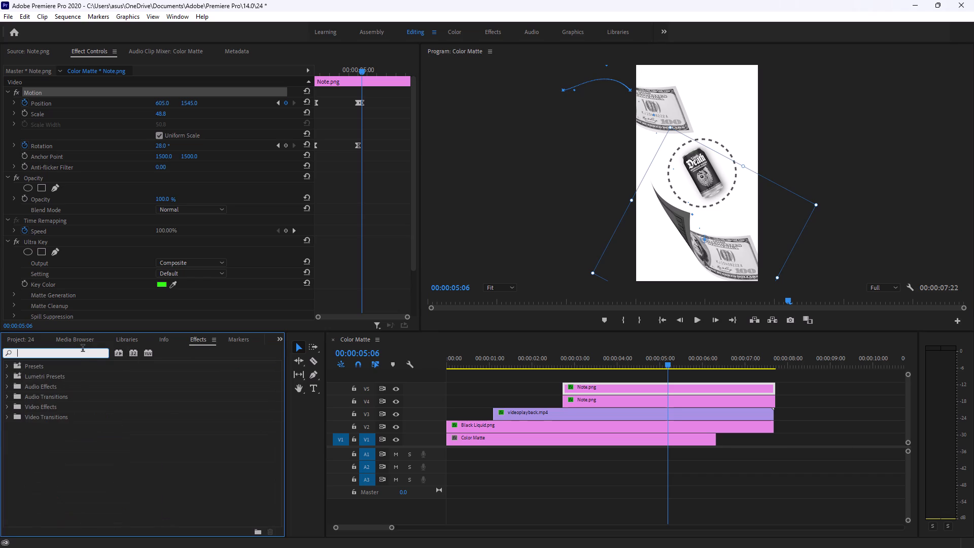
{"action": "key", "text": "BackSpace"}
{"action": "type", "text": "flip"}
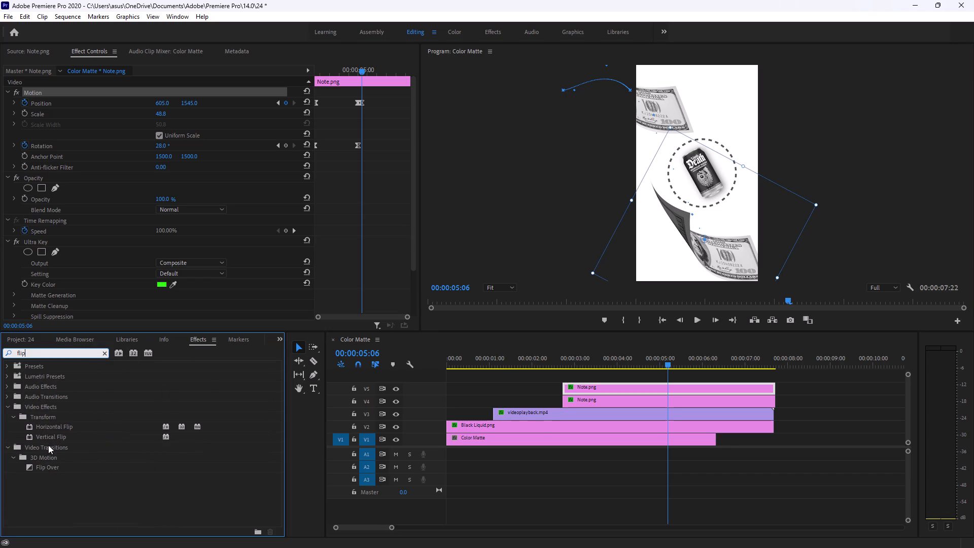
Switch to the browser tutorial and review from about 5:04 how the lower banknote is positioned and its keyframes are handled.
{"action": "key", "text": "alt+Tab"}
{"action": "key", "text": "space"}
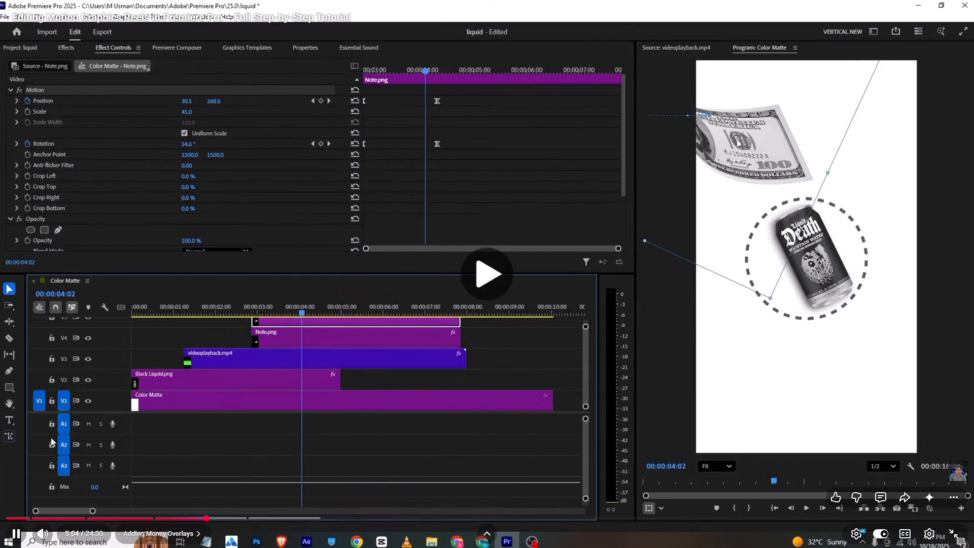
{"action": "key", "text": "Right"}
{"action": "key", "text": "Right"}
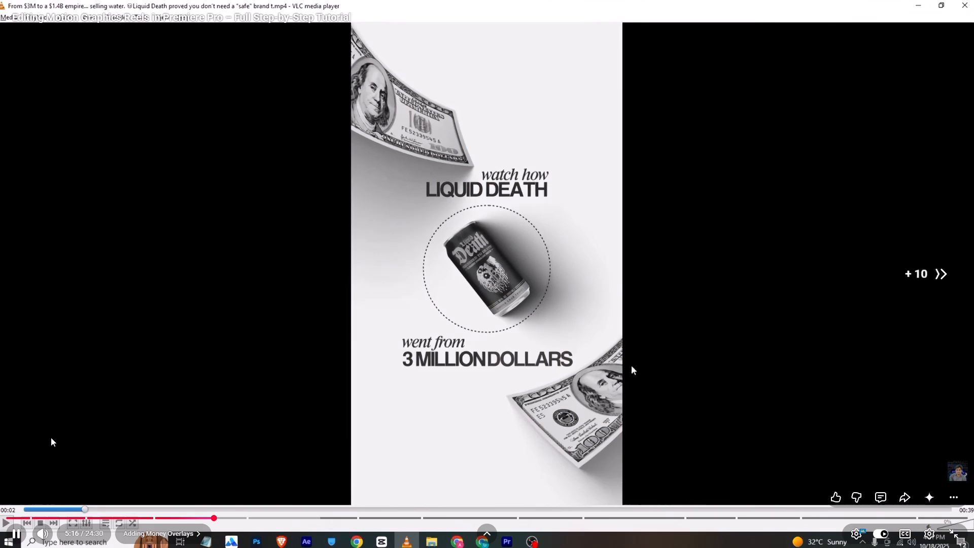
{"action": "key", "text": "Left"}
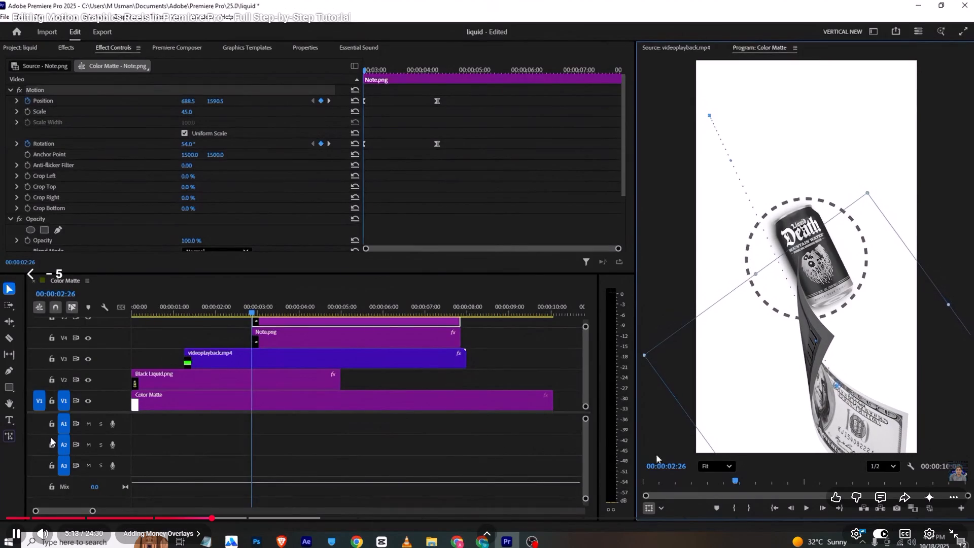
{"action": "key", "text": "space"}
{"action": "key", "text": "alt+Tab"}
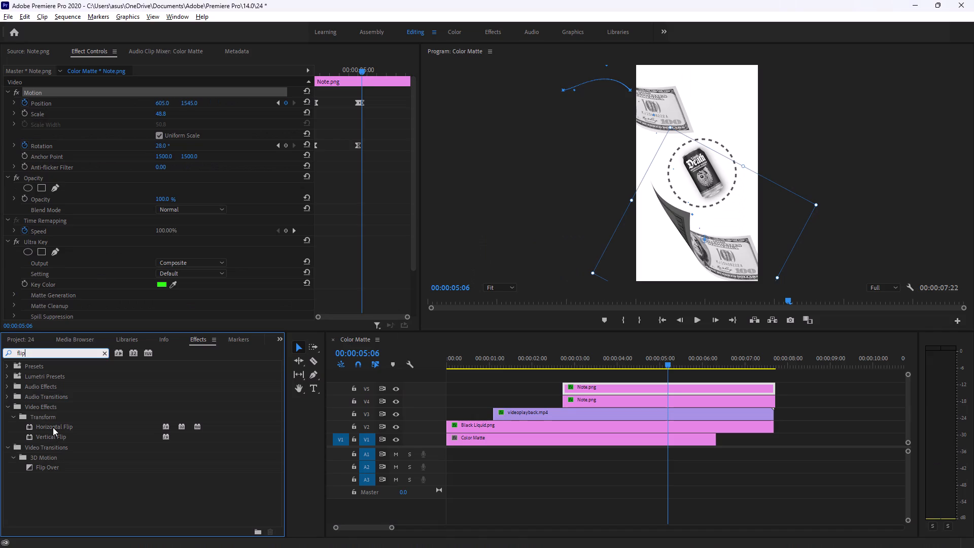
{"action": "key", "text": "alt+Tab"}
{"action": "left_click", "coordinate": [166, 363]}
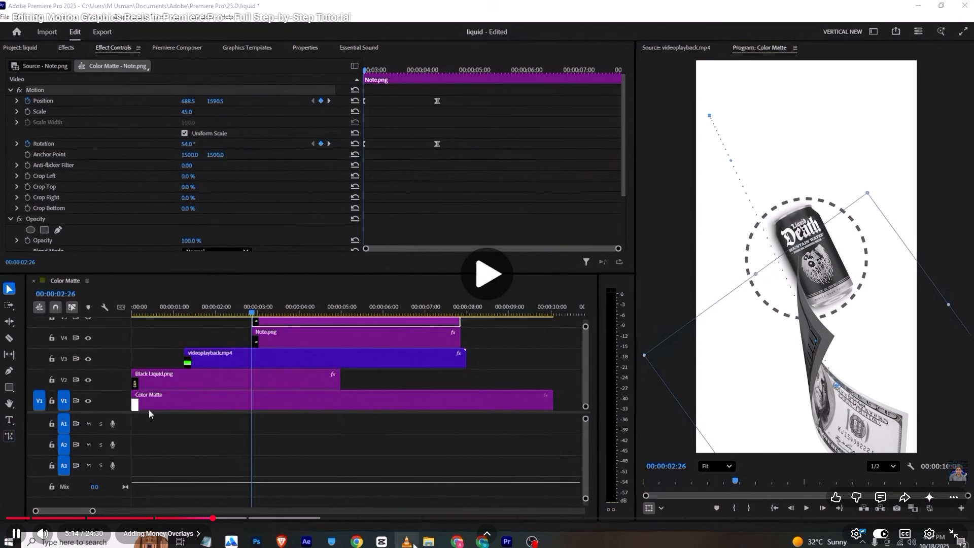
{"action": "key", "text": "space"}
{"action": "key", "text": "space"}
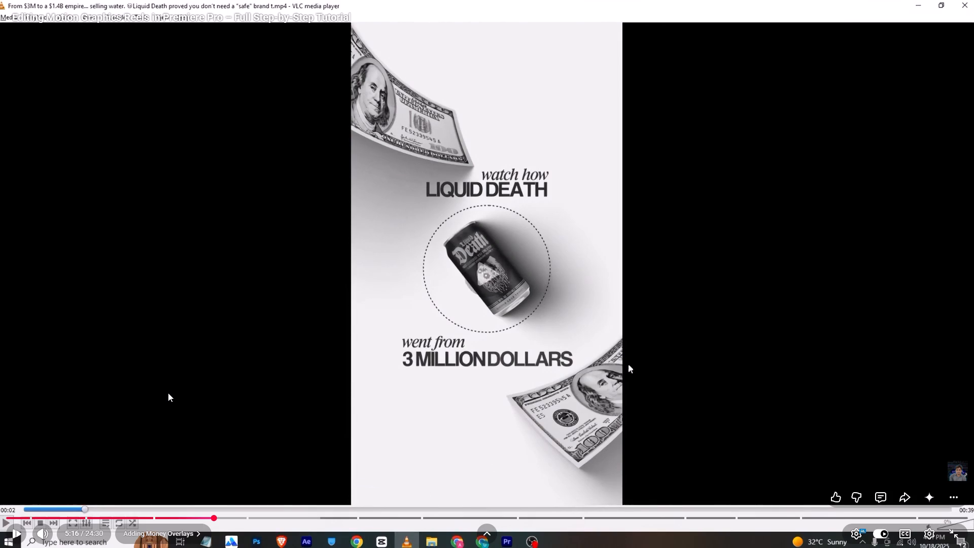
{"action": "key", "text": "alt+Tab"}
{"action": "key", "text": "alt+Tab"}
{"action": "key", "text": "alt+Tab"}
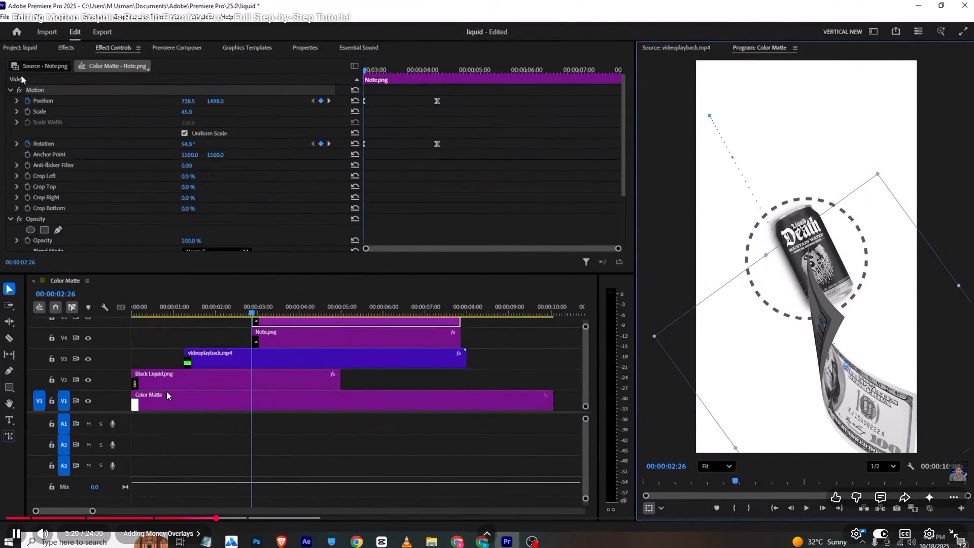
{"action": "left_click", "coordinate": [206, 352]}
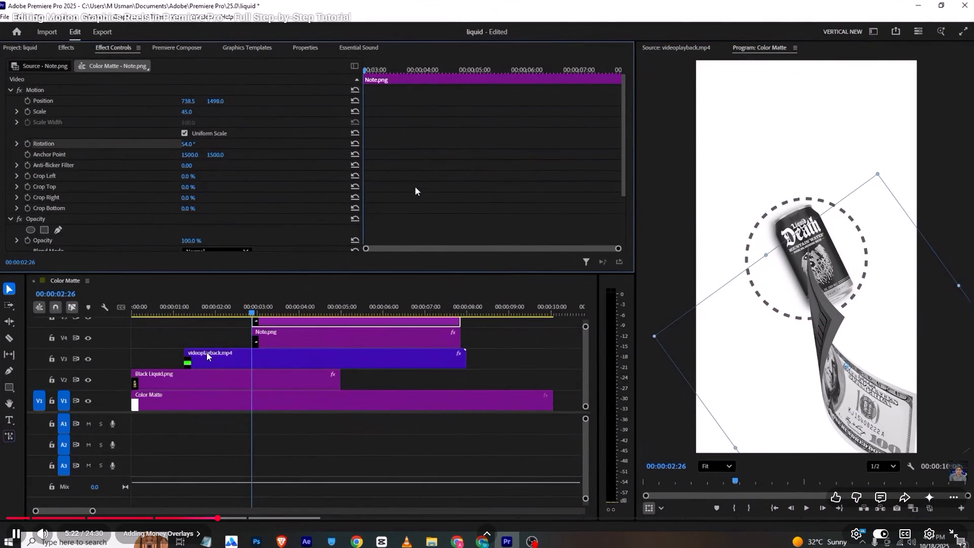
{"action": "key", "text": "alt+Tab"}
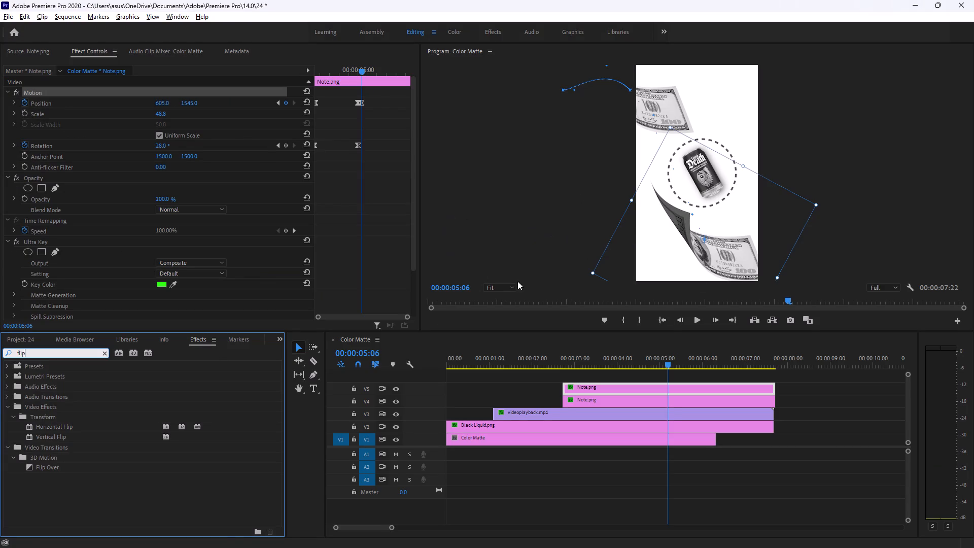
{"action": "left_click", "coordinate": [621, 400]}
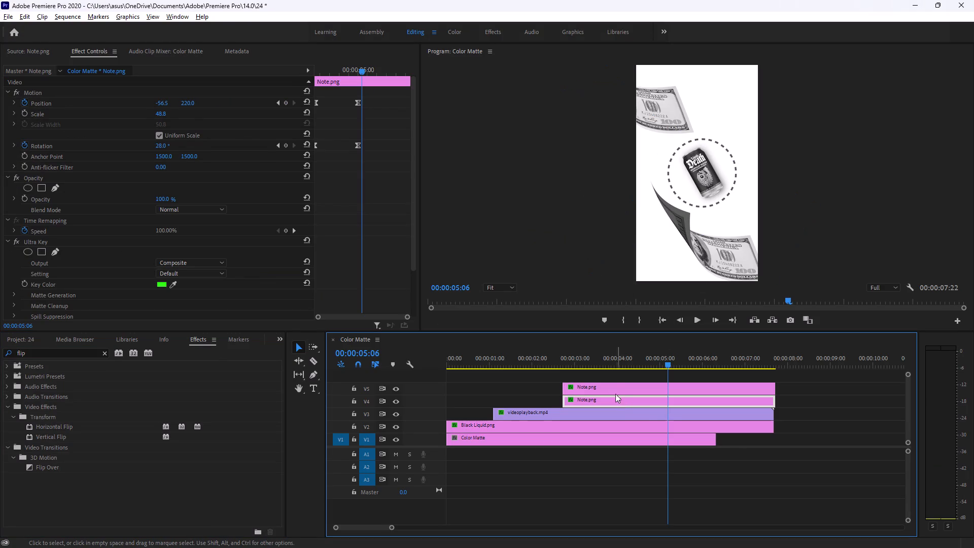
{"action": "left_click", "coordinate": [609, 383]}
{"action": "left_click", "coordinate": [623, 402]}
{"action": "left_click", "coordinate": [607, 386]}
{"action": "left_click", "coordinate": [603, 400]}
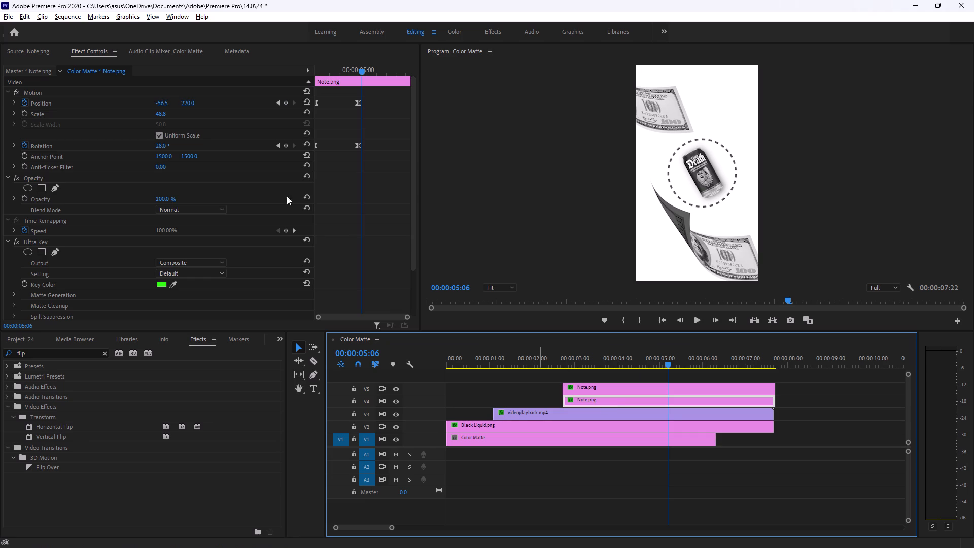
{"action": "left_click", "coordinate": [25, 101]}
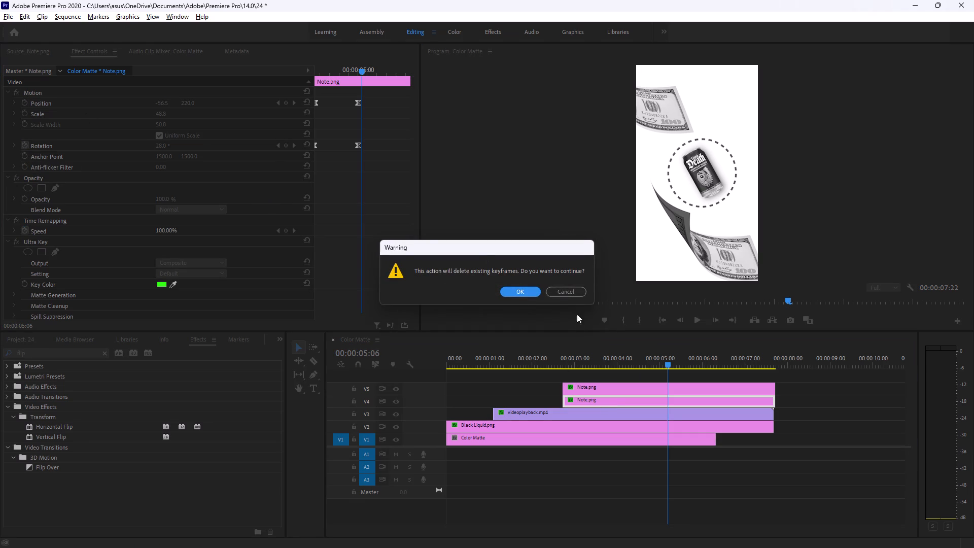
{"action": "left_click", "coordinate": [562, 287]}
Check the tutorial, then remove all Position and Rotation keyframes from the V5 Note.png and reset its rotation to 0.0°.
{"action": "key", "text": "alt+Tab"}
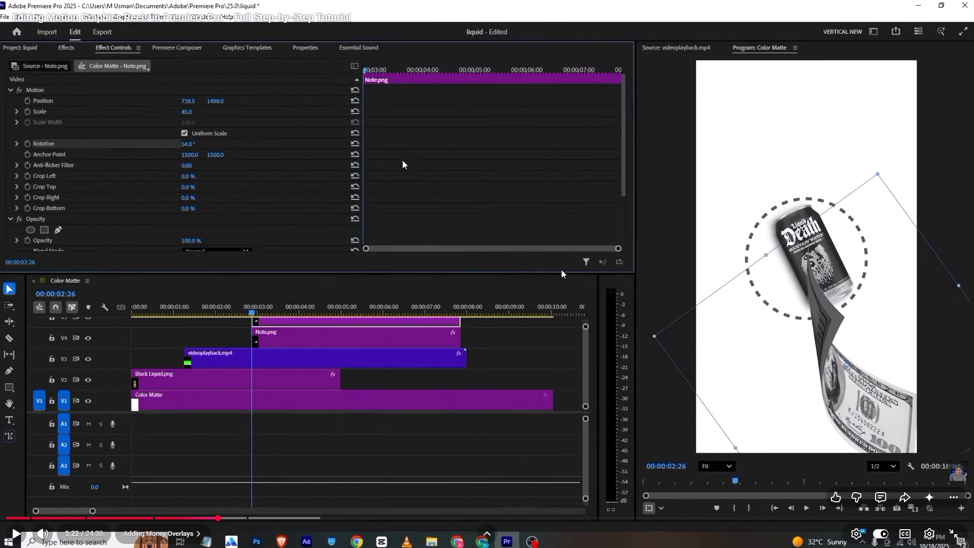
{"action": "left_click", "coordinate": [561, 269]}
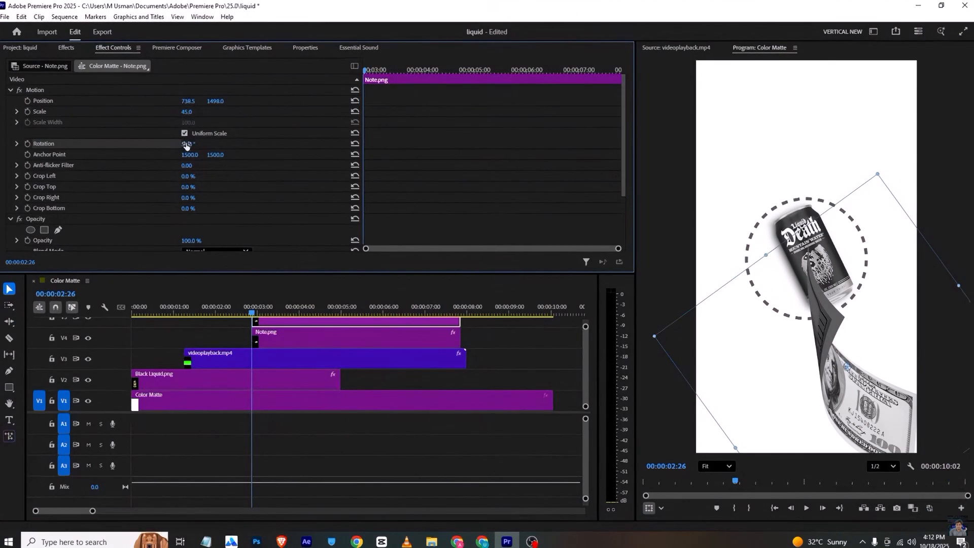
{"action": "left_click", "coordinate": [561, 269]}
{"action": "key", "text": "alt+Tab"}
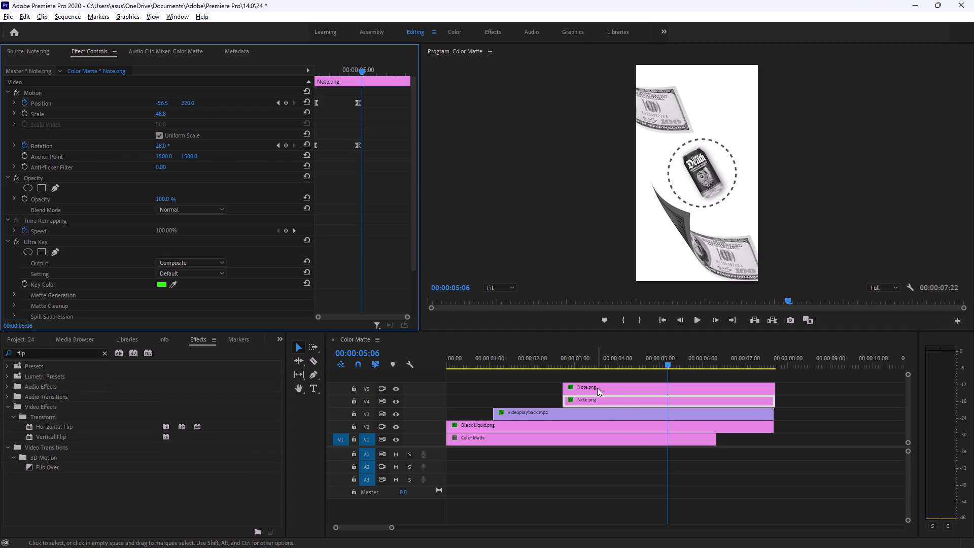
{"action": "left_click", "coordinate": [597, 388]}
{"action": "left_click", "coordinate": [23, 104]}
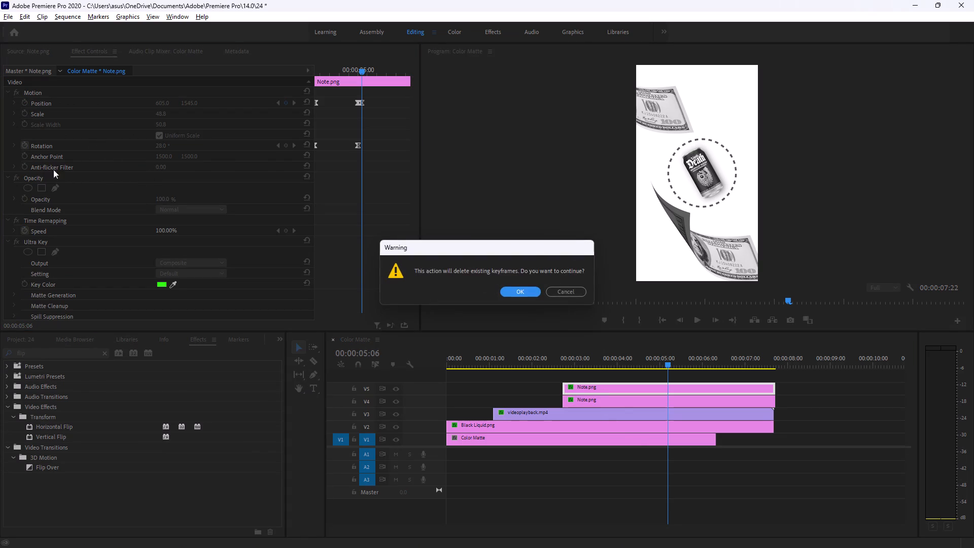
{"action": "left_click", "coordinate": [524, 294]}
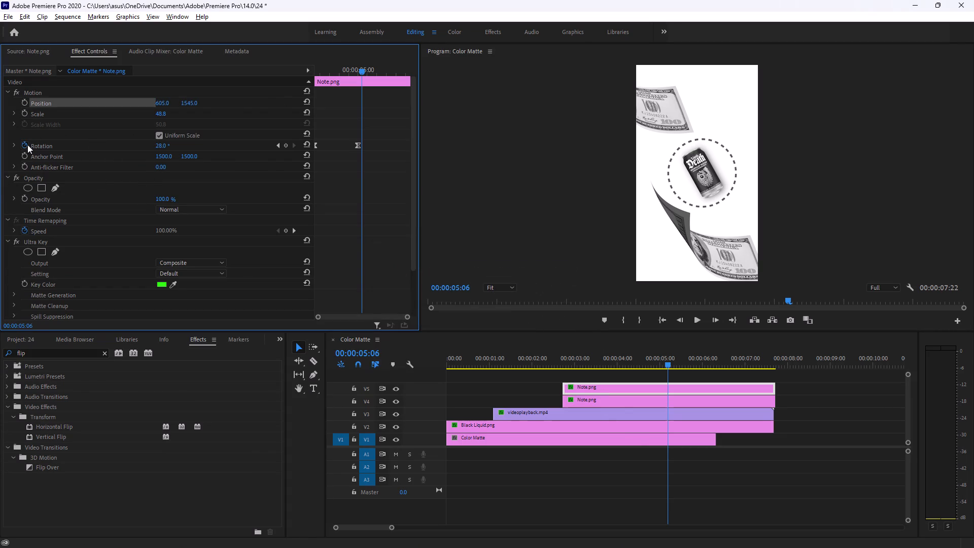
{"action": "left_click", "coordinate": [24, 143]}
{"action": "left_click", "coordinate": [514, 288]}
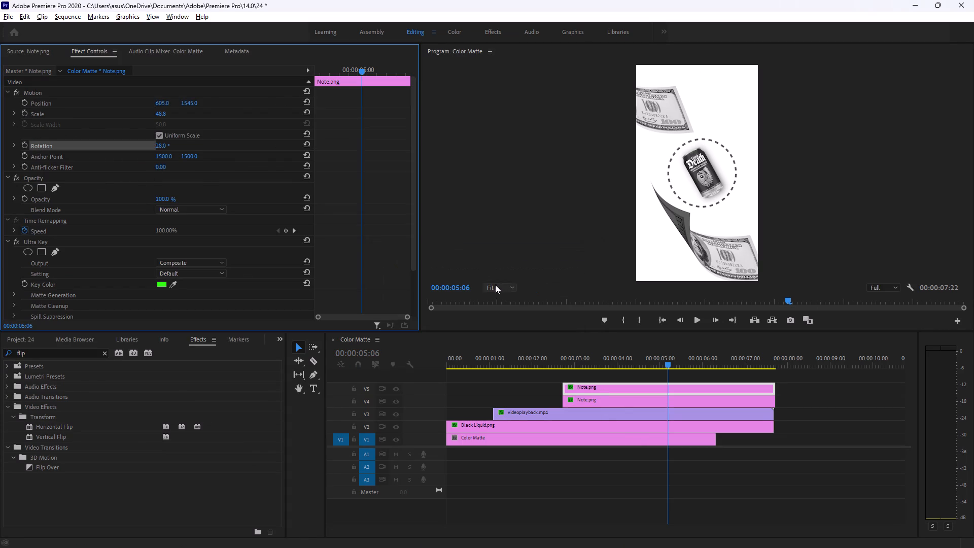
{"action": "left_click", "coordinate": [308, 142]}
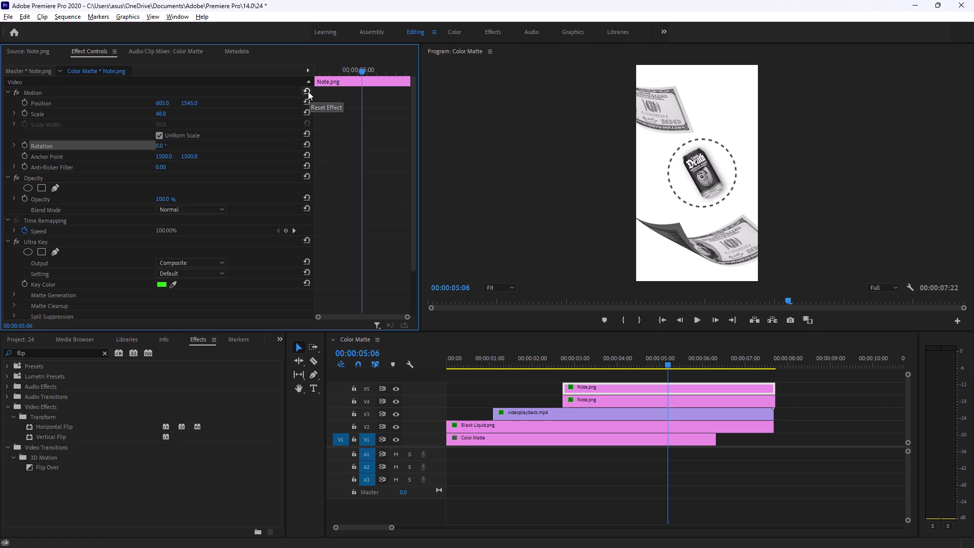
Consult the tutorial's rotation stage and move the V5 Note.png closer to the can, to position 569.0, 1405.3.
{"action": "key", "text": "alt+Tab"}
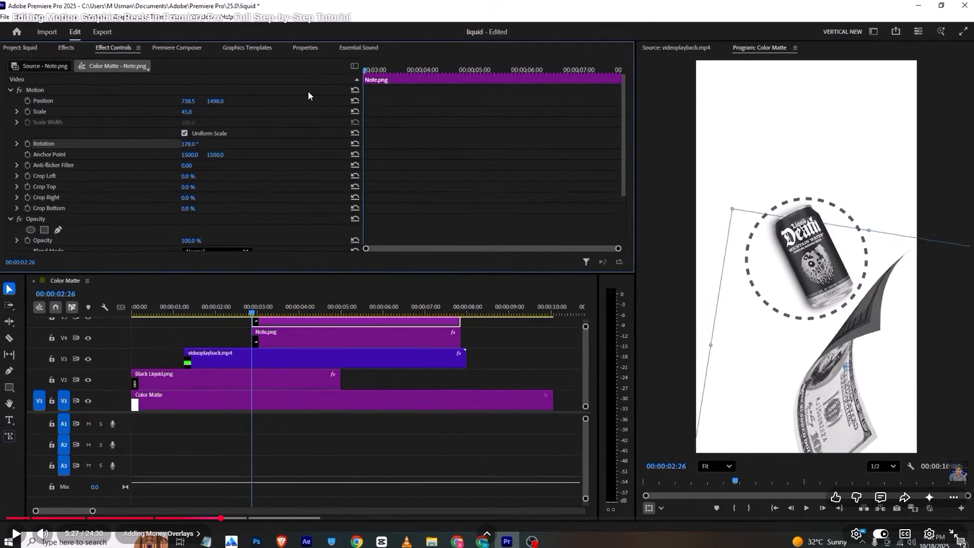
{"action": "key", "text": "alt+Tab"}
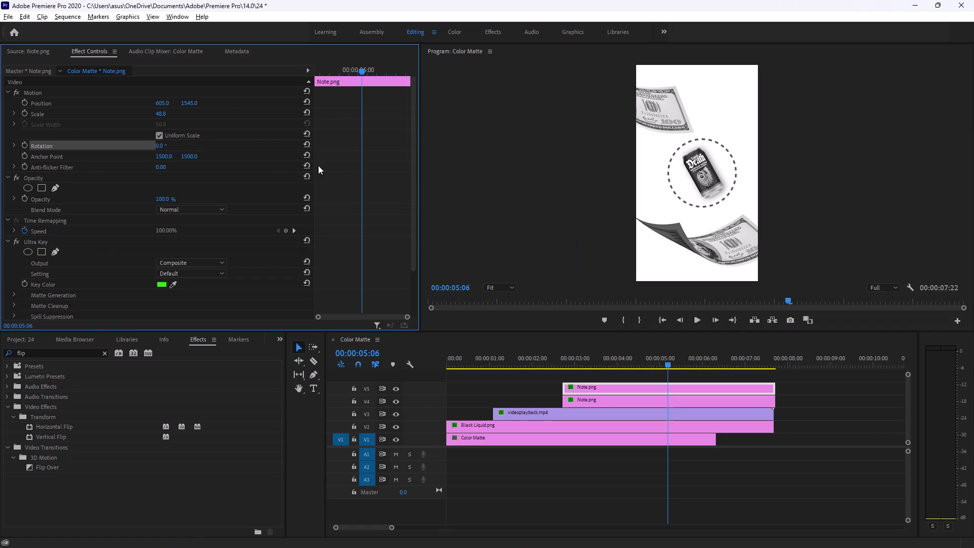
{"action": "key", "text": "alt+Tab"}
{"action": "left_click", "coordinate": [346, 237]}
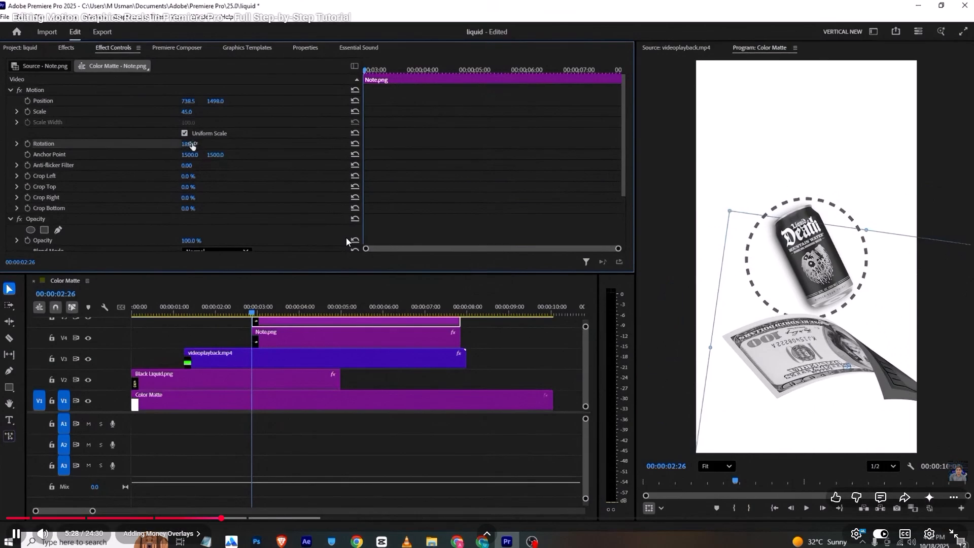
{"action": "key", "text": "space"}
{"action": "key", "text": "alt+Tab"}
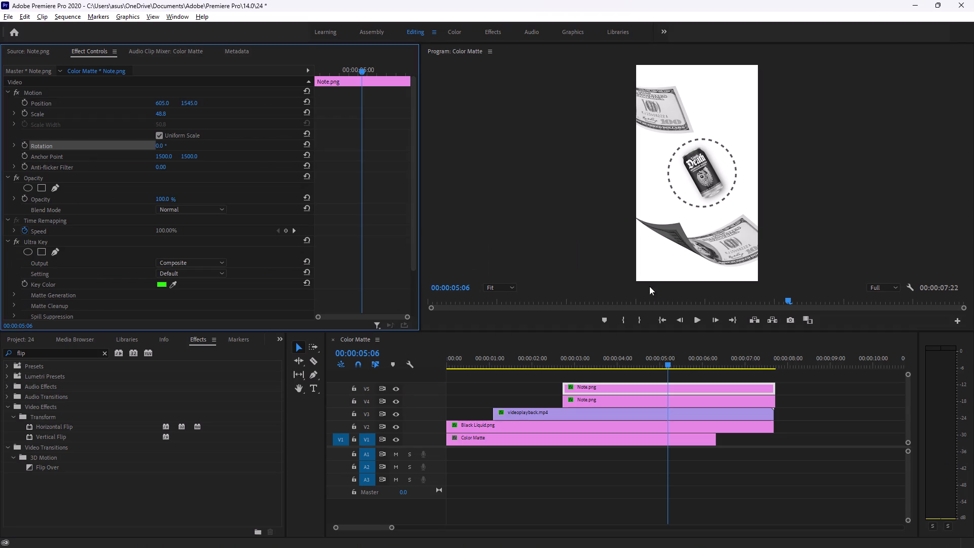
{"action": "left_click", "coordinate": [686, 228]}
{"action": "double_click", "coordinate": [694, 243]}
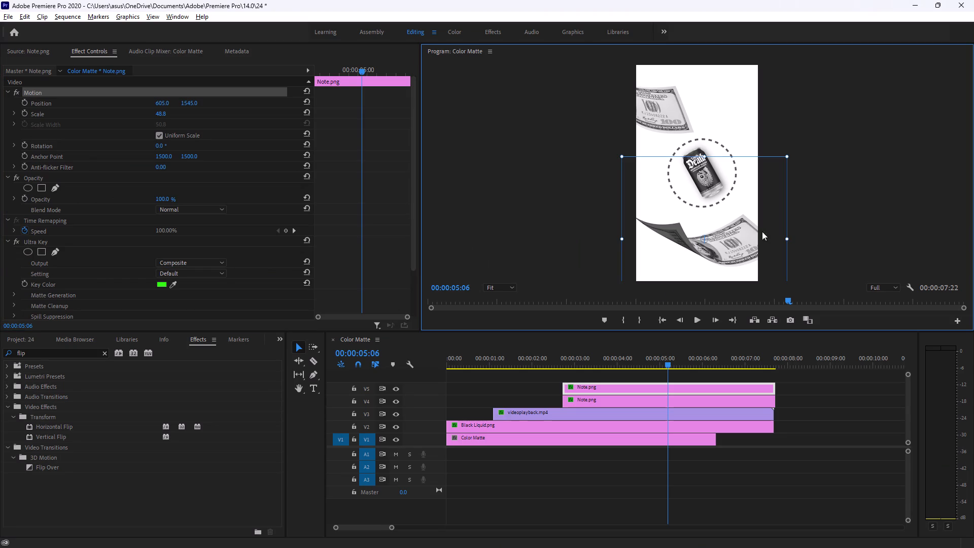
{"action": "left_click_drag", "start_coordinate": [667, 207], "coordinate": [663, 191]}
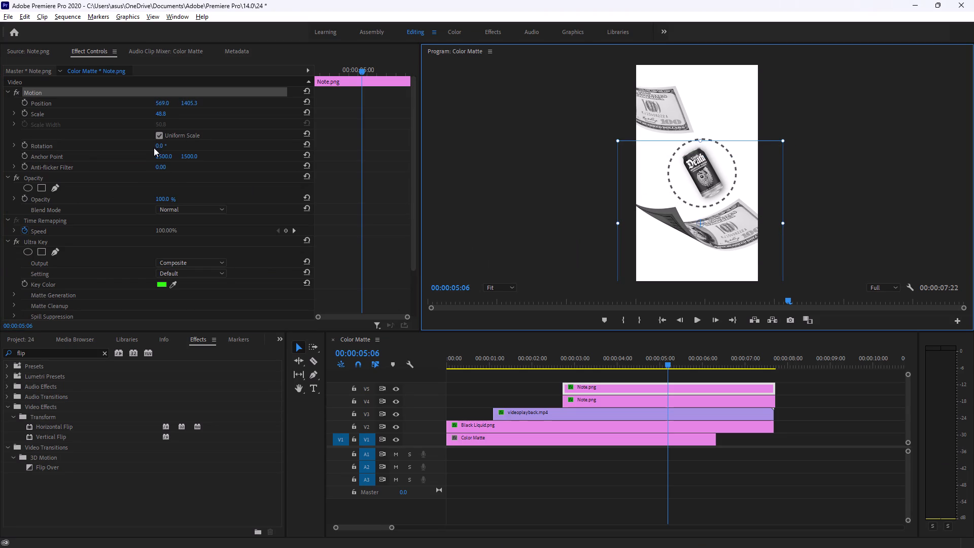
Rotate the V5 Note.png to 211.0°, comparing its angle with the tutorial.
{"action": "left_click_drag", "start_coordinate": [153, 148], "coordinate": [162, 148]}
{"action": "left_click_drag", "start_coordinate": [157, 145], "coordinate": [258, 160]}
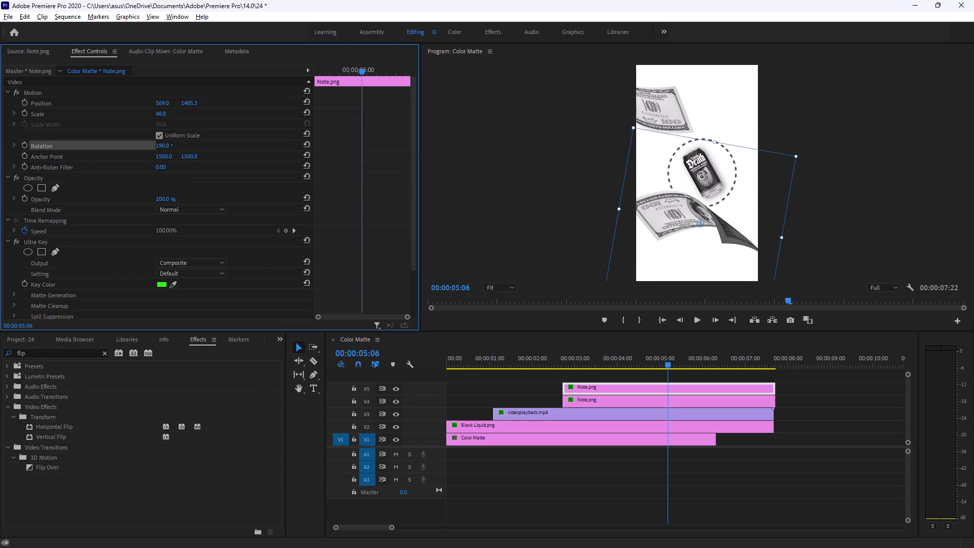
{"action": "left_click_drag", "start_coordinate": [258, 160], "coordinate": [298, 175]}
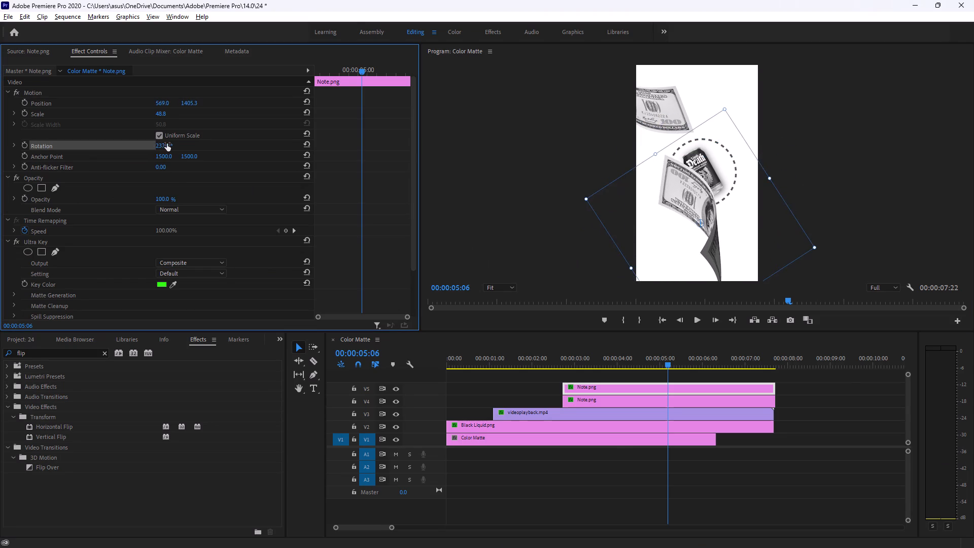
{"action": "key", "text": "alt+Tab"}
{"action": "key", "text": "alt+Tab"}
{"action": "left_click_drag", "start_coordinate": [164, 144], "coordinate": [147, 144]}
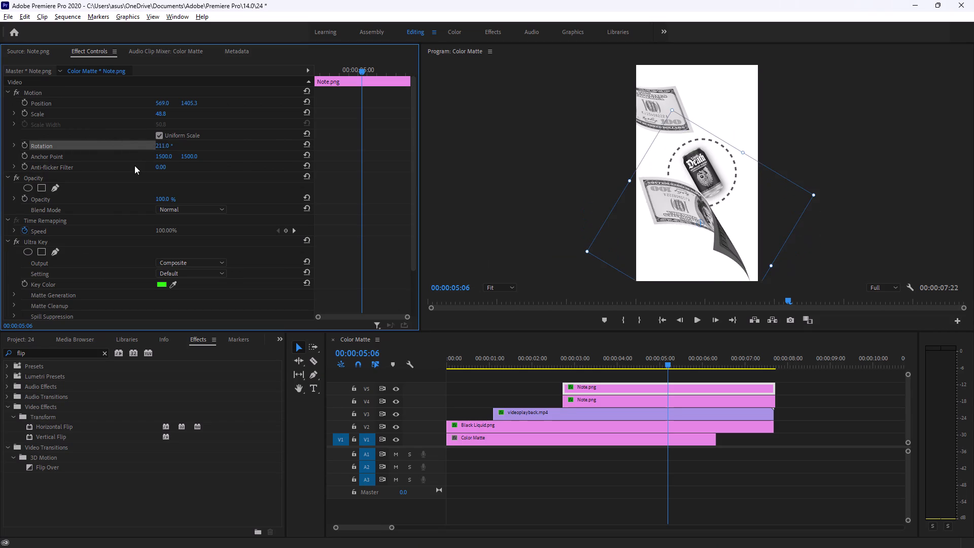
Move the V5 Note.png toward the frame's lower-right corner, to position 1059.5, 1711.8, using the tutorial as reference.
{"action": "key", "text": "alt+Tab"}
{"action": "left_click", "coordinate": [272, 207]}
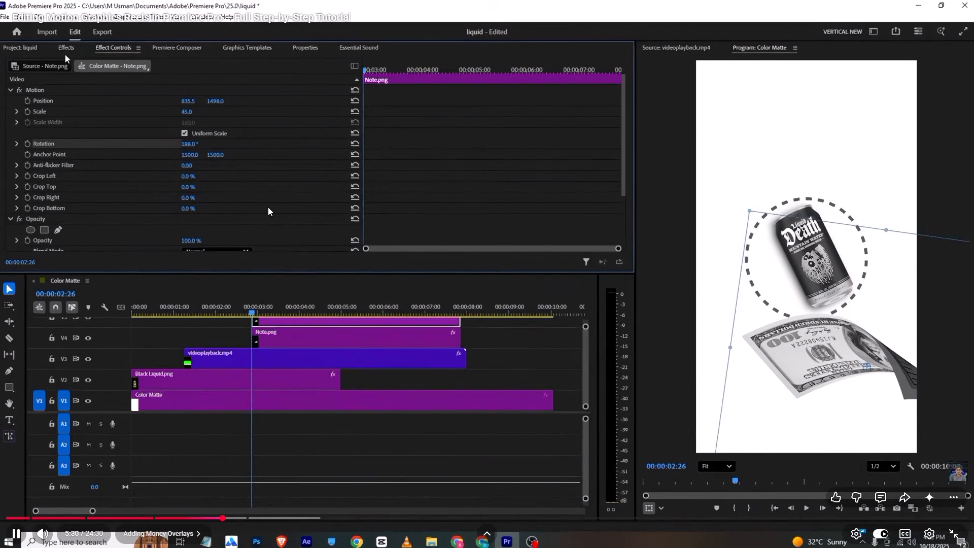
{"action": "key", "text": "alt+Tab"}
{"action": "left_click_drag", "start_coordinate": [715, 229], "coordinate": [775, 253]}
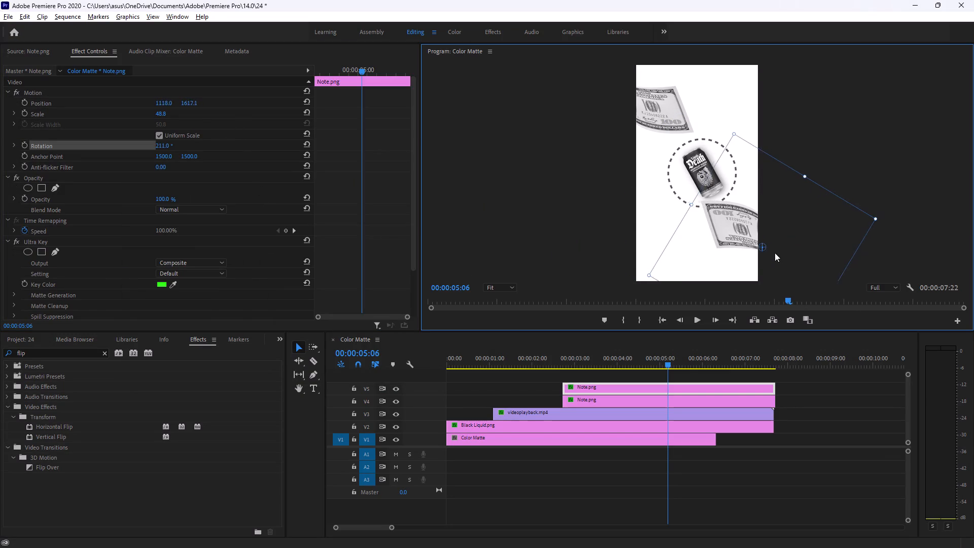
{"action": "left_click_drag", "start_coordinate": [775, 253], "coordinate": [770, 264]}
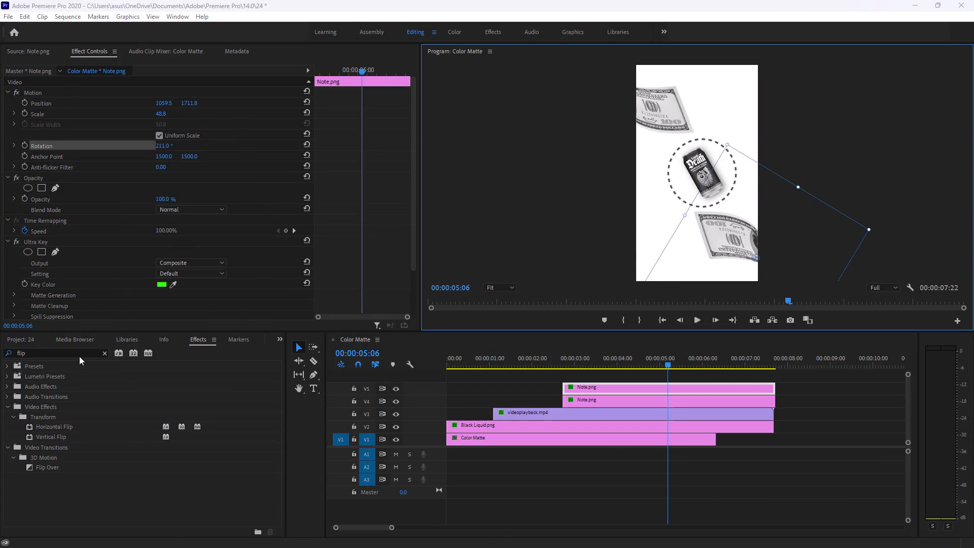
Review the tutorial's flip stage, then apply the Horizontal Flip effect to the V5 Note.png clip.
{"action": "key", "text": "alt+Tab"}
{"action": "left_click", "coordinate": [272, 316]}
{"action": "key", "text": "Left"}
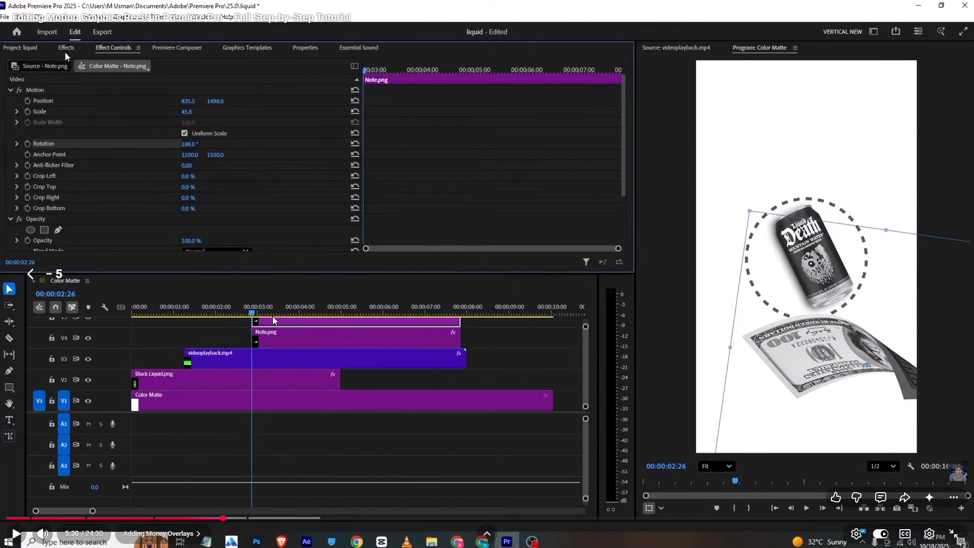
{"action": "key", "text": "space"}
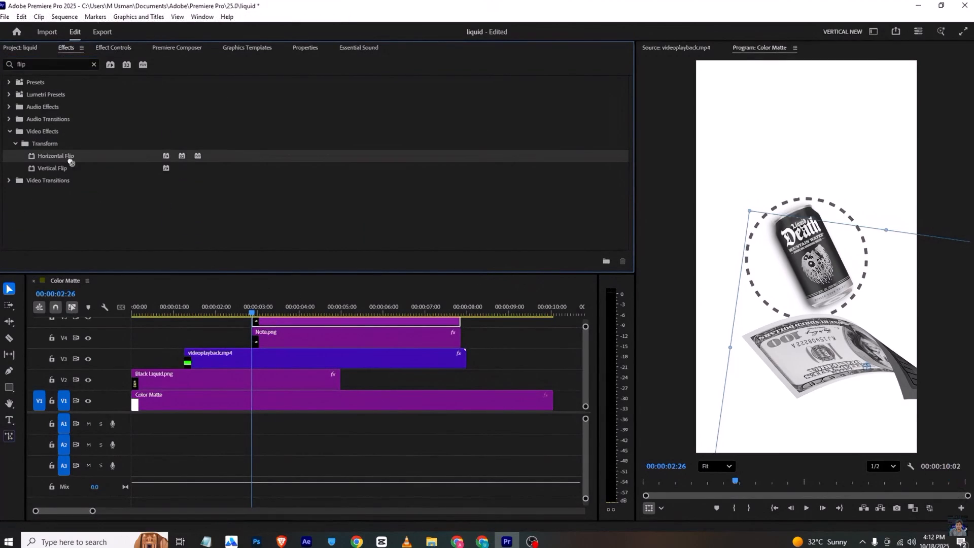
{"action": "key", "text": "space"}
{"action": "key", "text": "alt+Tab"}
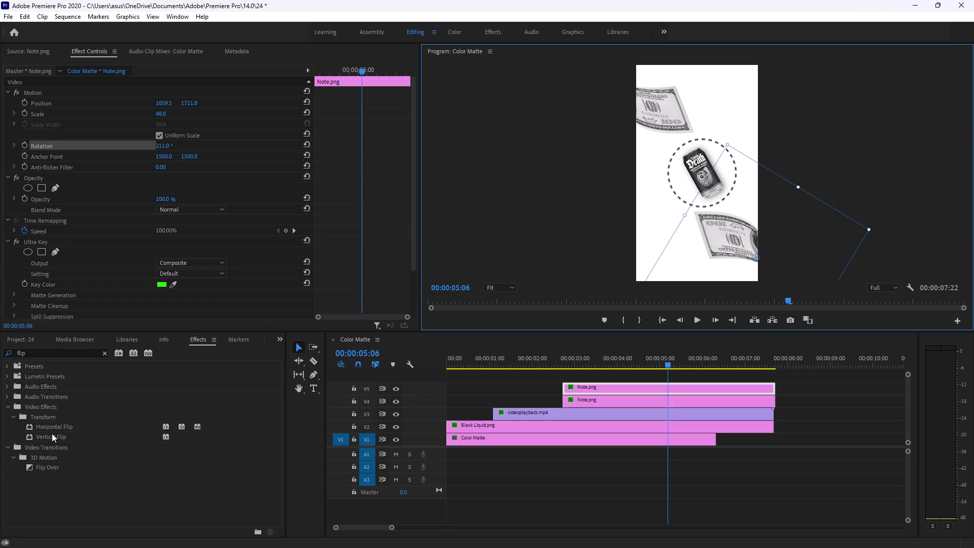
{"action": "left_click_drag", "start_coordinate": [55, 426], "coordinate": [118, 426]}
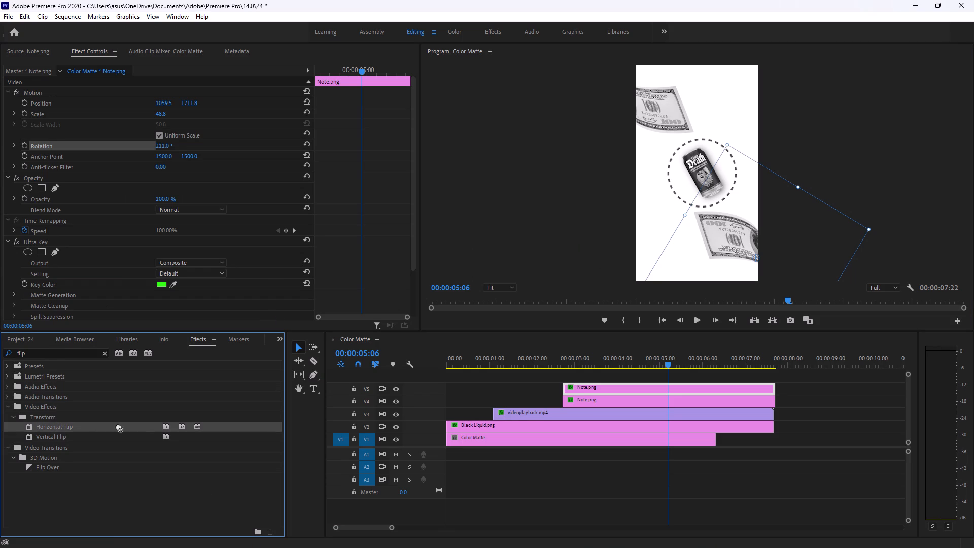
{"action": "left_click_drag", "start_coordinate": [118, 426], "coordinate": [608, 390]}
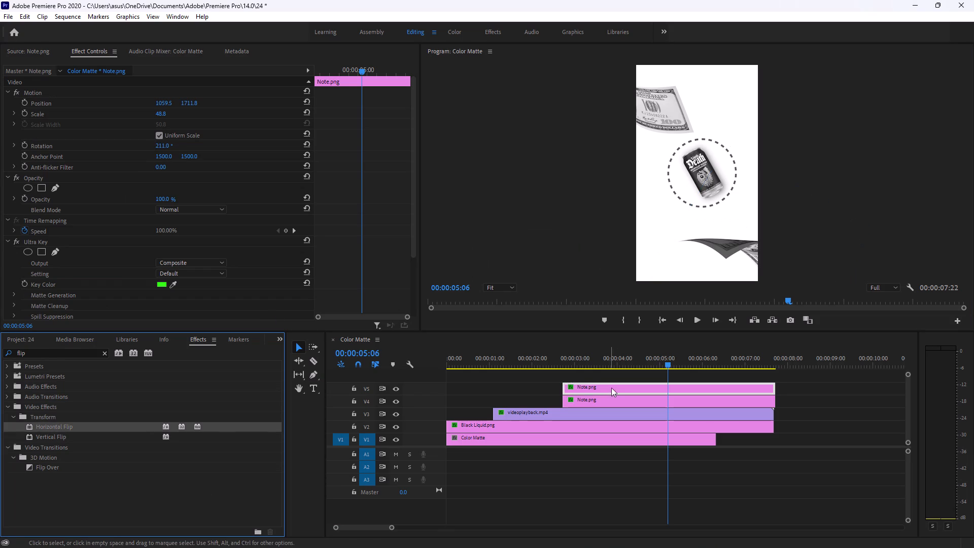
Check the flipped note's angle in the tutorial and rotate the V5 Note.png to 358.0°.
{"action": "key", "text": "alt+Tab"}
{"action": "left_click", "coordinate": [496, 318]}
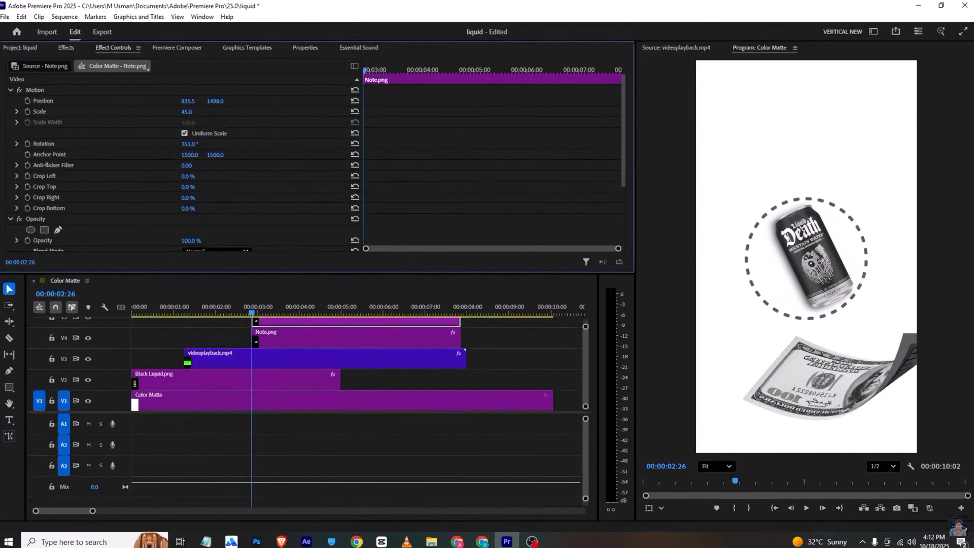
{"action": "key", "text": "space"}
{"action": "key", "text": "alt+Tab"}
{"action": "left_click_drag", "start_coordinate": [164, 144], "coordinate": [246, 163]}
Reposition the flipped V5 Note.png below the can at 1085.0, 1562.1, using the tutorial as reference.
{"action": "double_click", "coordinate": [749, 263]}
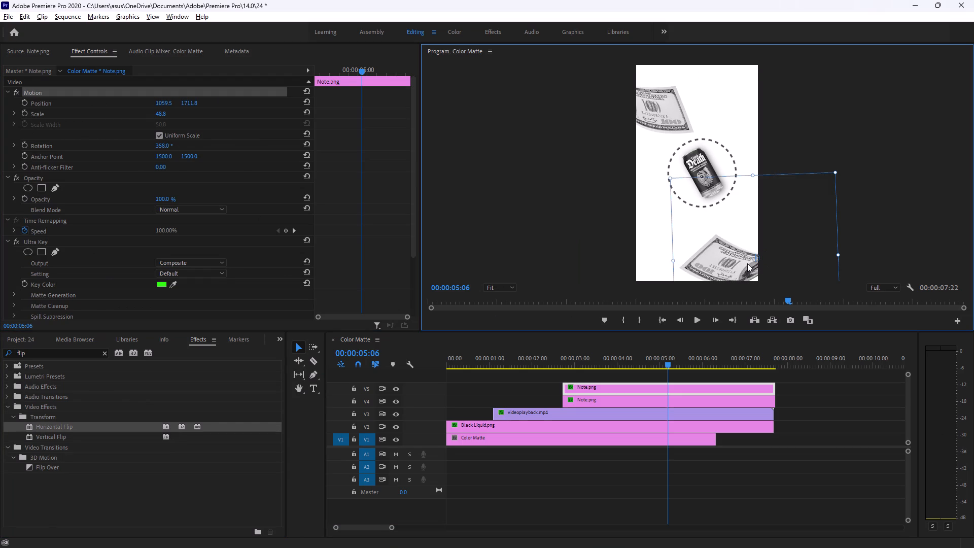
{"action": "left_click_drag", "start_coordinate": [747, 263], "coordinate": [732, 254]}
{"action": "left_click_drag", "start_coordinate": [746, 260], "coordinate": [721, 229]}
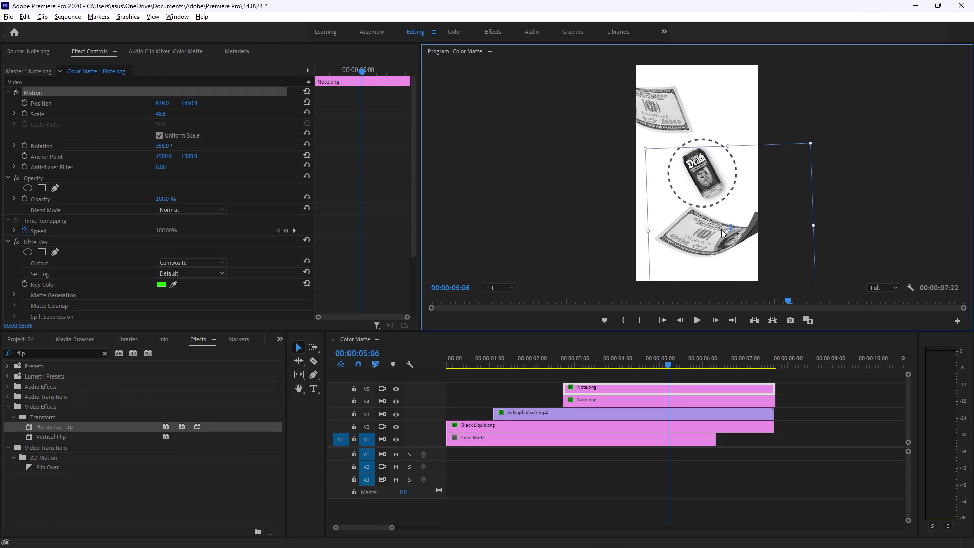
{"action": "left_click_drag", "start_coordinate": [721, 229], "coordinate": [733, 243]}
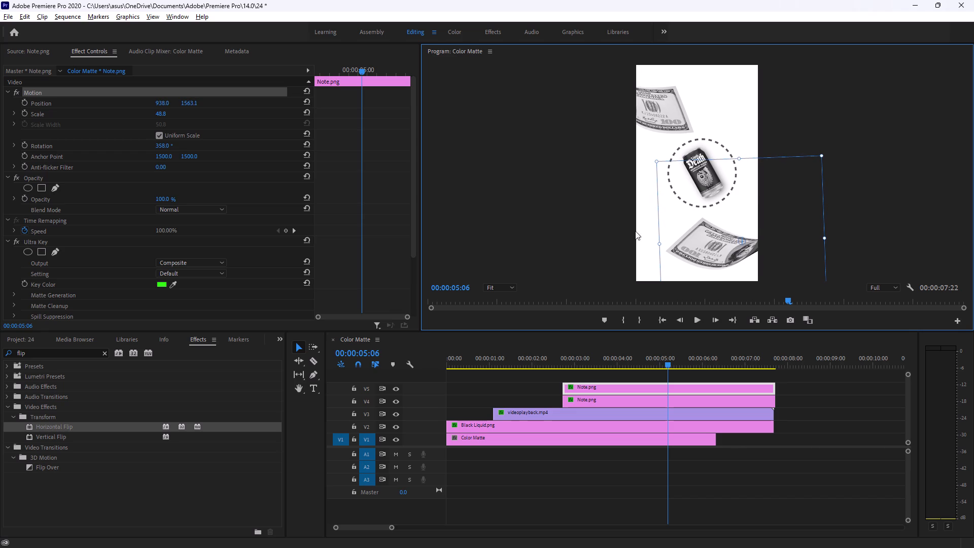
{"action": "key", "text": "alt+Tab"}
{"action": "left_click", "coordinate": [328, 251]}
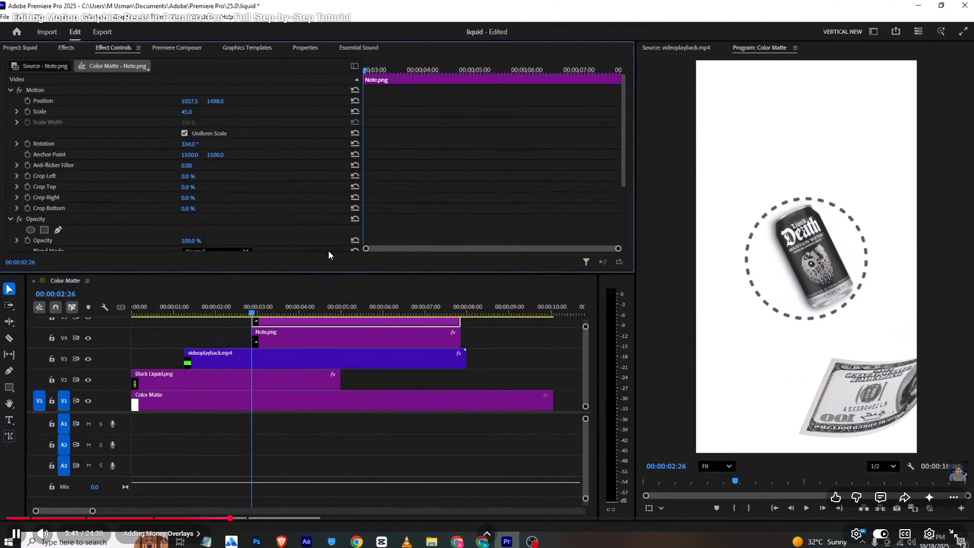
{"action": "key", "text": "space"}
{"action": "key", "text": "alt+Tab"}
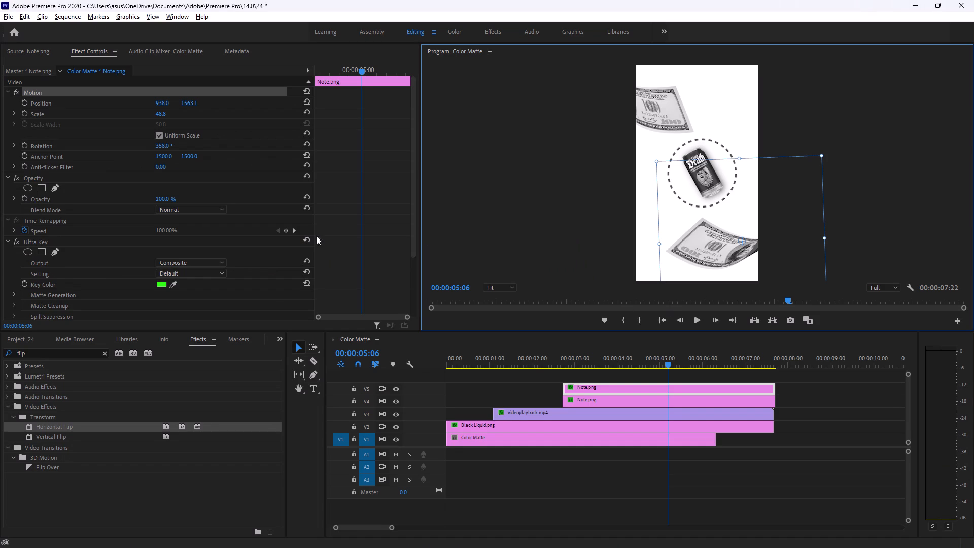
{"action": "left_click_drag", "start_coordinate": [161, 105], "coordinate": [256, 111]}
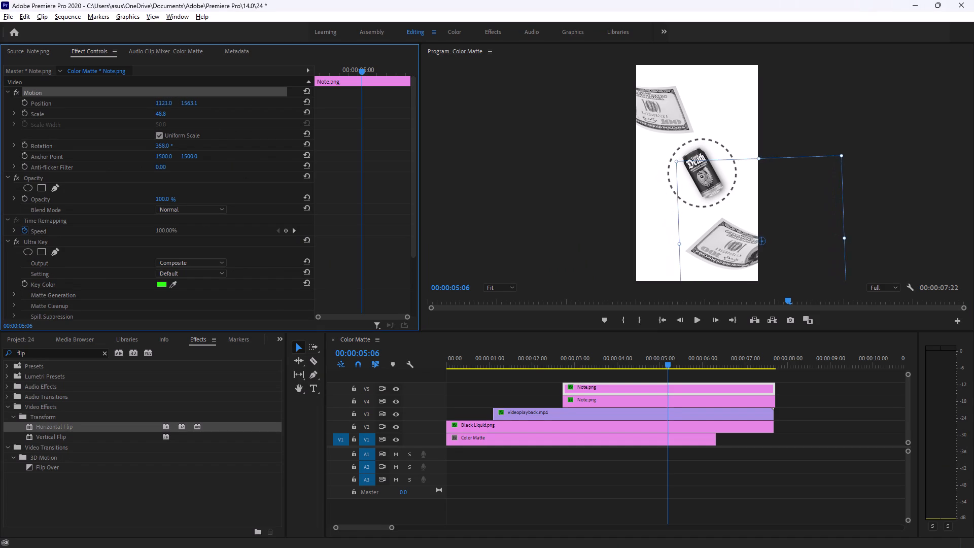
{"action": "left_click_drag", "start_coordinate": [256, 111], "coordinate": [236, 111]}
{"action": "left_click", "coordinate": [193, 106]}
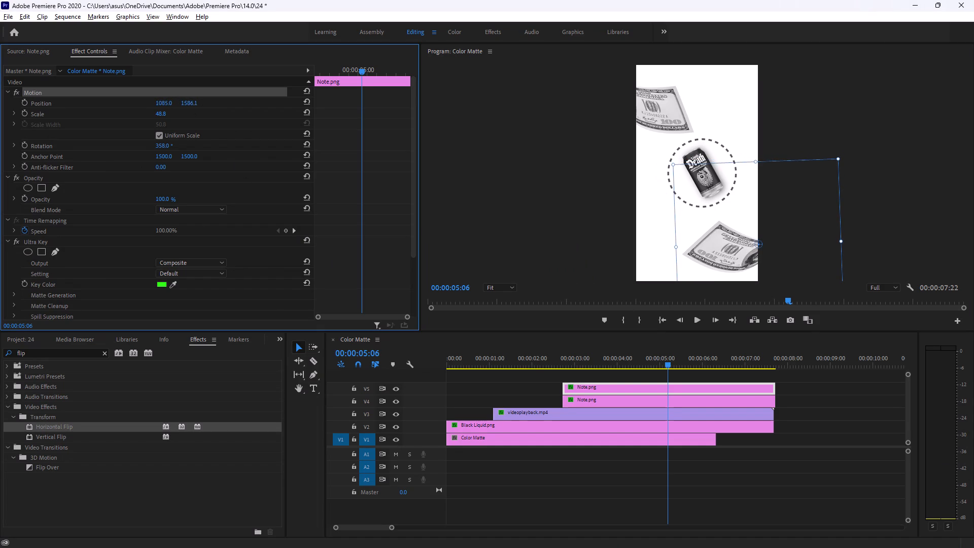
Follow the tutorial's playhead placement and move the playhead to the start of the Note.png clips, at 00:00:02:22.
{"action": "key", "text": "alt+Tab"}
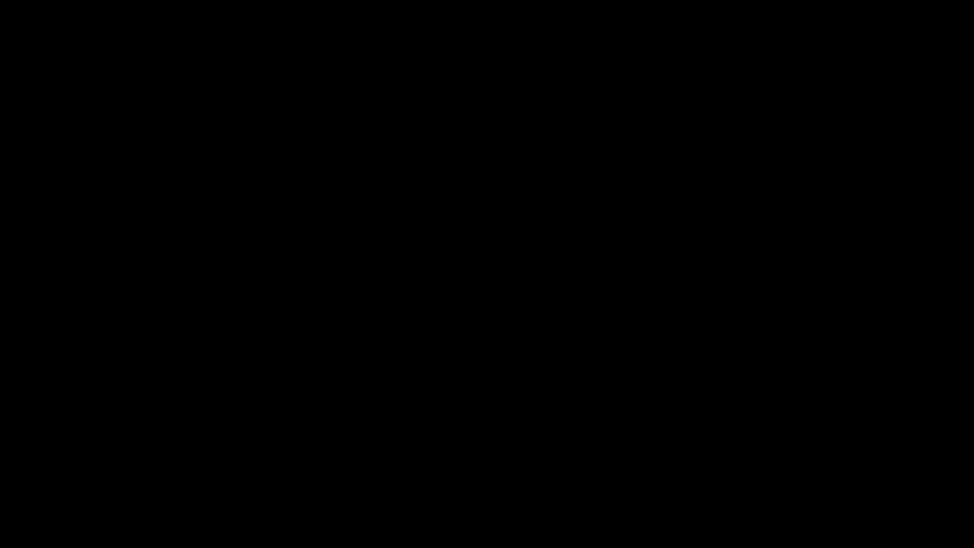
{"action": "left_click", "coordinate": [440, 362]}
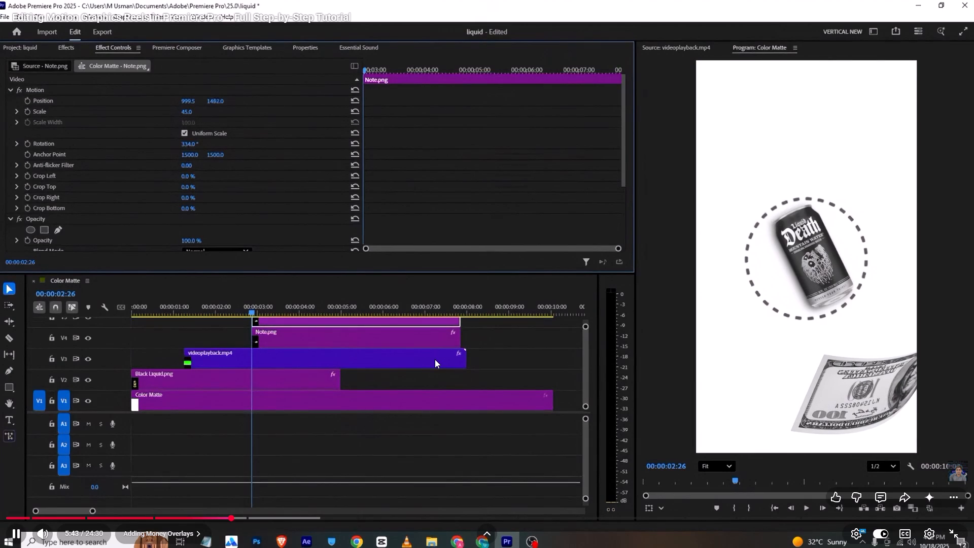
{"action": "key", "text": "space"}
{"action": "key", "text": "alt+Tab"}
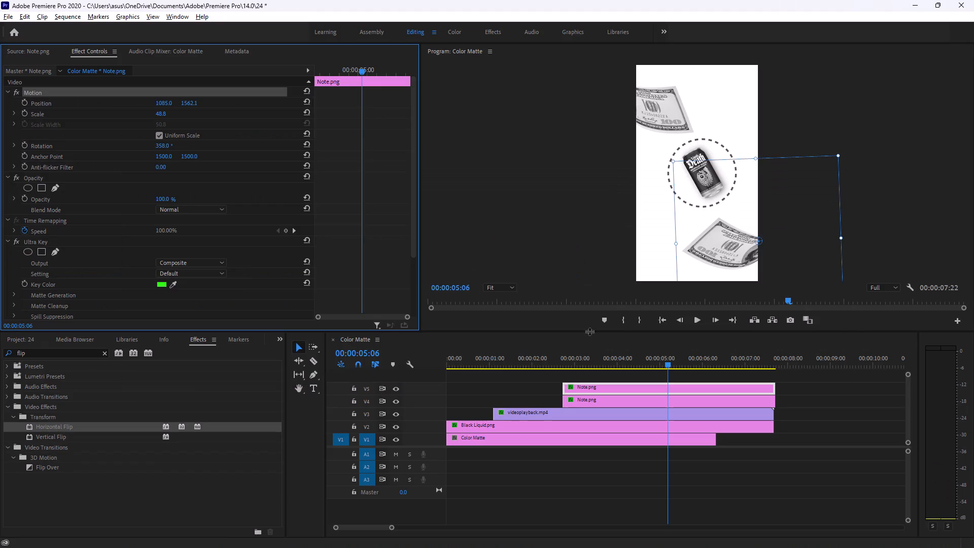
{"action": "left_click_drag", "start_coordinate": [668, 364], "coordinate": [547, 360]}
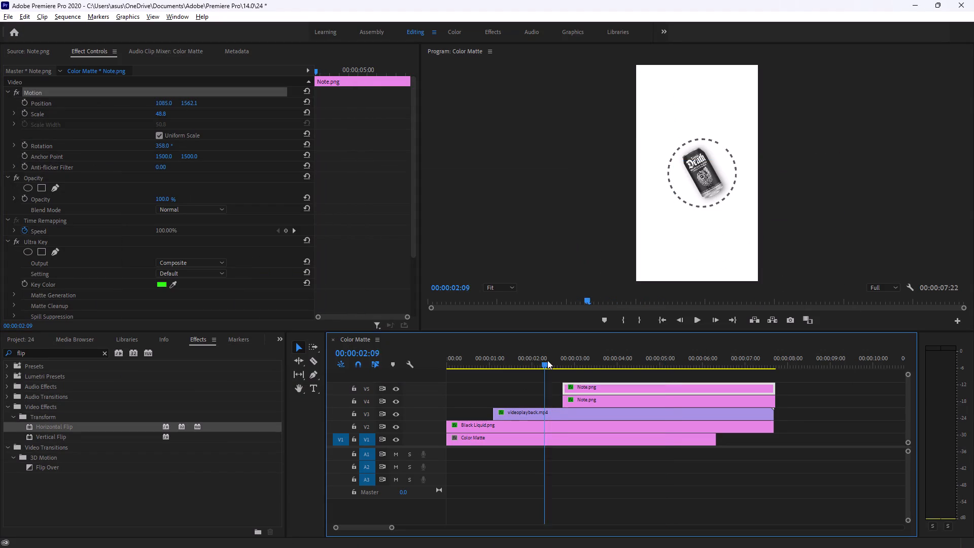
{"action": "left_click_drag", "start_coordinate": [547, 360], "coordinate": [563, 358]}
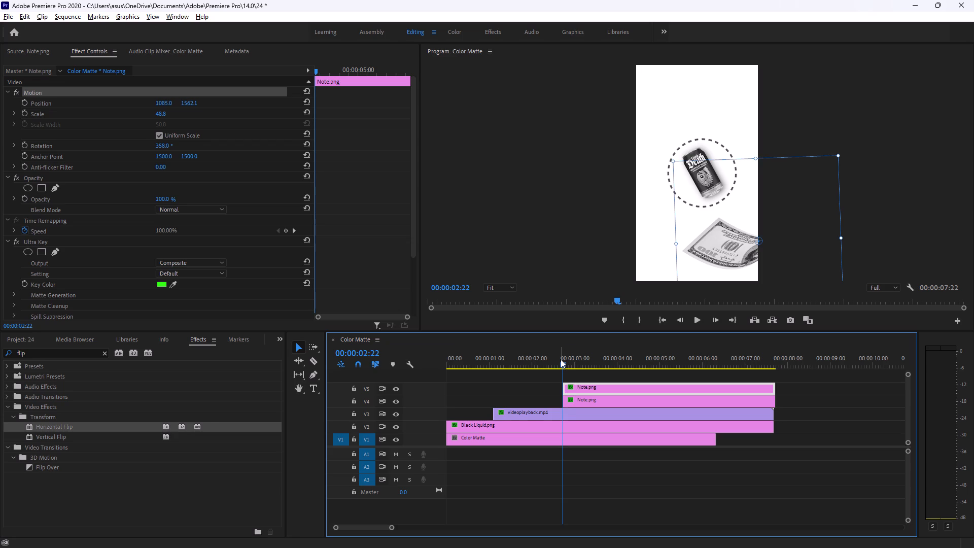
{"action": "key", "text": "alt+Tab"}
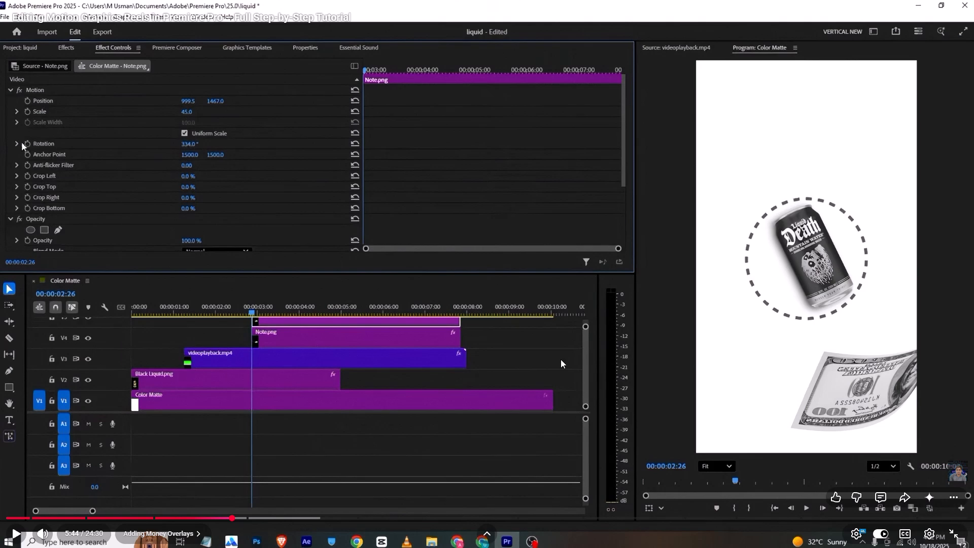
{"action": "key", "text": "alt+Tab"}
{"action": "key", "text": "alt+Tab"}
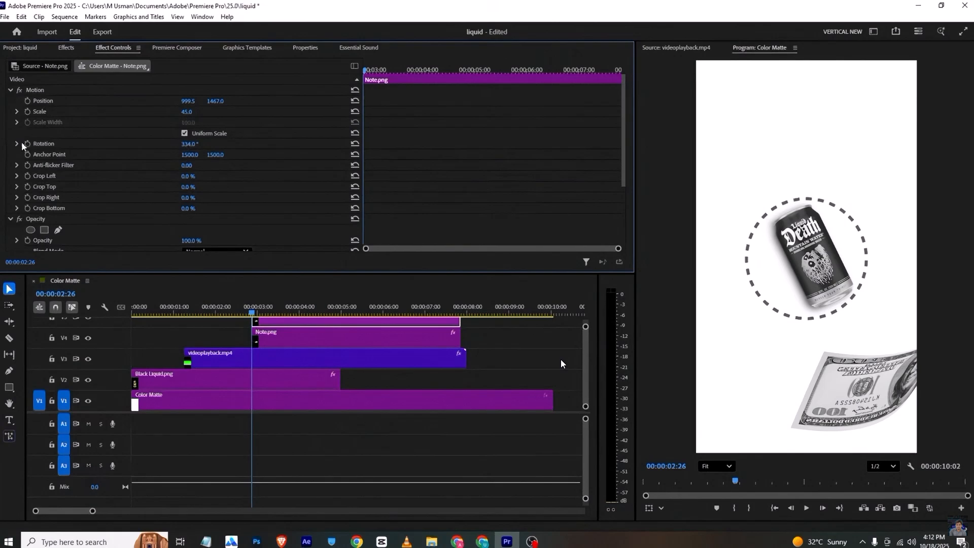
{"action": "key", "text": "alt+Tab"}
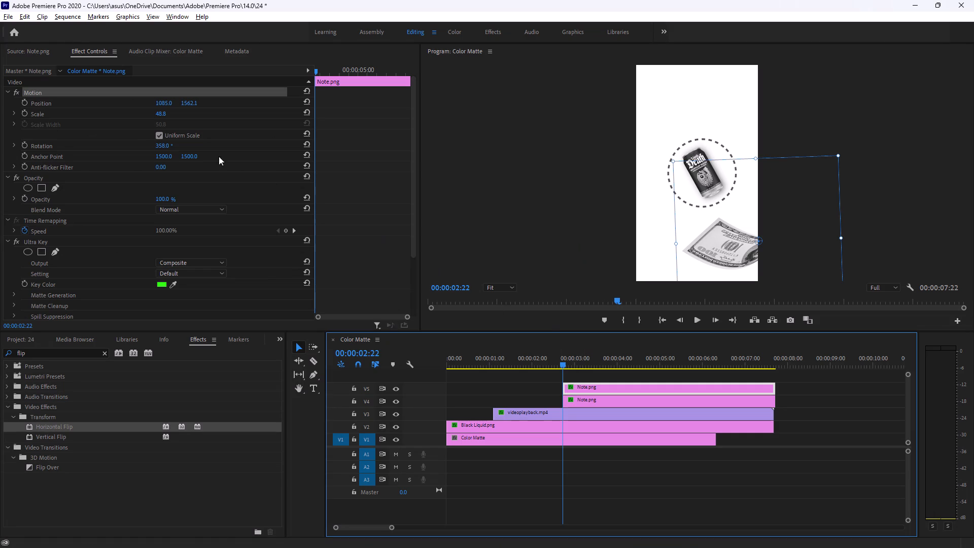
Fine-tune the V5 Note.png to a rotation of 1x1.0° and a scale of 47.8.
{"action": "left_click_drag", "start_coordinate": [161, 146], "coordinate": [161, 147]}
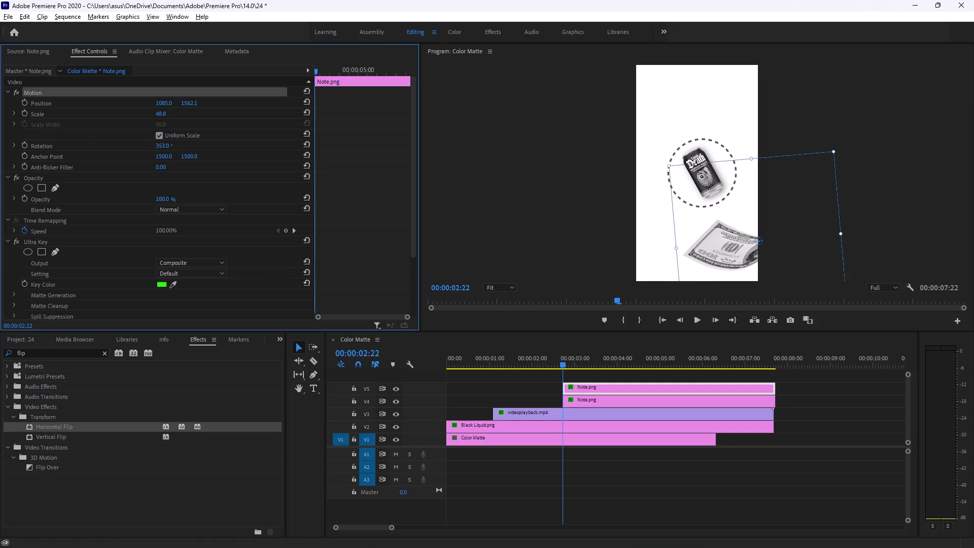
{"action": "left_click_drag", "start_coordinate": [161, 147], "coordinate": [166, 147]}
{"action": "left_click_drag", "start_coordinate": [160, 115], "coordinate": [168, 117]}
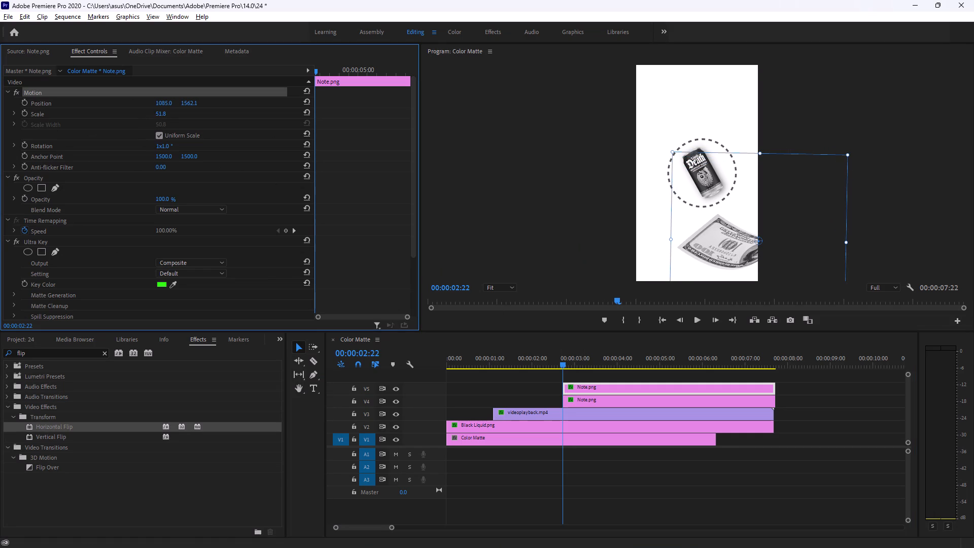
{"action": "left_click_drag", "start_coordinate": [168, 117], "coordinate": [166, 117]}
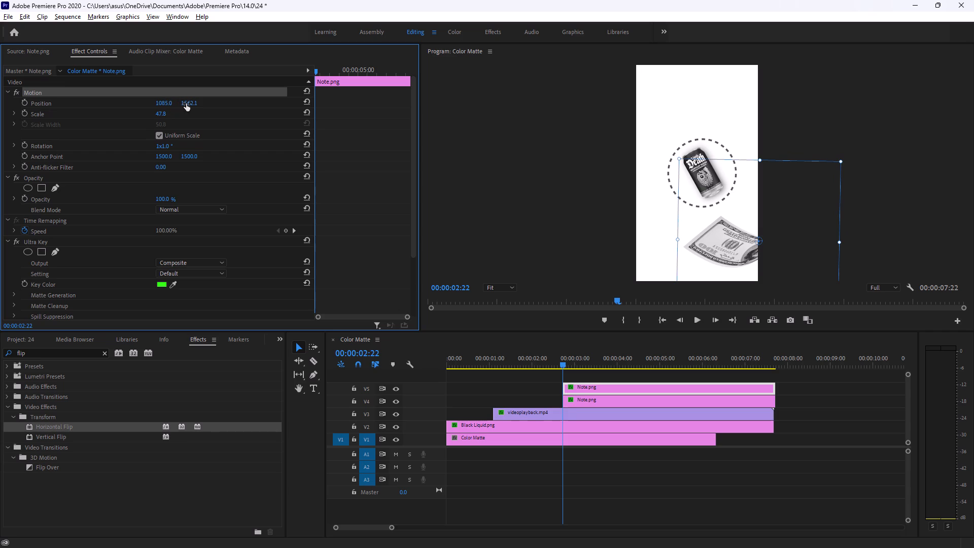
Shift the V5 Note.png partly beyond the frame's right edge, to position 1164.0, 1548.1, comparing with the tutorial.
{"action": "left_click_drag", "start_coordinate": [186, 104], "coordinate": [199, 111]}
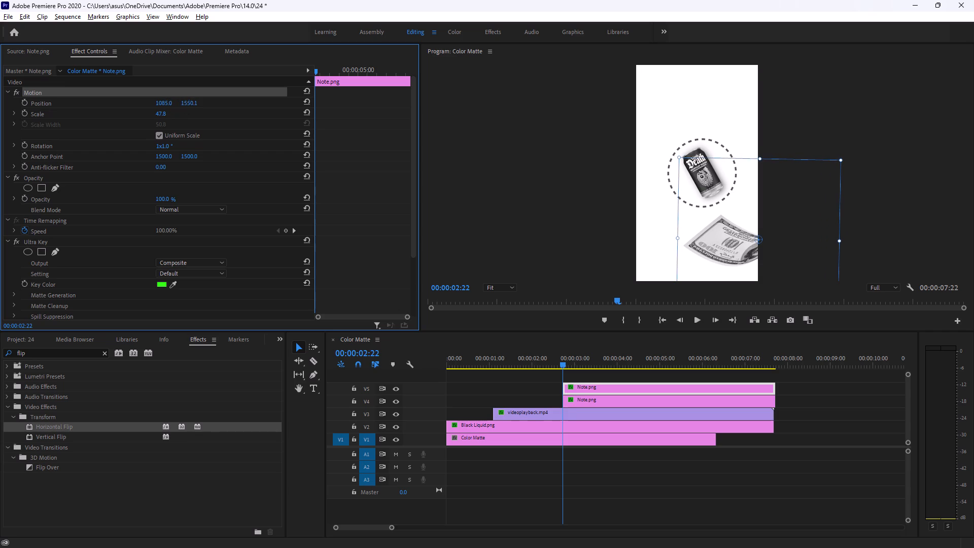
{"action": "left_click_drag", "start_coordinate": [199, 111], "coordinate": [198, 111]}
{"action": "left_click_drag", "start_coordinate": [166, 104], "coordinate": [174, 105]}
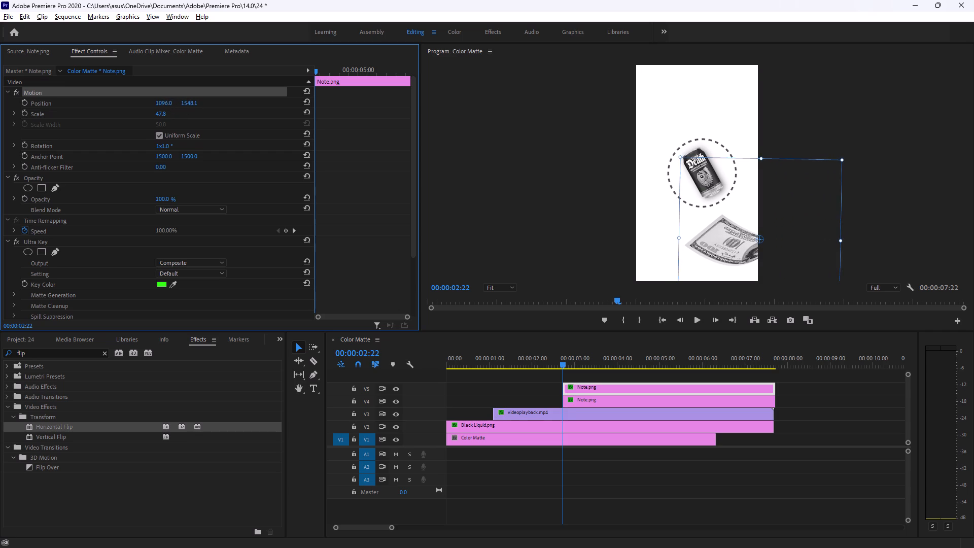
{"action": "left_click_drag", "start_coordinate": [174, 105], "coordinate": [99, 114]}
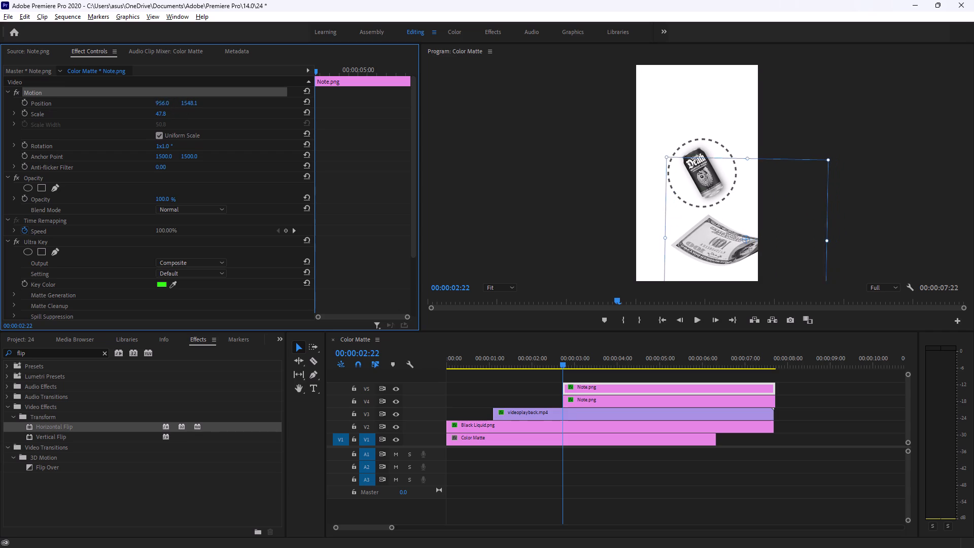
{"action": "left_click_drag", "start_coordinate": [99, 114], "coordinate": [97, 119]}
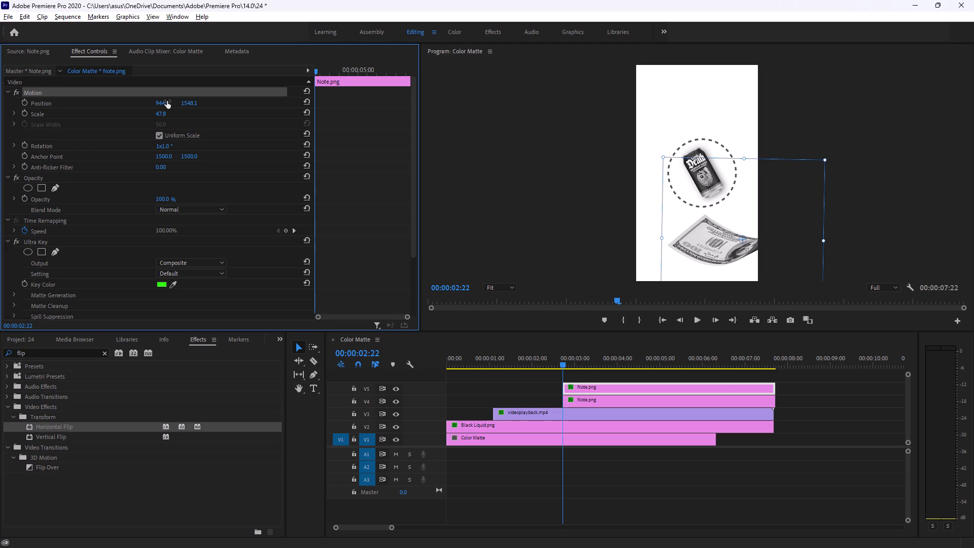
{"action": "key", "text": "alt+Tab"}
{"action": "key", "text": "alt+Tab"}
{"action": "left_click_drag", "start_coordinate": [163, 101], "coordinate": [256, 111]}
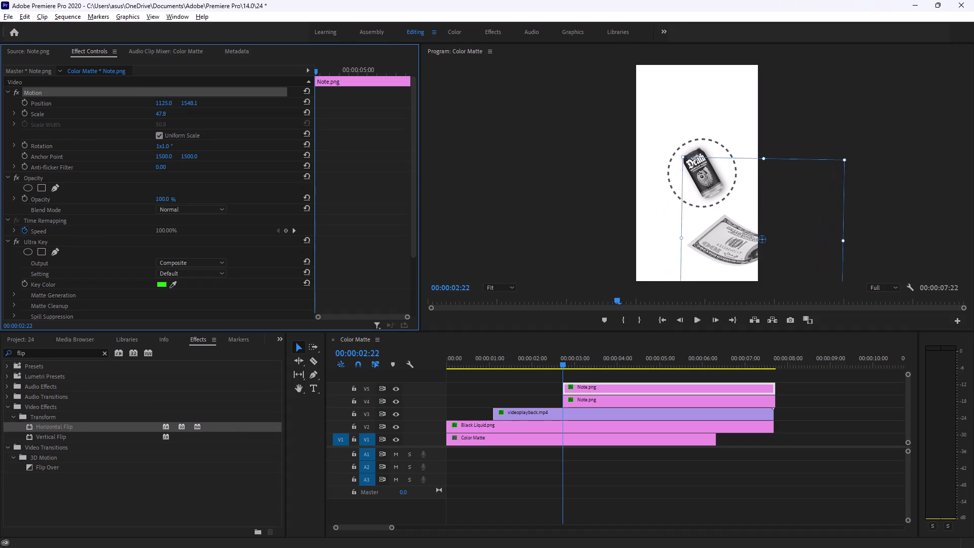
{"action": "left_click_drag", "start_coordinate": [256, 111], "coordinate": [275, 111]}
Check the tutorial's keyframing, then add starting Position and Rotation keyframes to the V5 Note.png at 00:00:02:22.
{"action": "key", "text": "alt+Tab"}
{"action": "left_click", "coordinate": [385, 237]}
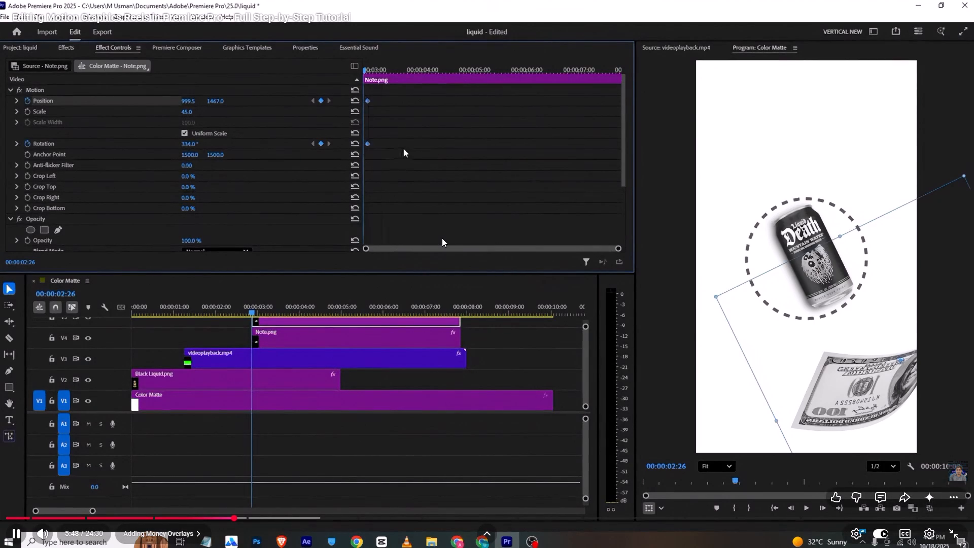
{"action": "key", "text": "space"}
{"action": "key", "text": "alt+Tab"}
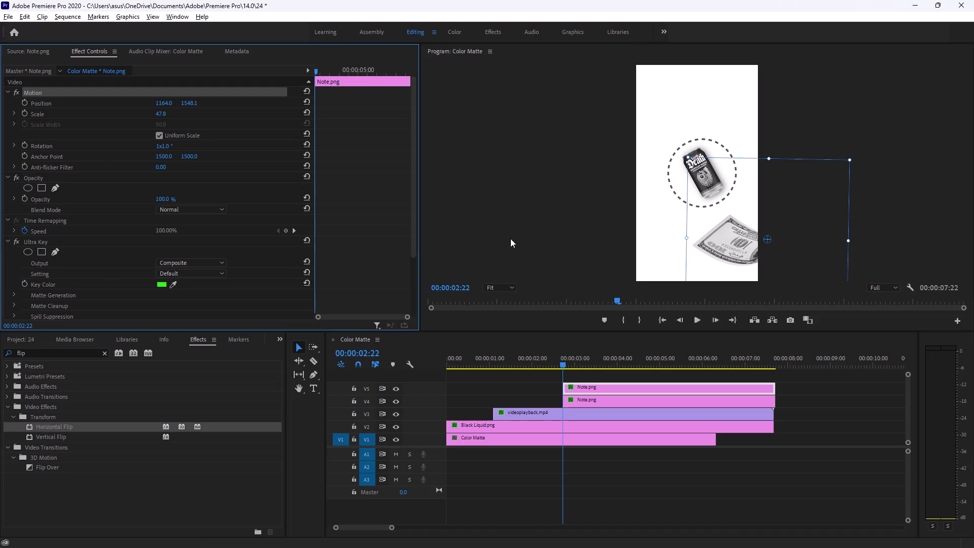
{"action": "left_click", "coordinate": [25, 101]}
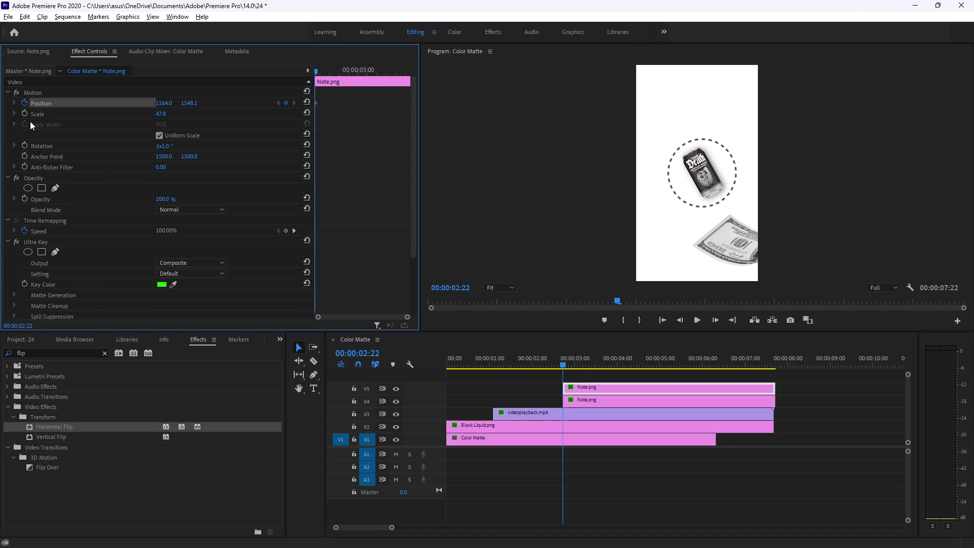
{"action": "left_click", "coordinate": [24, 145]}
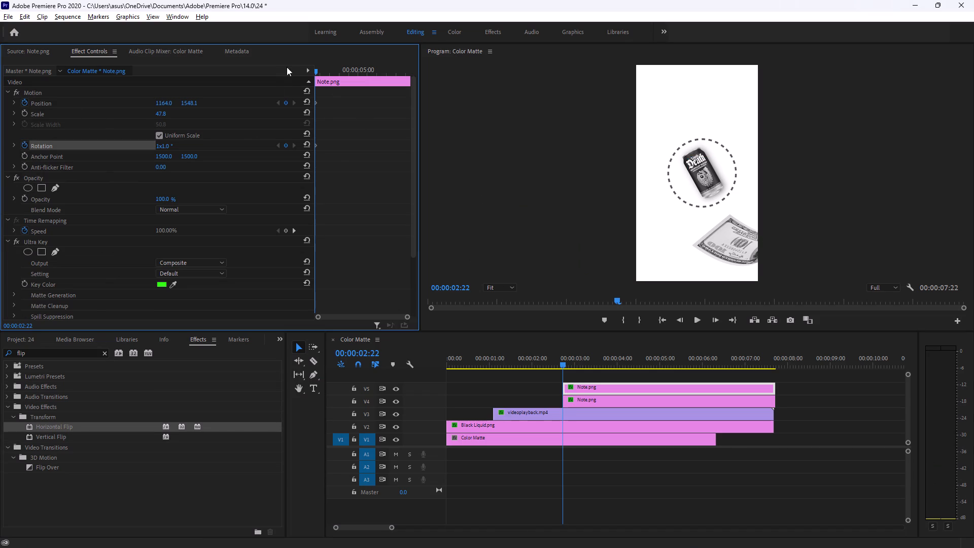
Move the V5 Note.png's starting Position and Rotation keyframes together to a time past the 5-second mark, near the clip's later part.
{"action": "left_click_drag", "start_coordinate": [323, 94], "coordinate": [314, 173]}
{"action": "left_click_drag", "start_coordinate": [314, 173], "coordinate": [314, 181]}
{"action": "left_click_drag", "start_coordinate": [317, 102], "coordinate": [378, 108]}
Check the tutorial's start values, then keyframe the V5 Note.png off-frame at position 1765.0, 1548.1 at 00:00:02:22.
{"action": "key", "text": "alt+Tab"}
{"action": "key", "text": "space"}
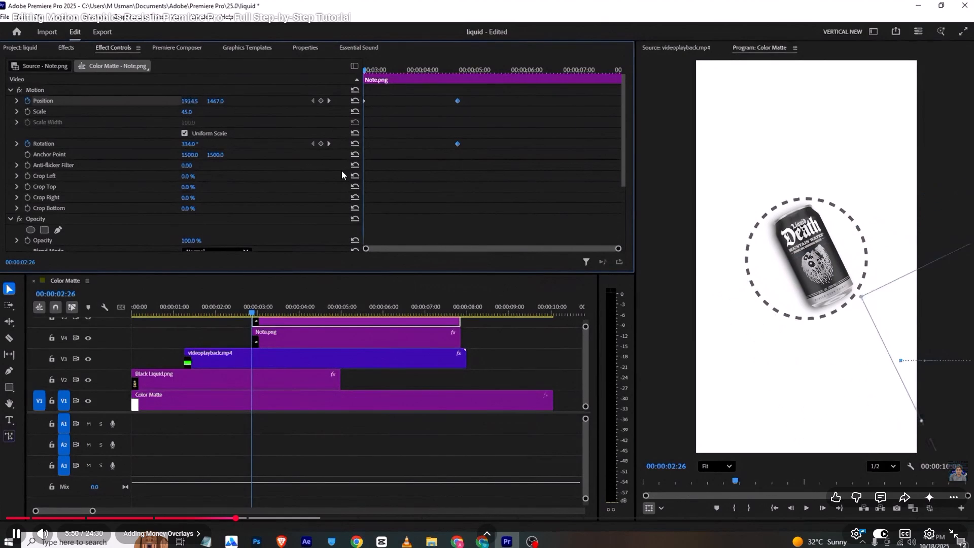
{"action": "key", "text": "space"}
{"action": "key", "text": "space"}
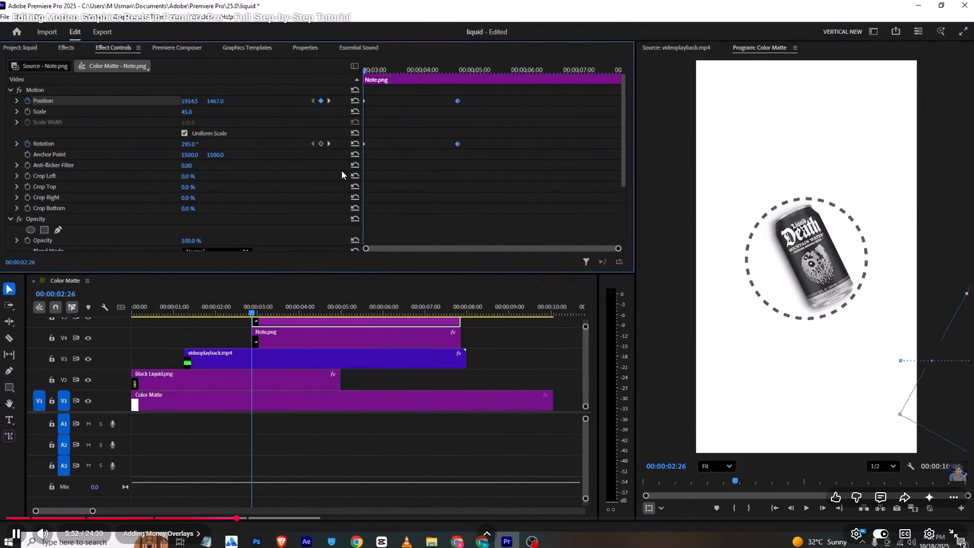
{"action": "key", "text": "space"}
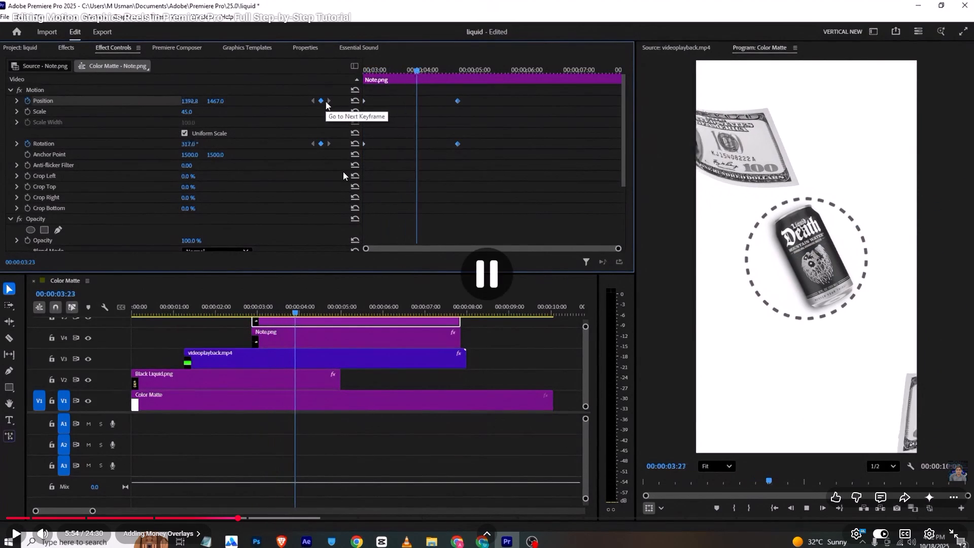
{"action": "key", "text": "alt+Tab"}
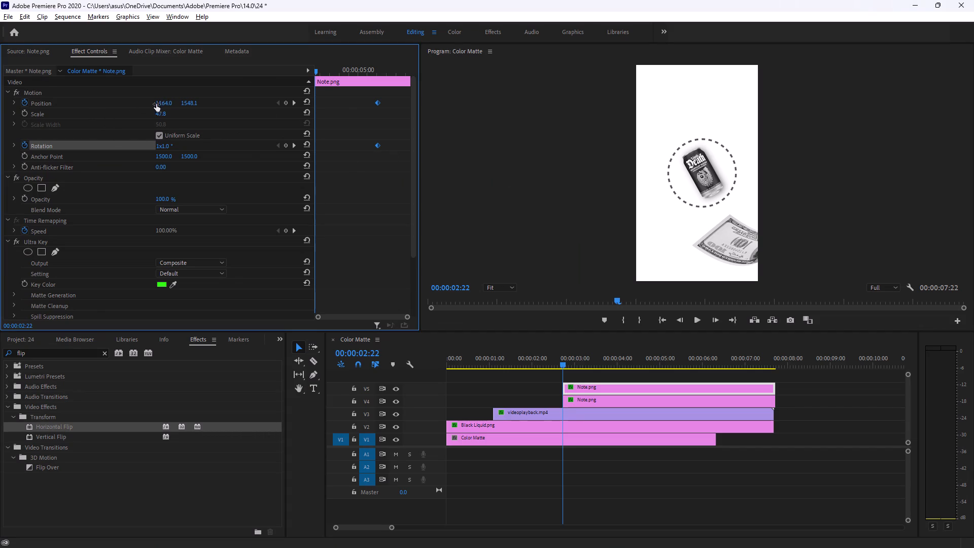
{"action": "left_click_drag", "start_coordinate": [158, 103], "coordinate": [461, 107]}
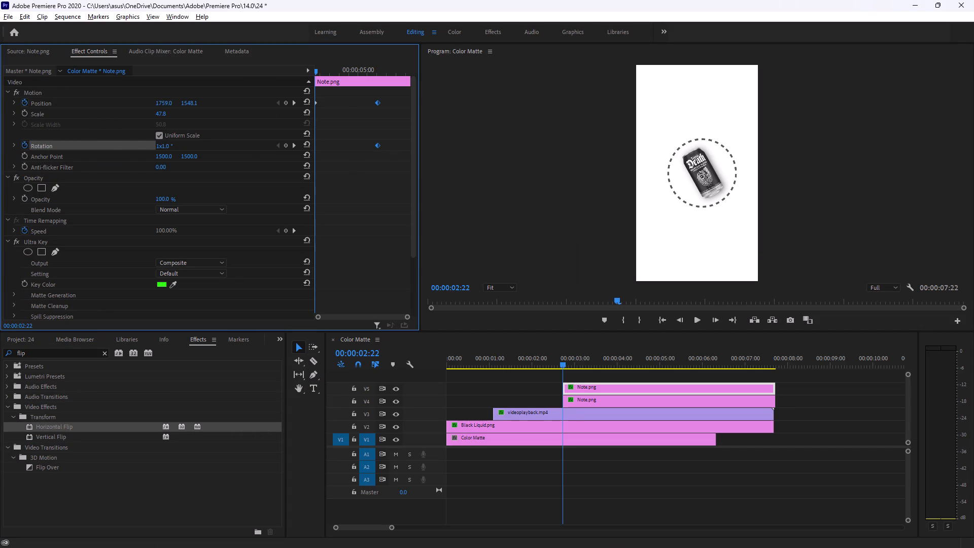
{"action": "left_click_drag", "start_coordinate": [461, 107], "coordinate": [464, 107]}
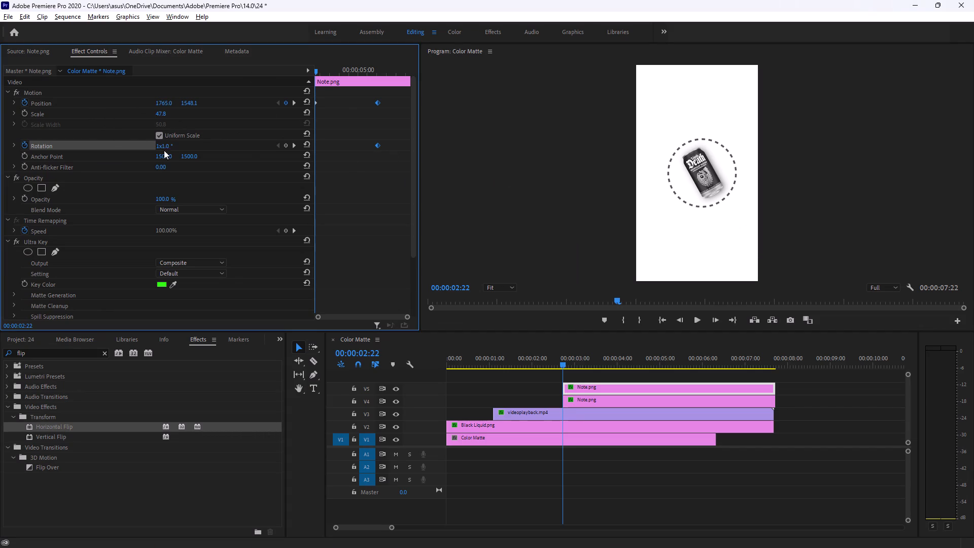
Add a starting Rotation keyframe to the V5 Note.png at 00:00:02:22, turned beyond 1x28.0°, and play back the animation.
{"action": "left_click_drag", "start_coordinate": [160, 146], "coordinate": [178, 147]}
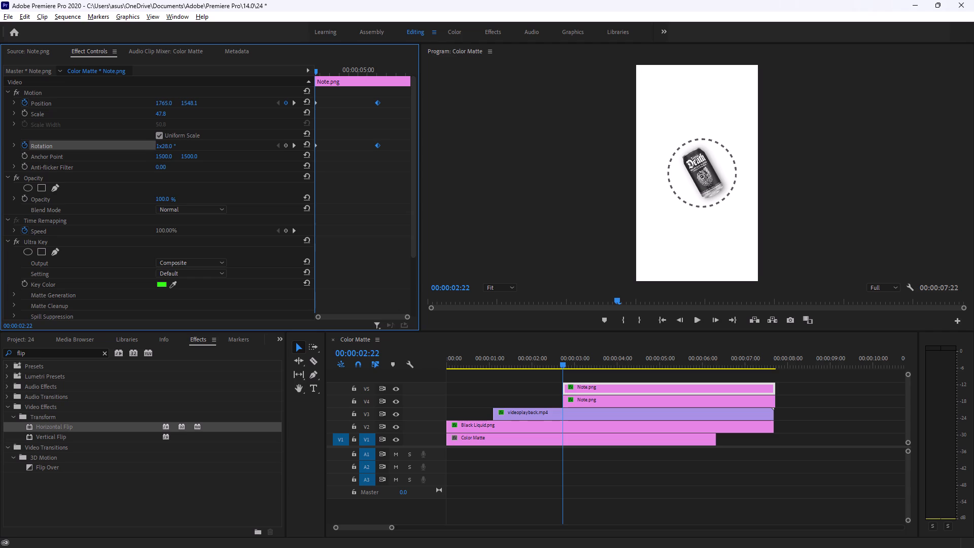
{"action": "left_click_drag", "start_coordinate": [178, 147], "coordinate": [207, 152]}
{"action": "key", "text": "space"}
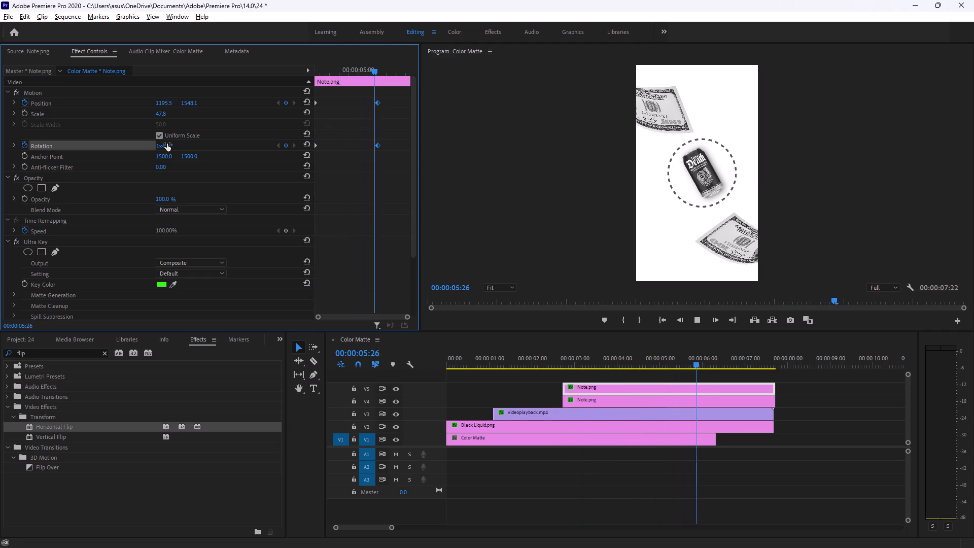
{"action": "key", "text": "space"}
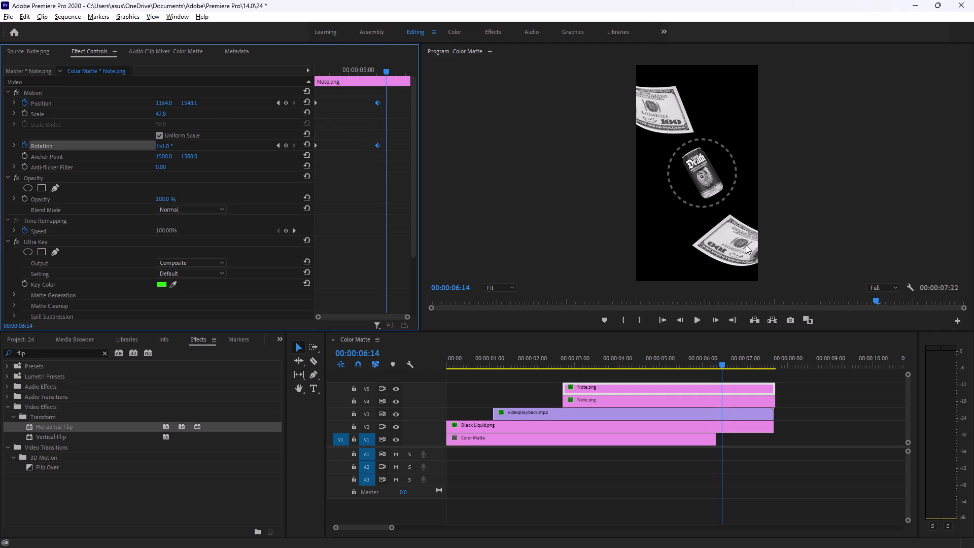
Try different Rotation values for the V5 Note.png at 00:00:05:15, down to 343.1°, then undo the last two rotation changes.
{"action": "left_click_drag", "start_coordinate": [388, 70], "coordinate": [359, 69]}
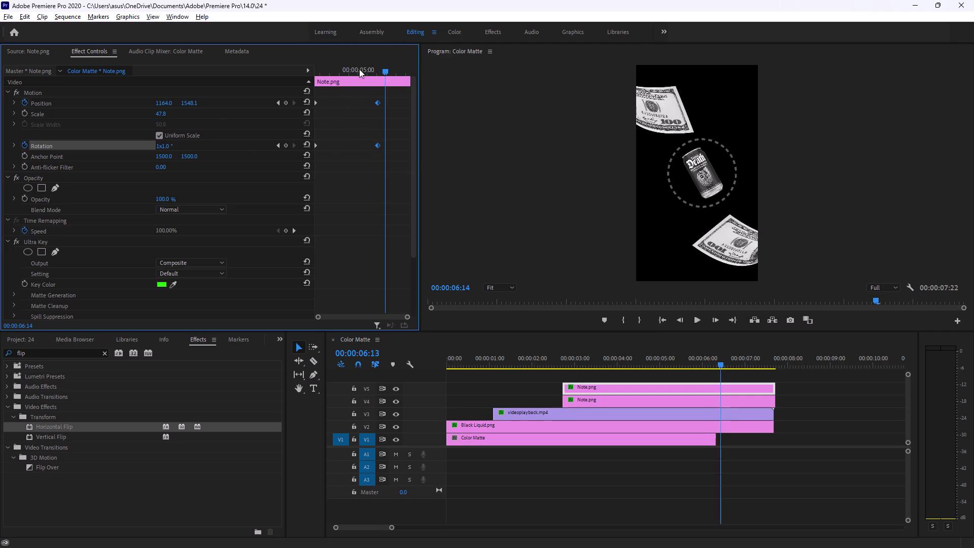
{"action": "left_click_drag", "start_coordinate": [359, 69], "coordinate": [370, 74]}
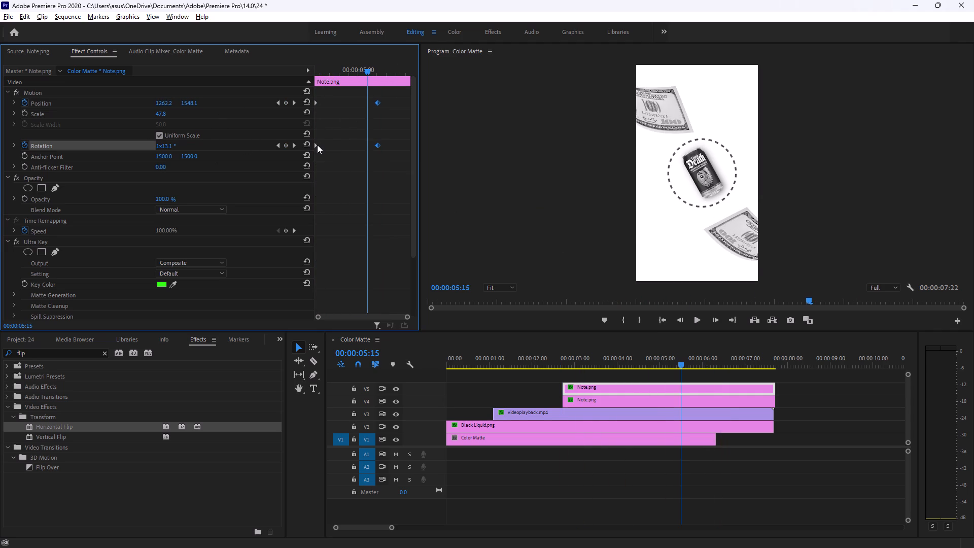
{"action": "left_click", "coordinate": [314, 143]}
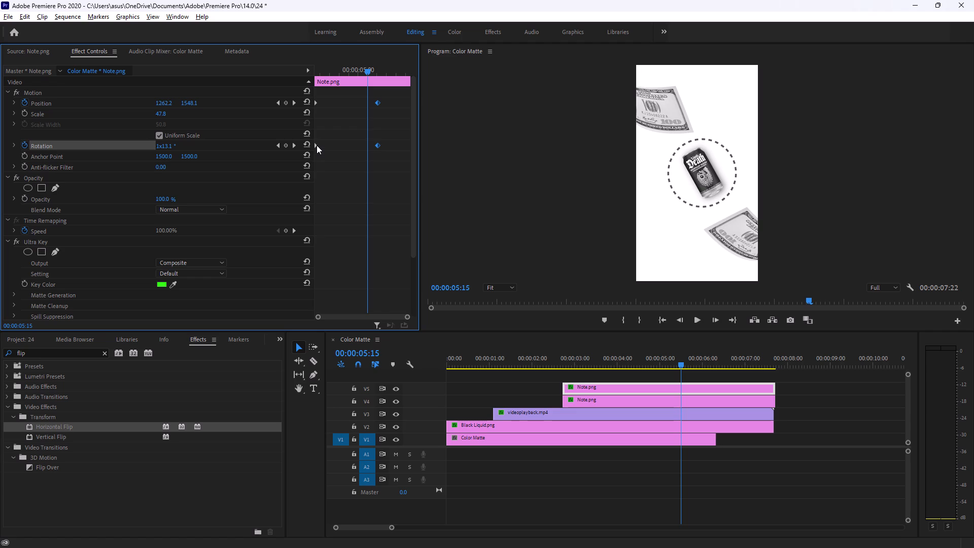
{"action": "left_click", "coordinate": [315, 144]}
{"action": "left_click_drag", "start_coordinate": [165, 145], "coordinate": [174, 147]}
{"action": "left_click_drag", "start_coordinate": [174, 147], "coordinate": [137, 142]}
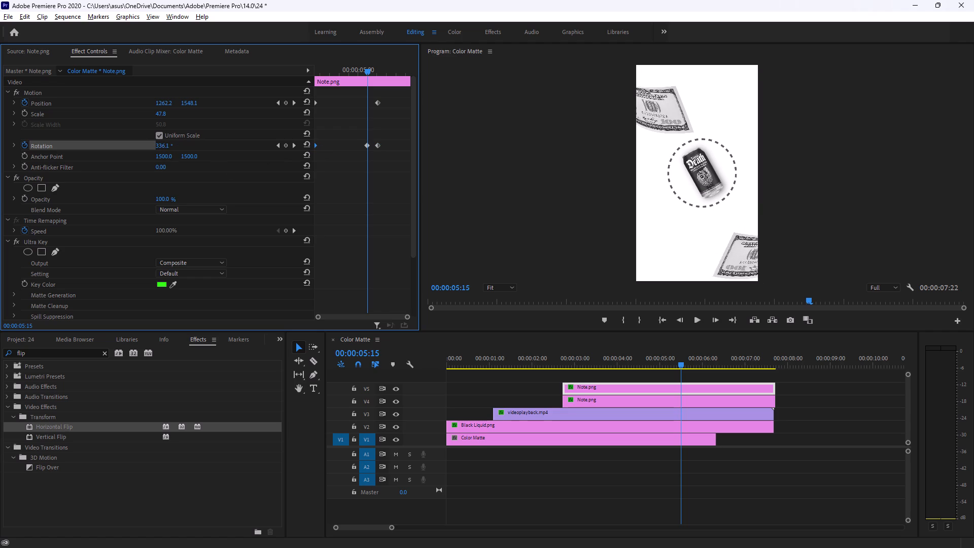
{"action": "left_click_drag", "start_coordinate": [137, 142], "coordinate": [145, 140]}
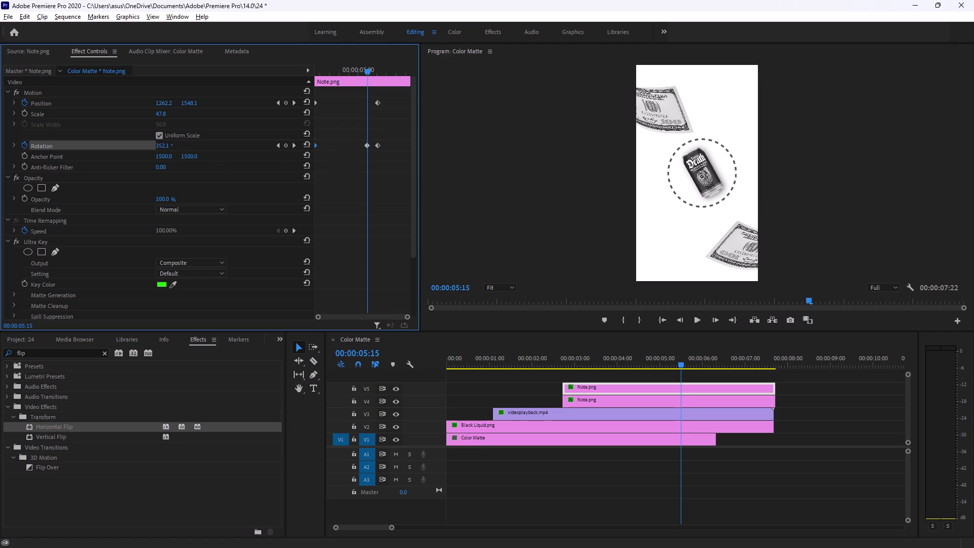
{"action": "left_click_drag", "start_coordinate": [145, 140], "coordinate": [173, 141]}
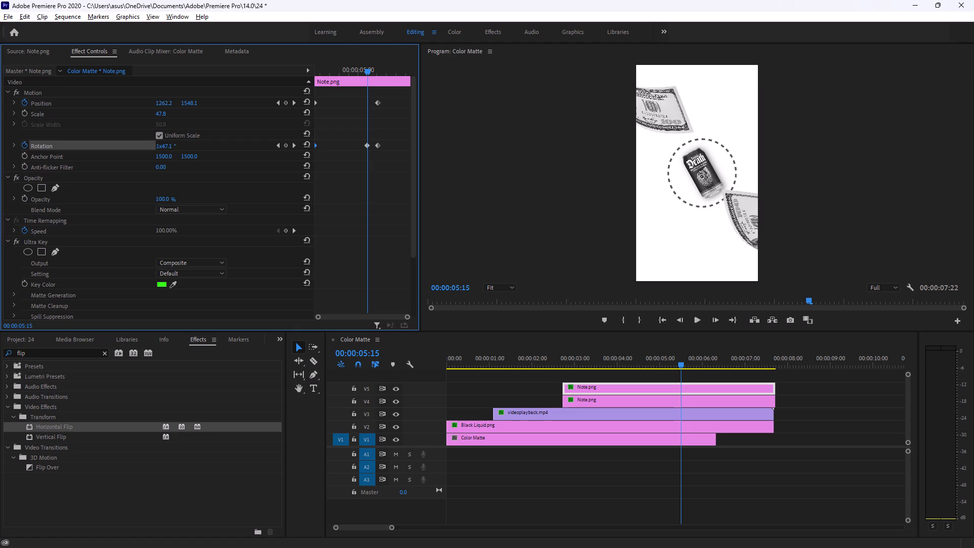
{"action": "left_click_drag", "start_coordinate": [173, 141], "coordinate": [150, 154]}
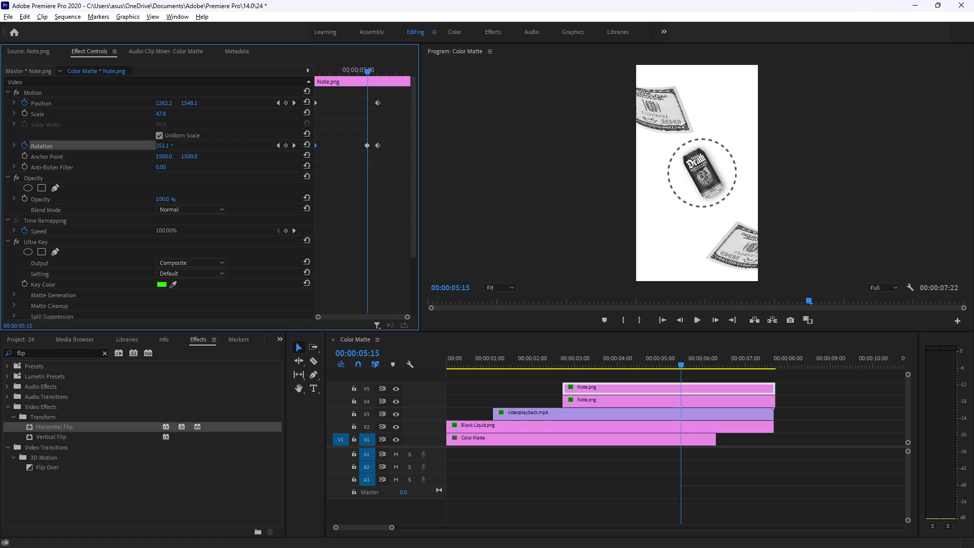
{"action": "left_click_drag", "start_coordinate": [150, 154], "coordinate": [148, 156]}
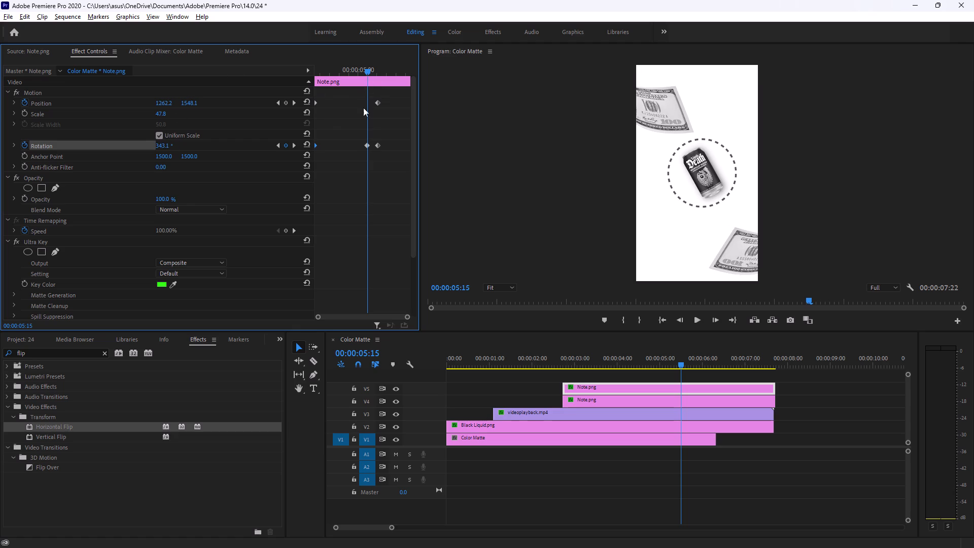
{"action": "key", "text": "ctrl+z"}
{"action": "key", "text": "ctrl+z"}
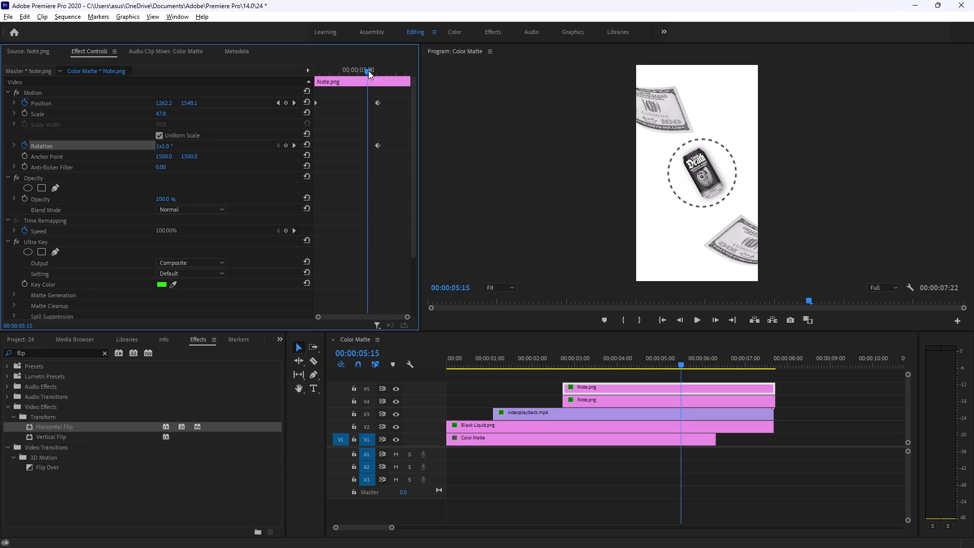
Delete the V5 Note.png's Position keyframe at 00:00:02:22 and turn off keyframing for its Rotation.
{"action": "left_click_drag", "start_coordinate": [368, 71], "coordinate": [249, 76]}
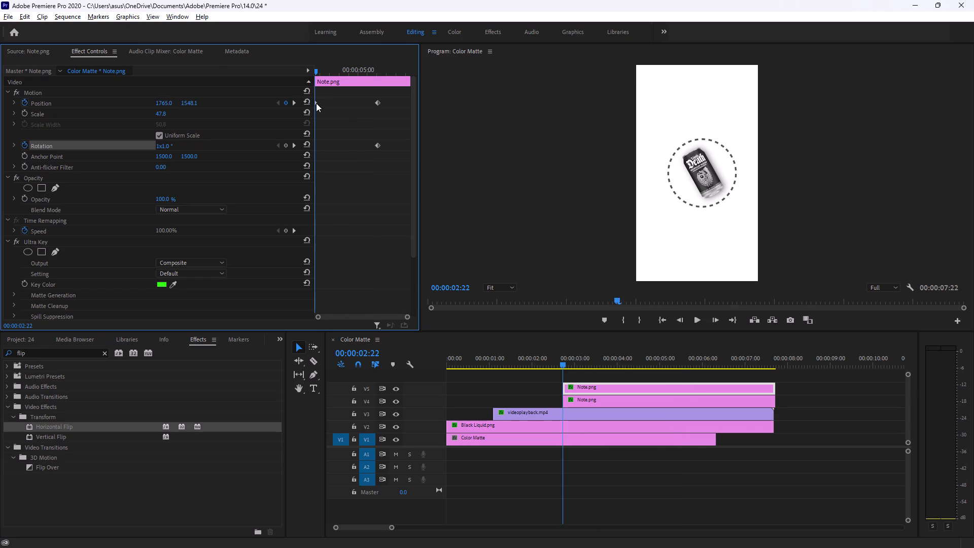
{"action": "left_click", "coordinate": [316, 100]}
{"action": "key", "text": "Delete"}
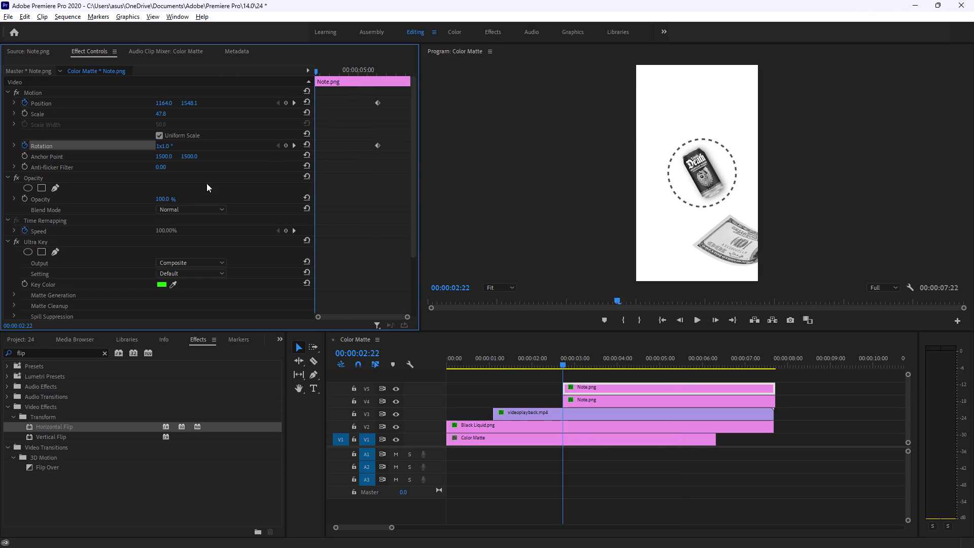
{"action": "left_click", "coordinate": [27, 145]}
{"action": "left_click", "coordinate": [533, 293]}
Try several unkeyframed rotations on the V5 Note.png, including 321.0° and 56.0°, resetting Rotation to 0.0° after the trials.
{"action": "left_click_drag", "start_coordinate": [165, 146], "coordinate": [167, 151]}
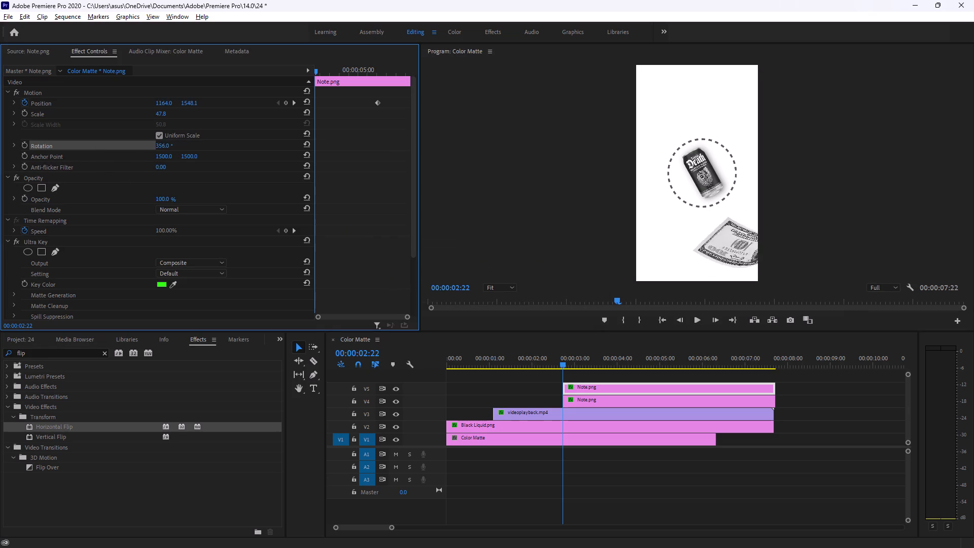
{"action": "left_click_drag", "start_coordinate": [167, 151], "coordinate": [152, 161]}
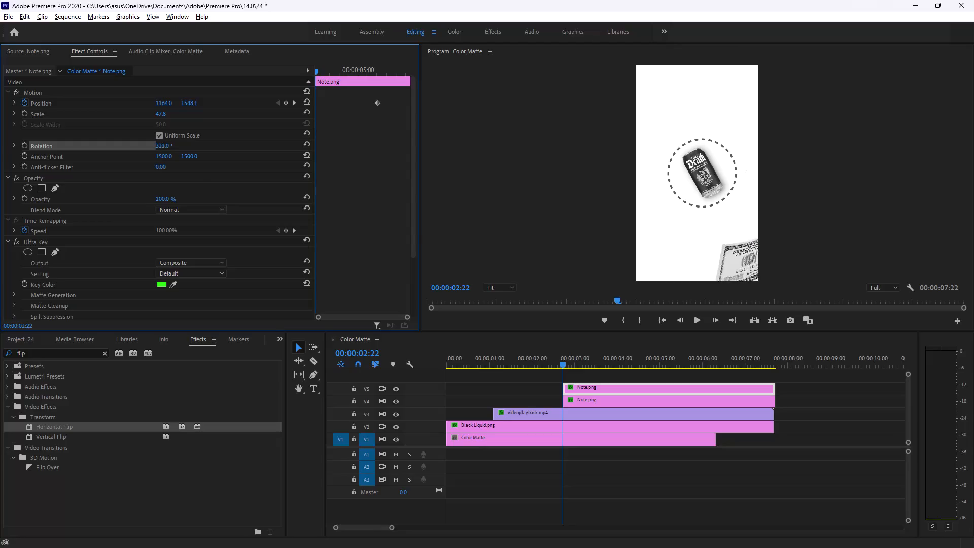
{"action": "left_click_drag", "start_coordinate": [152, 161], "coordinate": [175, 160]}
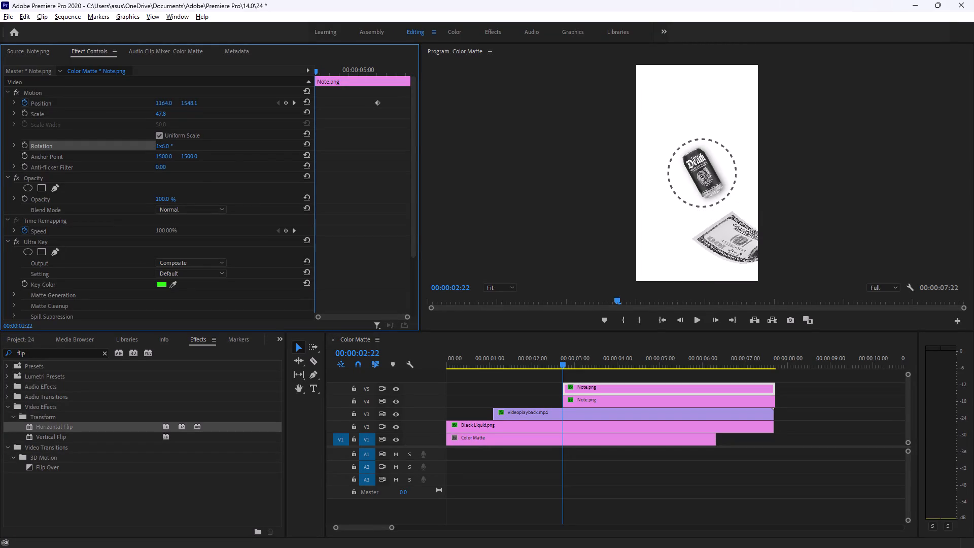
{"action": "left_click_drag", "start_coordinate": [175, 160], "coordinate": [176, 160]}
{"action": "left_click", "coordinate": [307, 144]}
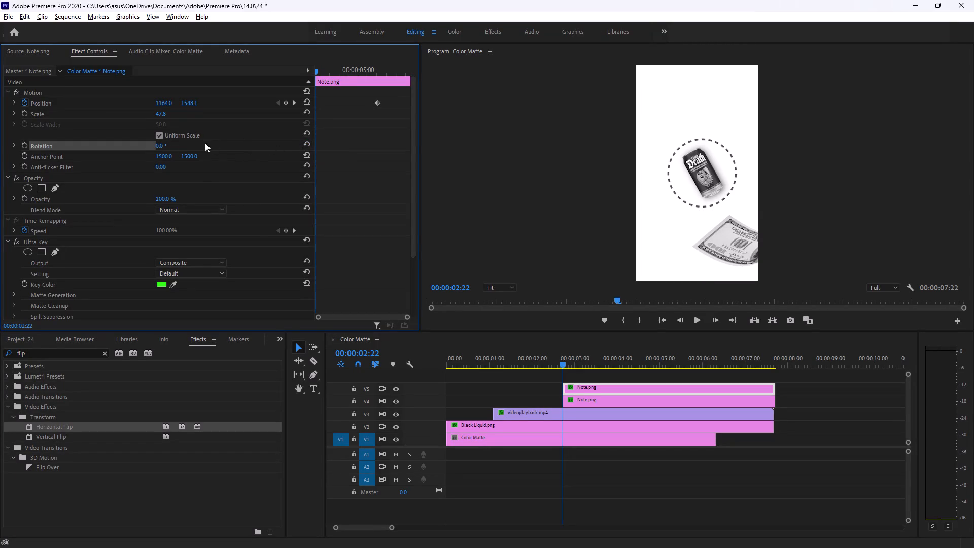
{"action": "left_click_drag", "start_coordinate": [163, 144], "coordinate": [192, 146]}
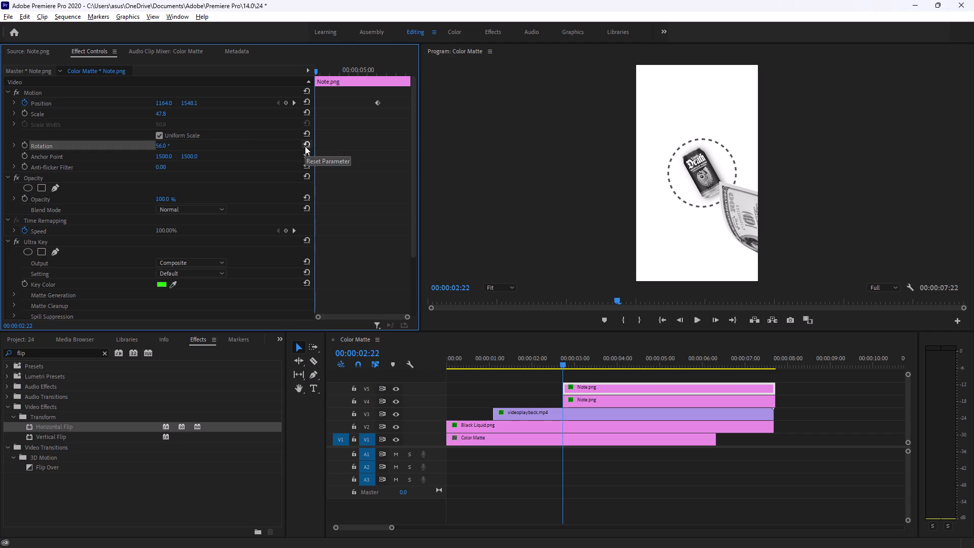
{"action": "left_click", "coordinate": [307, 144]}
Set the V5 Note.png's Rotation to -73.0°.
{"action": "left_click_drag", "start_coordinate": [160, 146], "coordinate": [156, 146]}
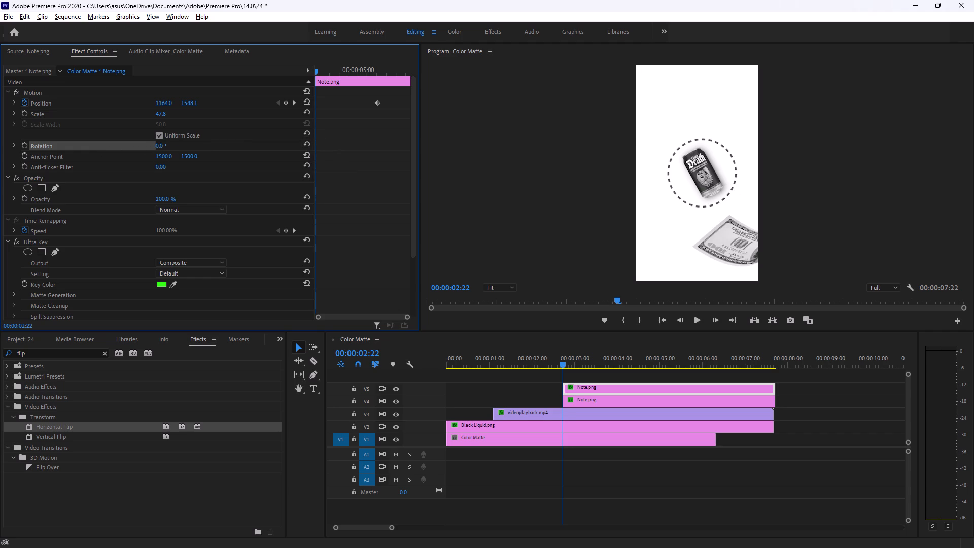
{"action": "left_click_drag", "start_coordinate": [156, 146], "coordinate": [120, 156]}
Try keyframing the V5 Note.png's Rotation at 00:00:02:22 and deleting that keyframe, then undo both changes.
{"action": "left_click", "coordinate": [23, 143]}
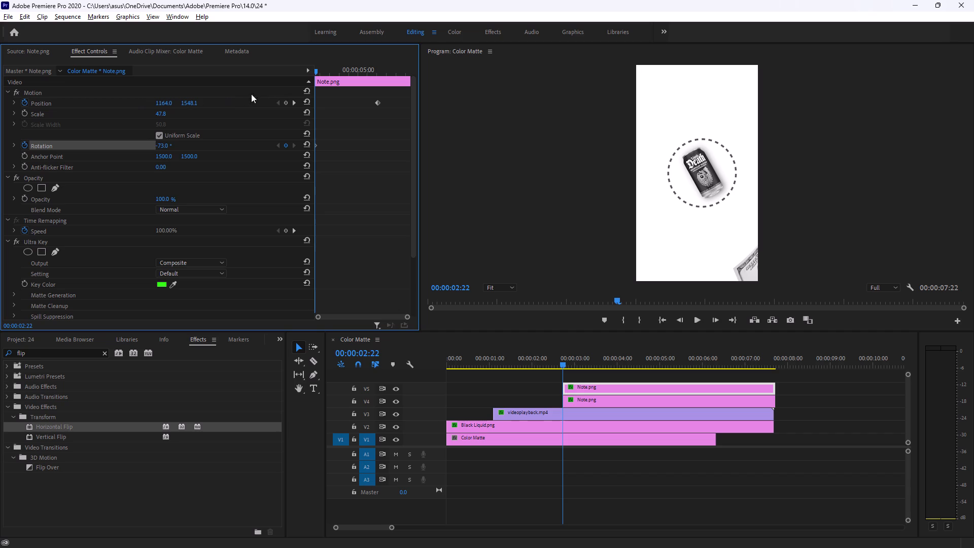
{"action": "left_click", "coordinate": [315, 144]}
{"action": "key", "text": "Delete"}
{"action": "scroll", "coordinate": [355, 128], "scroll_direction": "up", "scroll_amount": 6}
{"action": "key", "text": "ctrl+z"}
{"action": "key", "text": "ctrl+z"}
Undo the recent rotation trials and keyframe removals on the V5 Note.png, restoring its Position and Rotation keyframes at 00:00:02:22.
{"action": "key", "text": "ctrl+z"}
{"action": "key", "text": "ctrl+z"}
{"action": "key", "text": "ctrl+z"}
{"action": "key", "text": "ctrl+z"}
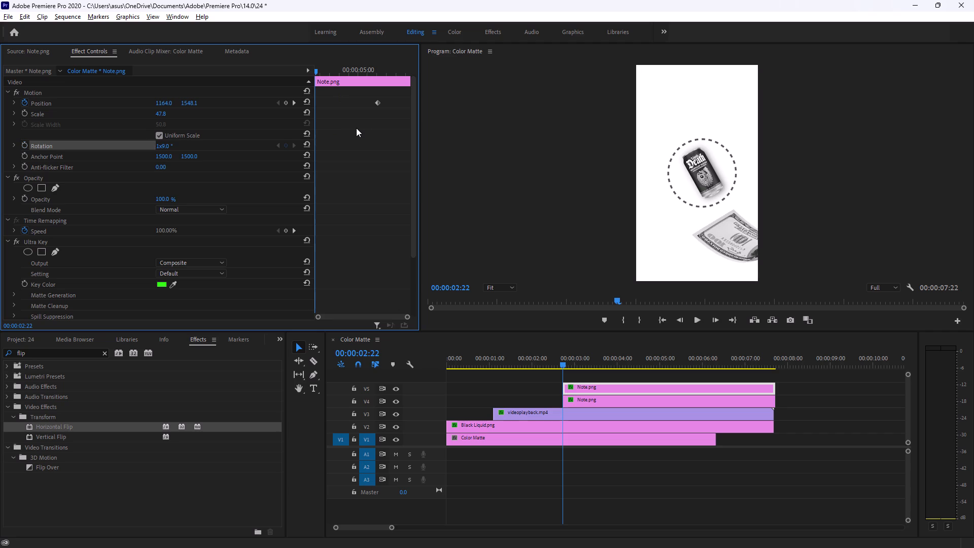
{"action": "key", "text": "ctrl+z"}
{"action": "key", "text": "ctrl+z"}
{"action": "key", "text": "ctrl+z"}
{"action": "key", "text": "ctrl+z"}
{"action": "key", "text": "ctrl+z"}
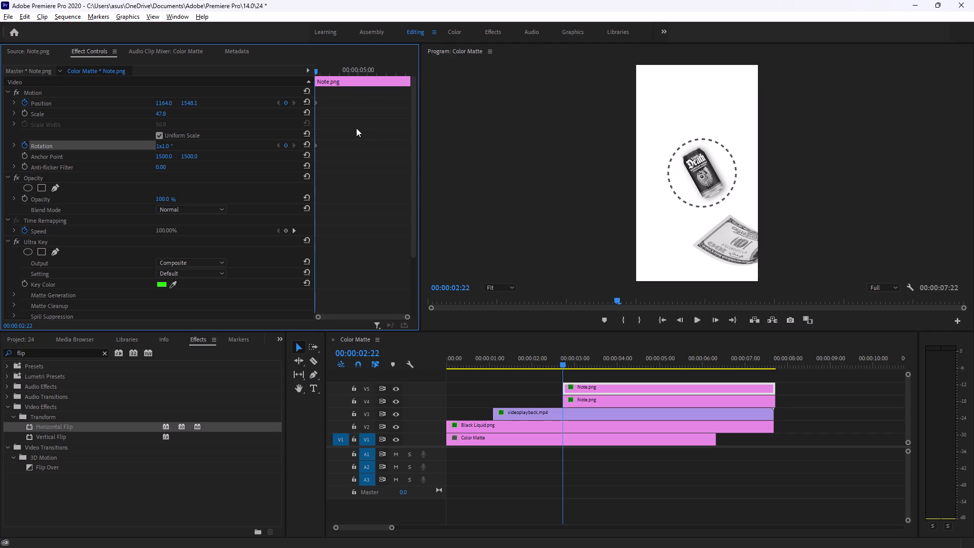
Move the V5 Note.png's Position and Rotation keyframes together from 00:00:02:22 to about the six-second mark.
{"action": "left_click_drag", "start_coordinate": [322, 96], "coordinate": [321, 96]}
{"action": "left_click_drag", "start_coordinate": [321, 96], "coordinate": [312, 177]}
{"action": "left_click_drag", "start_coordinate": [316, 99], "coordinate": [376, 104]}
Keyframe the V5 Note.png's horizontal Position at 1786.0 at 00:00:02:22 so the banknote starts outside the frame.
{"action": "left_click_drag", "start_coordinate": [164, 102], "coordinate": [240, 105]}
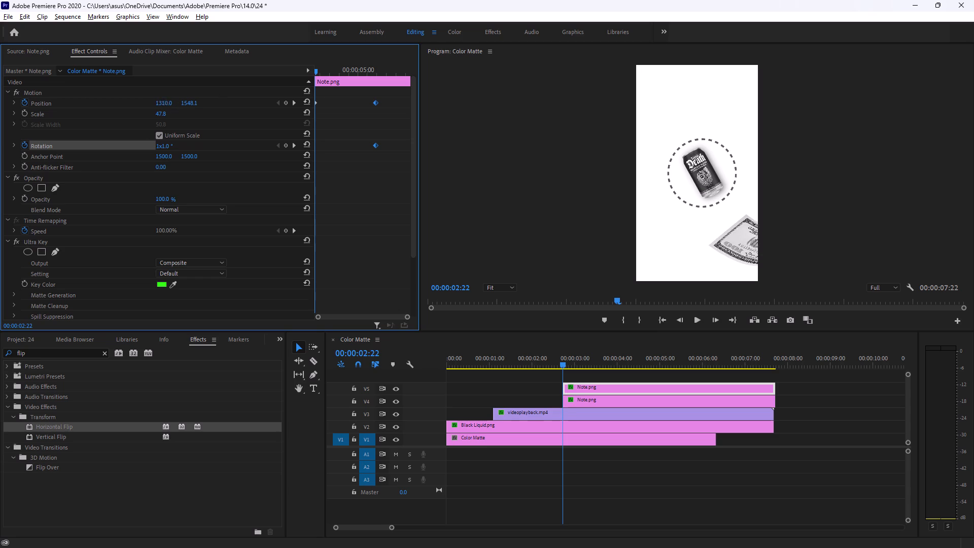
{"action": "left_click_drag", "start_coordinate": [240, 105], "coordinate": [479, 129]}
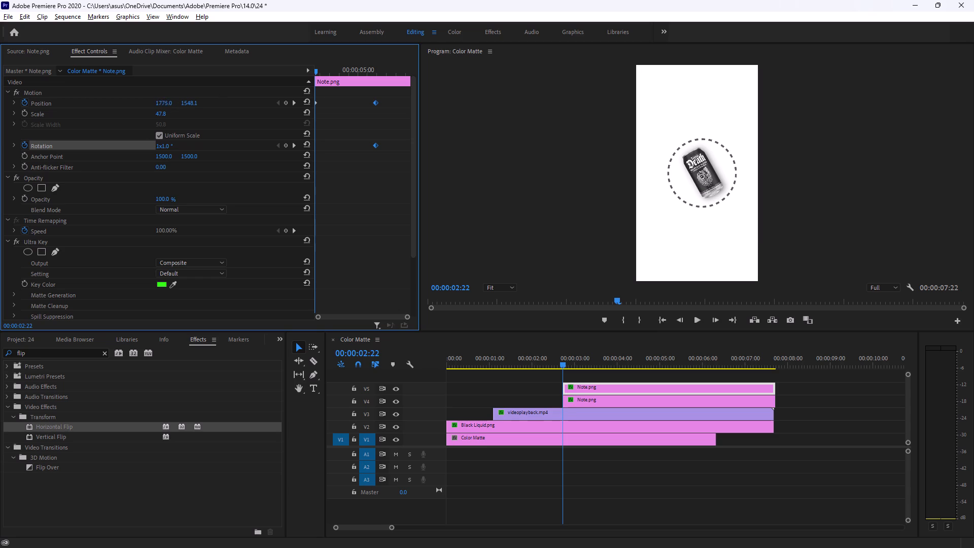
{"action": "left_click_drag", "start_coordinate": [479, 129], "coordinate": [485, 131]}
Keyframe a starting Rotation on the V5 Note.png at 00:00:02:22, turned further clockwise than its end angle of 1x1.0°.
{"action": "left_click_drag", "start_coordinate": [162, 148], "coordinate": [165, 148]}
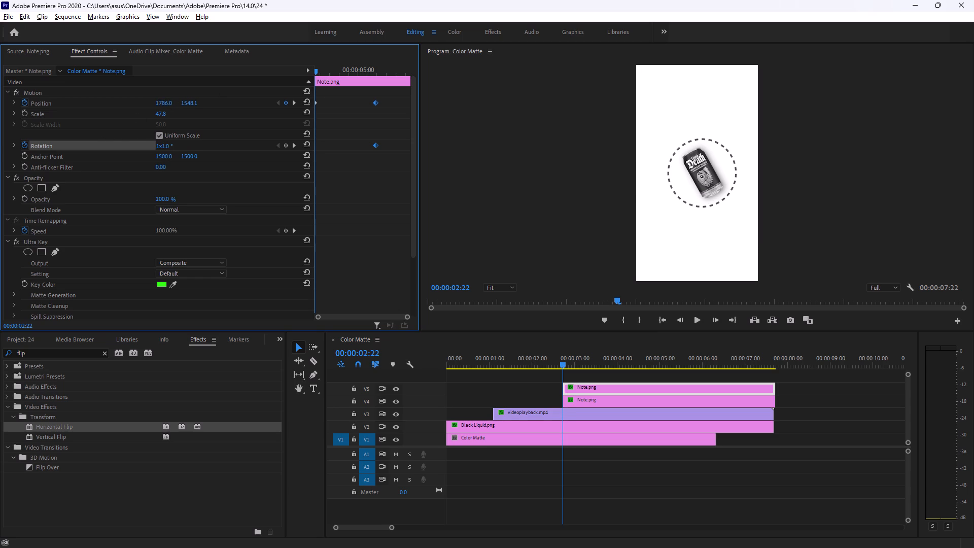
{"action": "left_click_drag", "start_coordinate": [165, 148], "coordinate": [205, 150]}
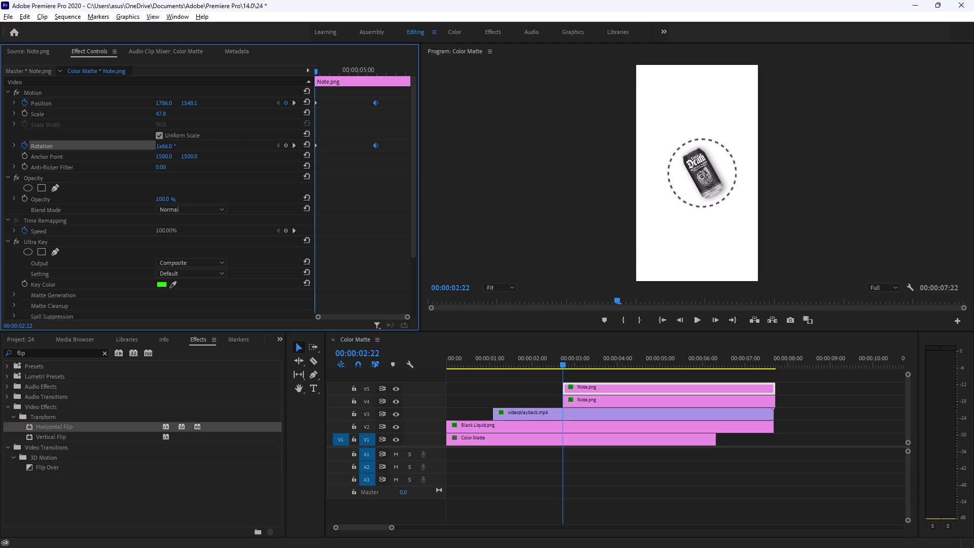
{"action": "left_click_drag", "start_coordinate": [205, 150], "coordinate": [220, 151]}
{"action": "left_click_drag", "start_coordinate": [220, 151], "coordinate": [227, 160]}
Preview the banknotes' slide-in animation and compare it with the keyframe timing in the Premiere Pro tutorial video.
{"action": "key", "text": "space"}
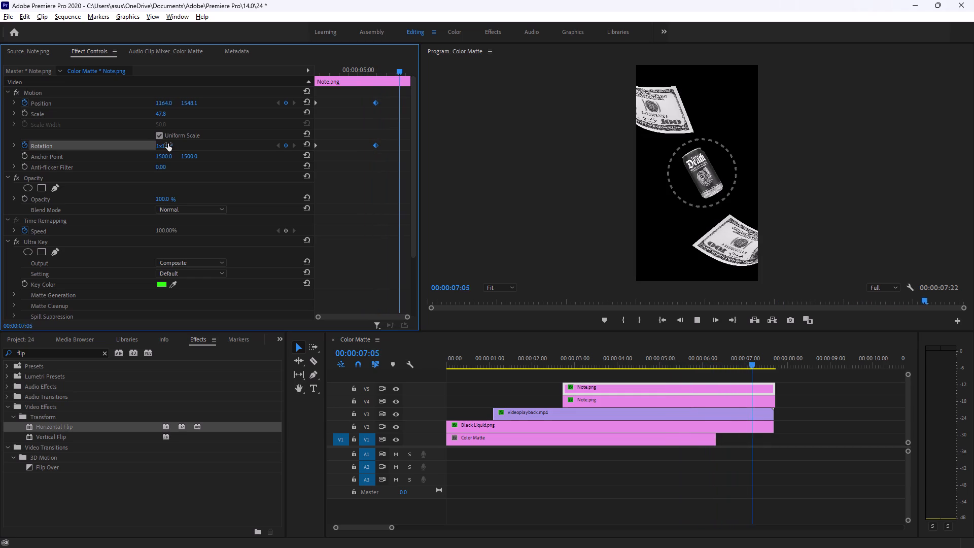
{"action": "key", "text": "space"}
{"action": "key", "text": "alt+Tab"}
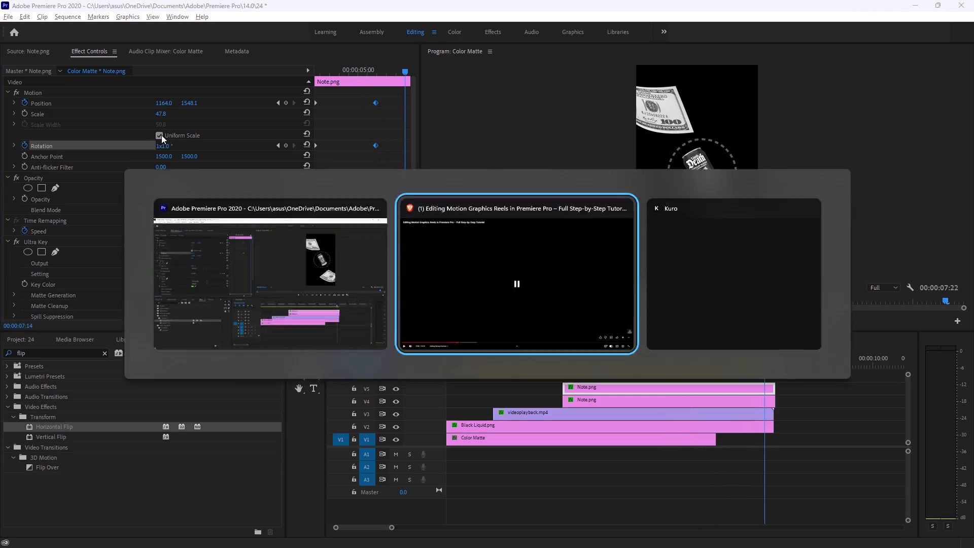
{"action": "left_click", "coordinate": [328, 216]}
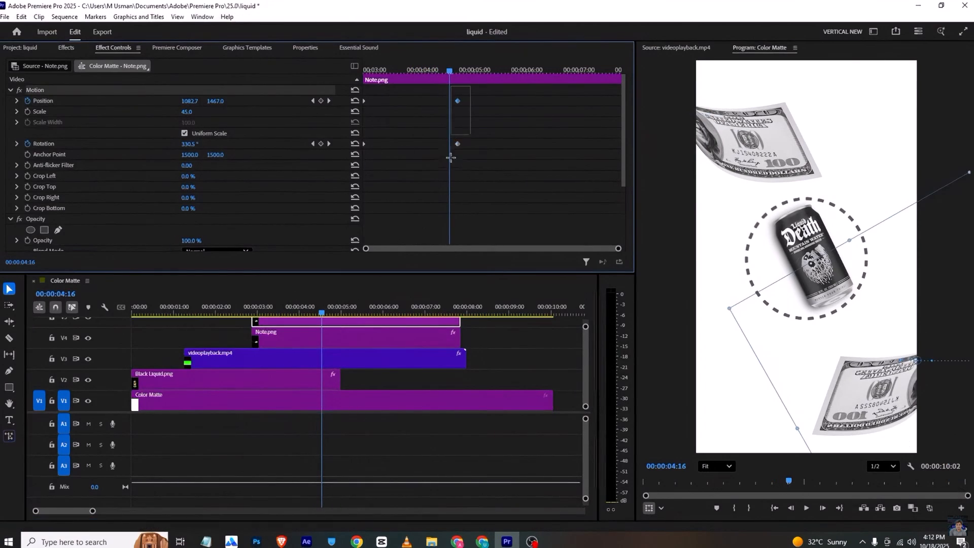
{"action": "key", "text": "space"}
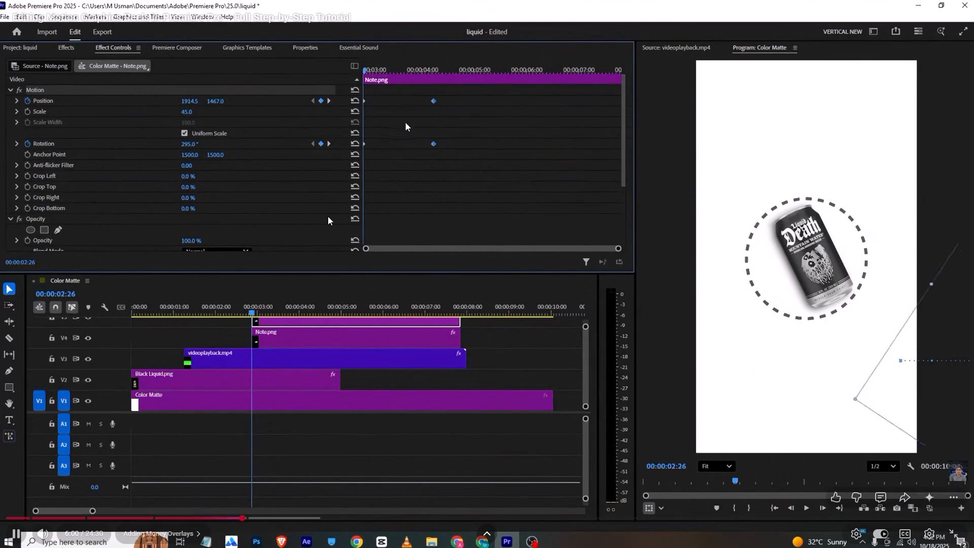
{"action": "key", "text": "alt+Tab"}
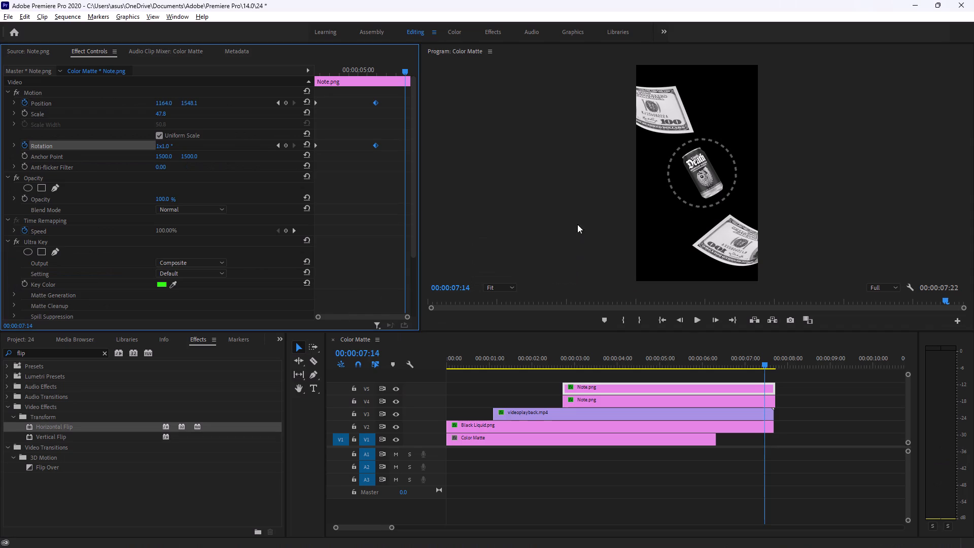
{"action": "left_click_drag", "start_coordinate": [764, 364], "coordinate": [604, 356]}
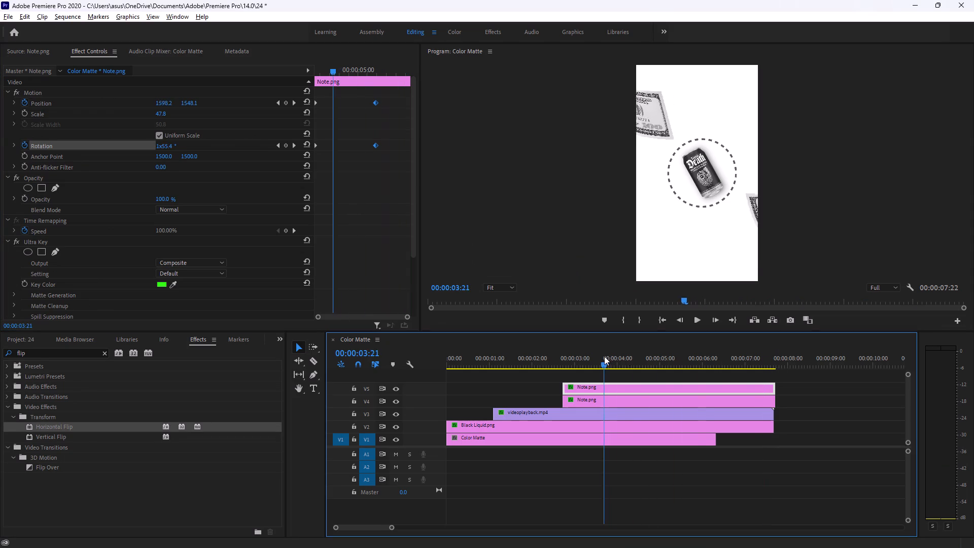
{"action": "left_click_drag", "start_coordinate": [604, 356], "coordinate": [704, 369]}
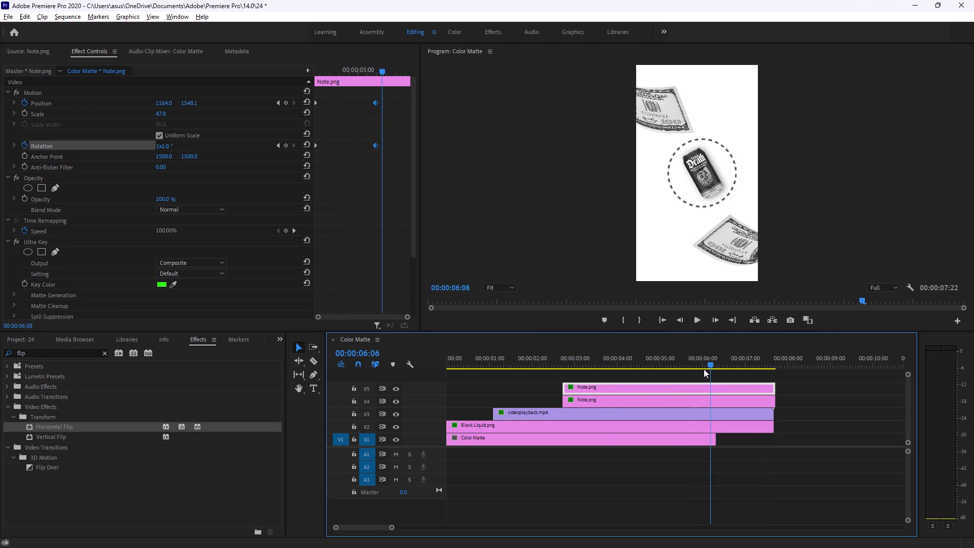
{"action": "left_click_drag", "start_coordinate": [704, 369], "coordinate": [710, 371]}
Move the V5 Note.png's end Position and Rotation keyframes together to slightly before 00:00:05:15 and preview the faster slide-in.
{"action": "left_click_drag", "start_coordinate": [365, 92], "coordinate": [385, 92]}
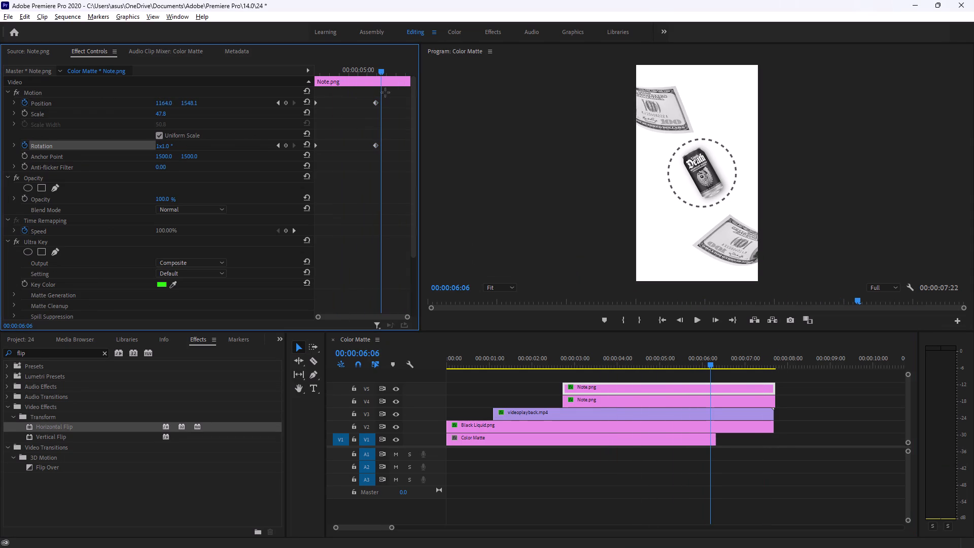
{"action": "left_click_drag", "start_coordinate": [385, 92], "coordinate": [386, 198]}
{"action": "left_click_drag", "start_coordinate": [375, 100], "coordinate": [371, 100]}
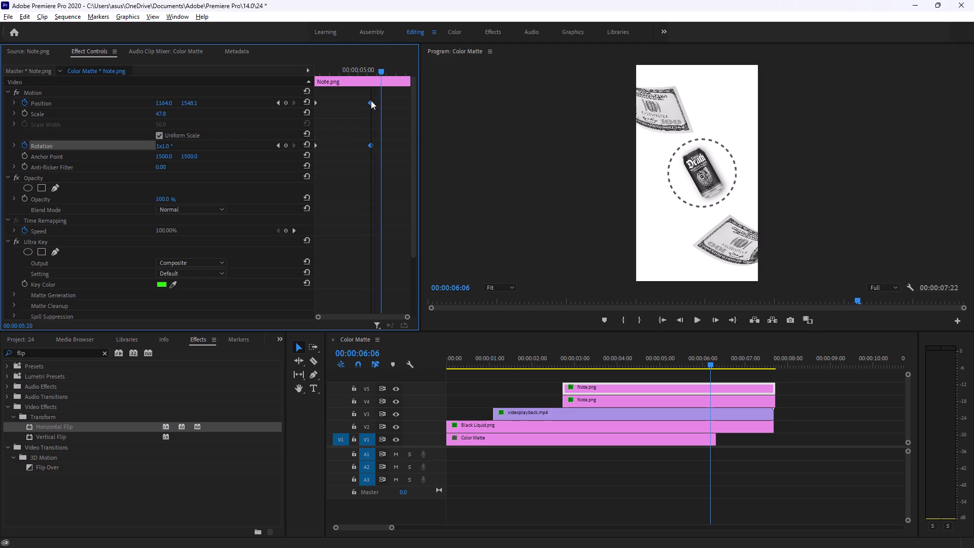
{"action": "left_click_drag", "start_coordinate": [371, 100], "coordinate": [365, 100]}
{"action": "left_click_drag", "start_coordinate": [378, 67], "coordinate": [336, 68]}
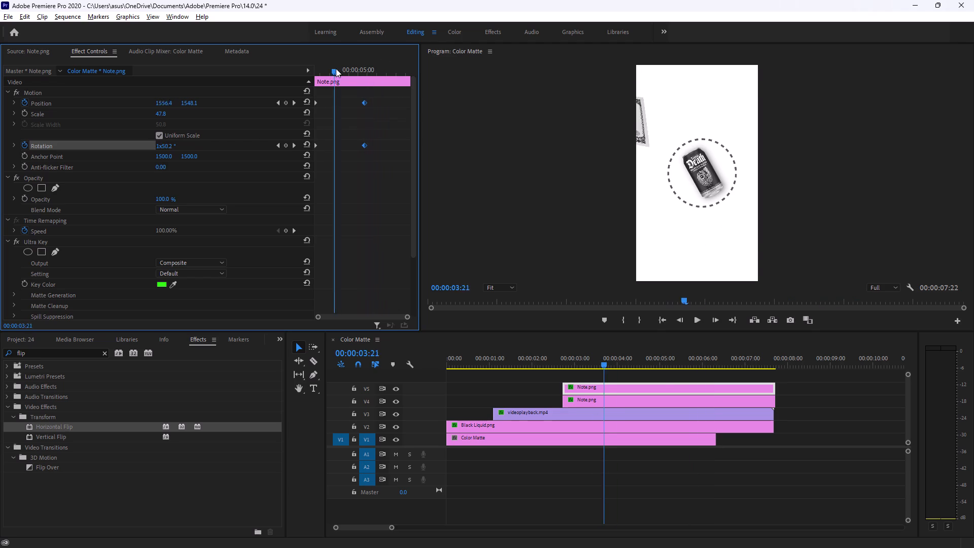
{"action": "left_click_drag", "start_coordinate": [336, 68], "coordinate": [384, 81]}
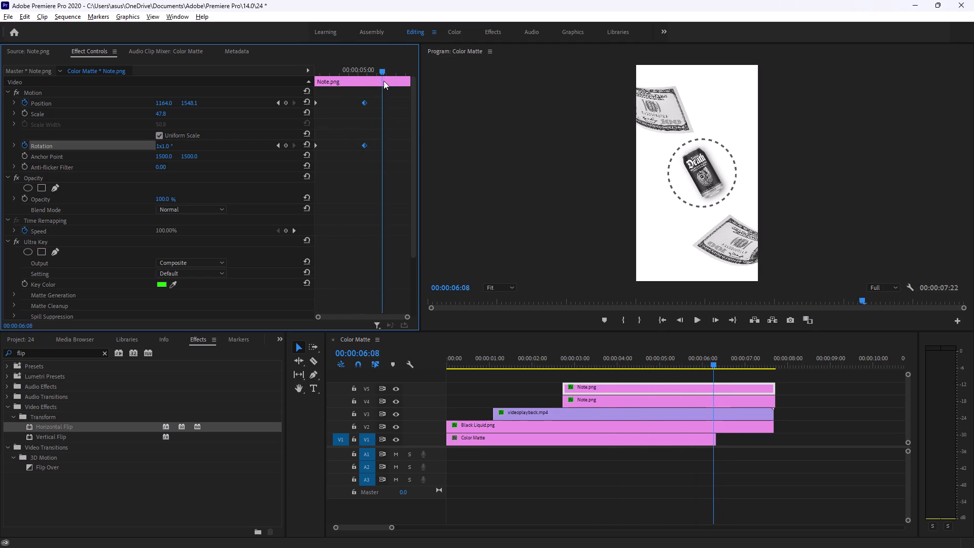
{"action": "left_click_drag", "start_coordinate": [384, 81], "coordinate": [369, 82]}
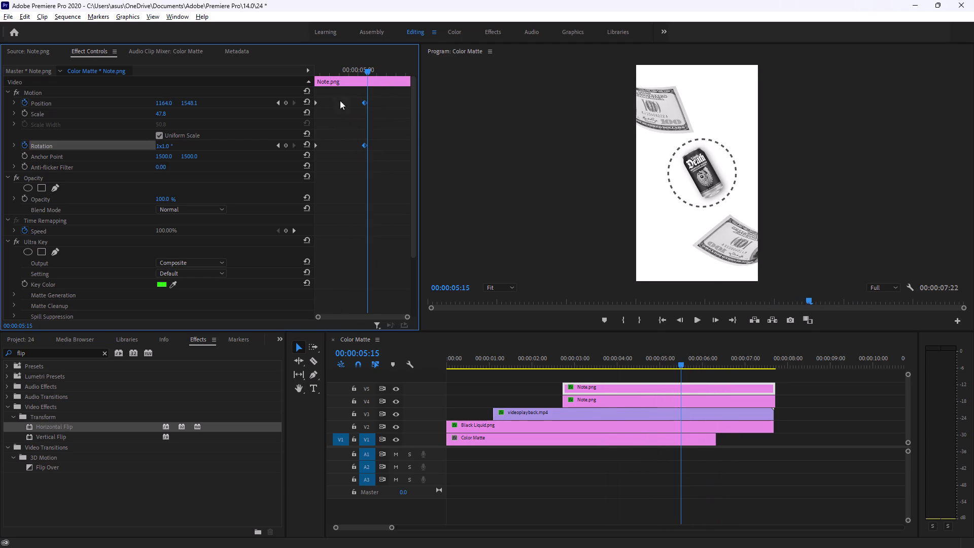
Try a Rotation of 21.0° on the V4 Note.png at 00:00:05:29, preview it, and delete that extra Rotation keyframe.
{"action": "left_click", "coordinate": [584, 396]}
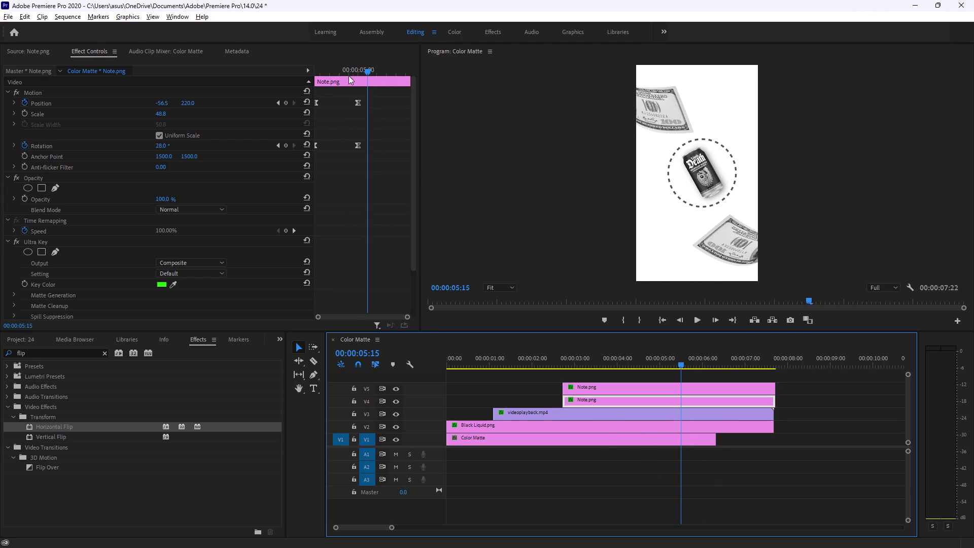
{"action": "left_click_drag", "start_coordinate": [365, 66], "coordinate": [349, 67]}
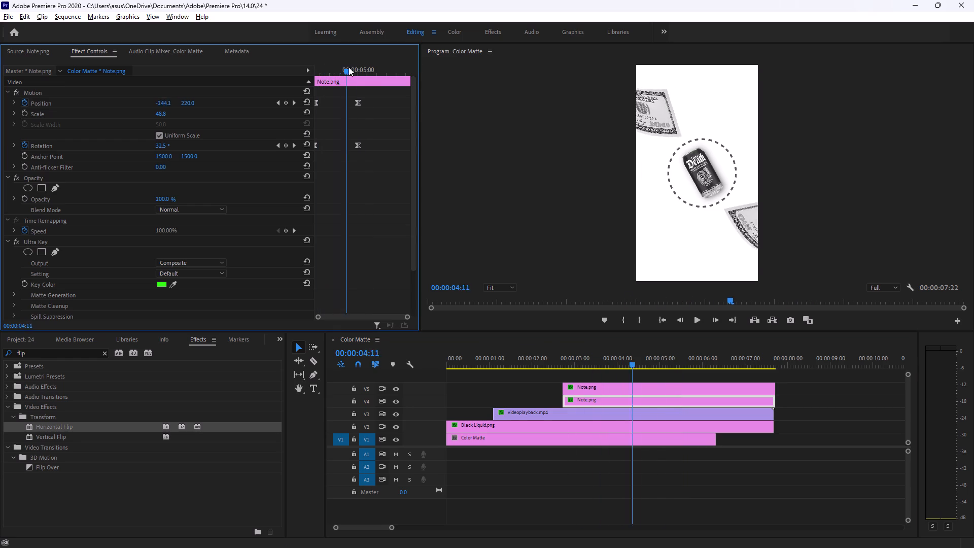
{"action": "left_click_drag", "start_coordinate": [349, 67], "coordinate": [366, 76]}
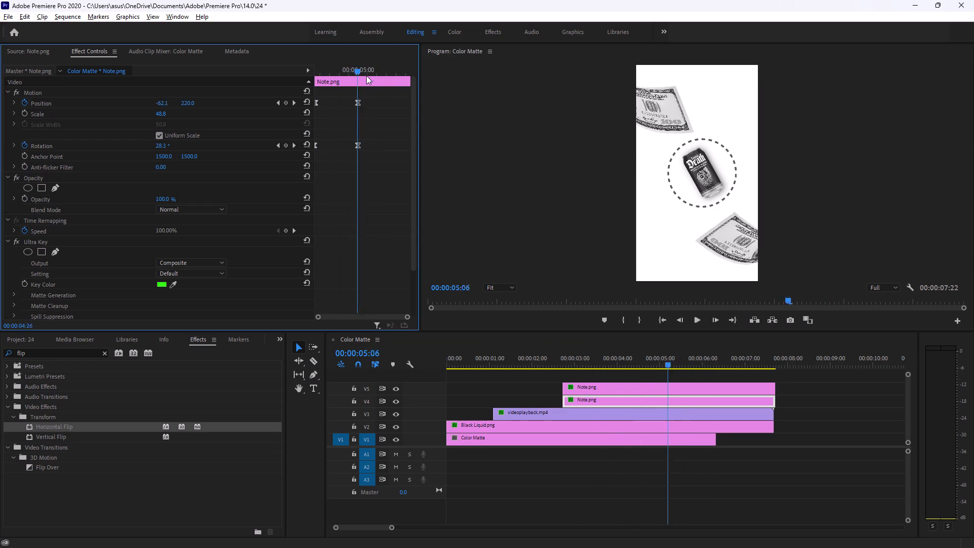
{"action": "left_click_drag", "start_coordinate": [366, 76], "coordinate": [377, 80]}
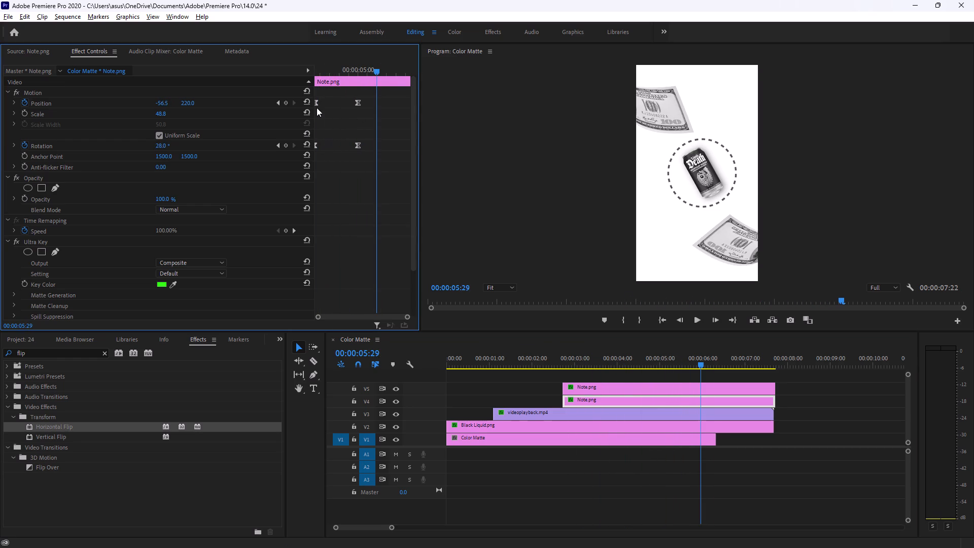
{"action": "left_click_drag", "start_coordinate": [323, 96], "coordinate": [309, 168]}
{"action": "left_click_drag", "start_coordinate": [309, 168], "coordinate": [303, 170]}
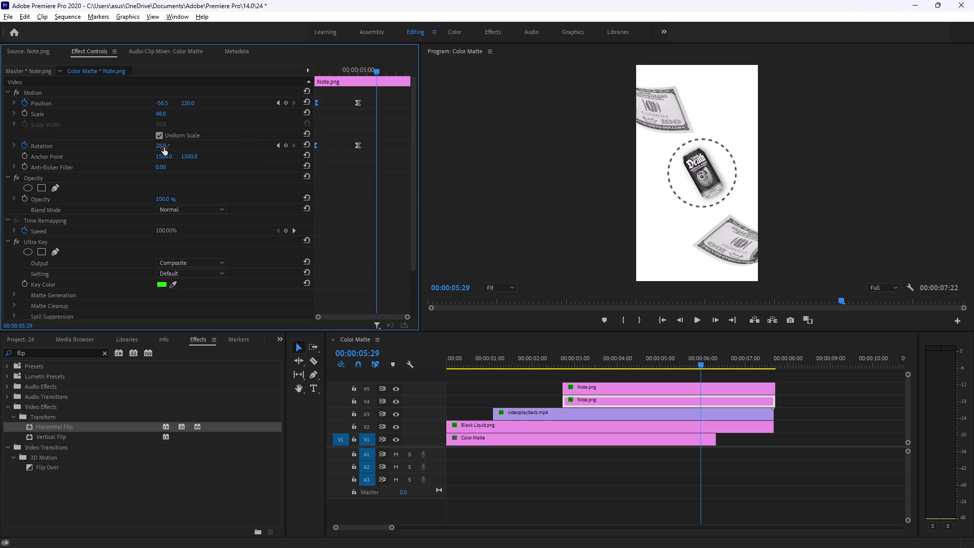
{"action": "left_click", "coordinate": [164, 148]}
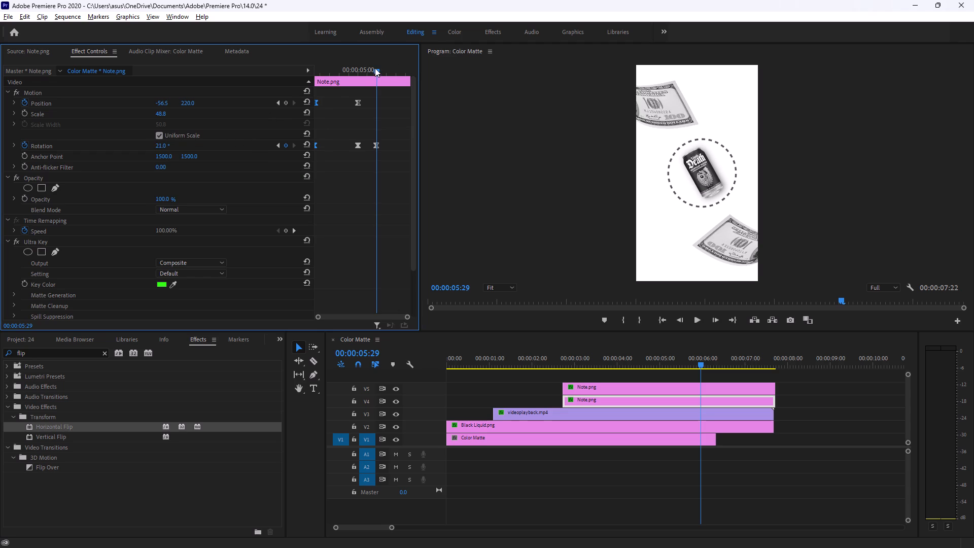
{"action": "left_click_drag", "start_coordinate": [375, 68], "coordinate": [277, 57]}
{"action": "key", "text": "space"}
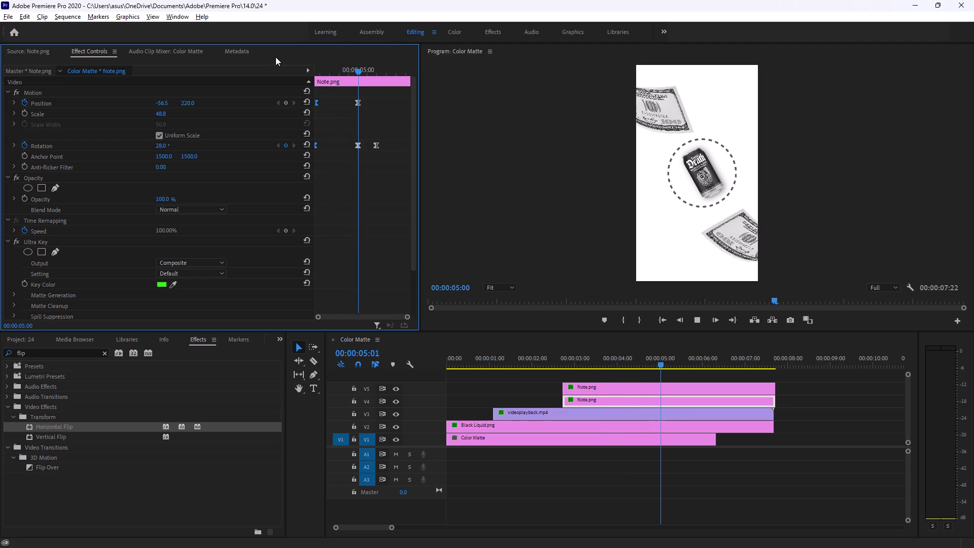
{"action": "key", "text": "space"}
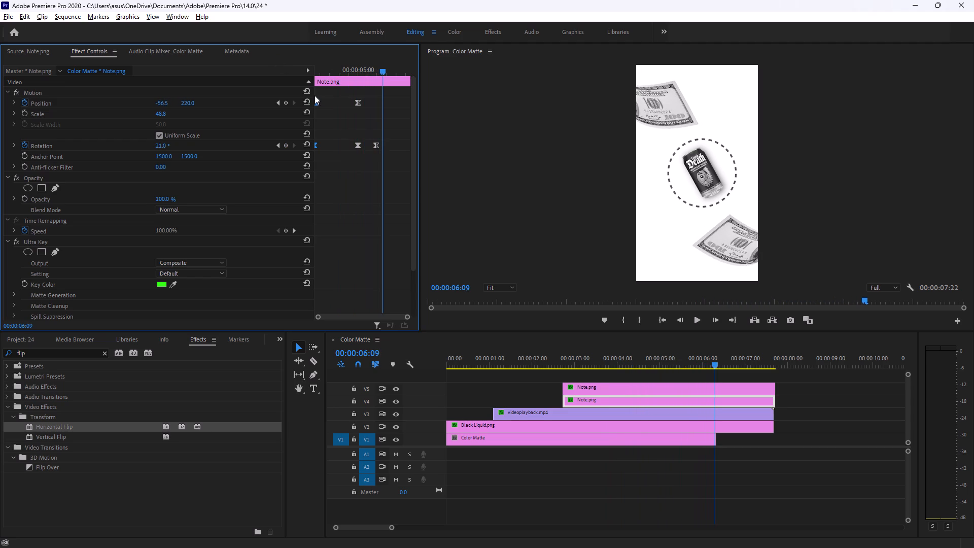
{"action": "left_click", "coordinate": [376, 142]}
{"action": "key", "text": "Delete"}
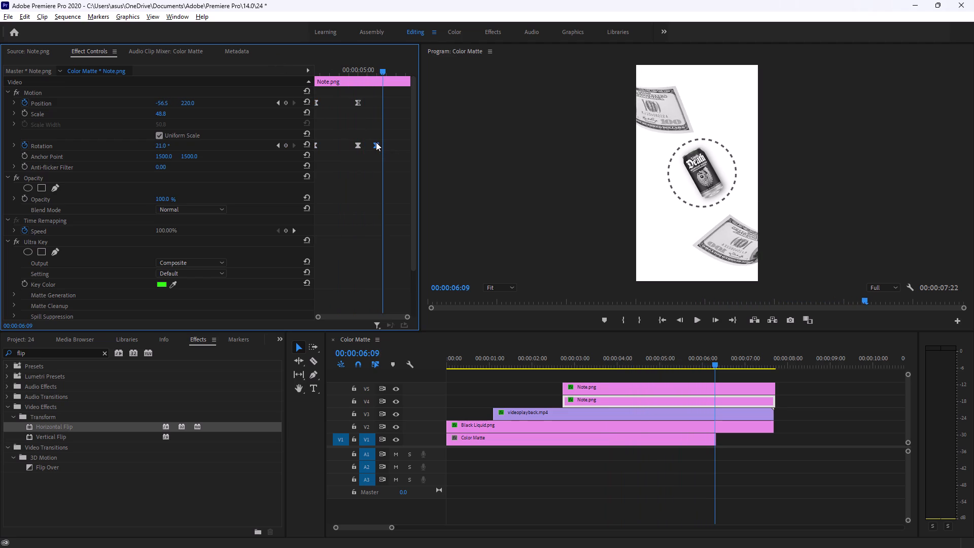
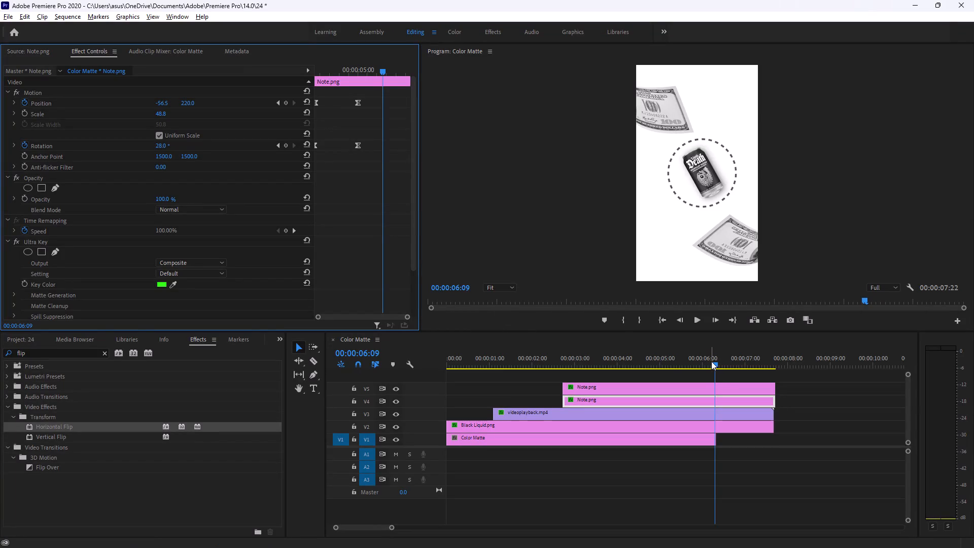
Preview the two banknotes' slide-in from just before the Note.png clips begin.
{"action": "left_click_drag", "start_coordinate": [711, 361], "coordinate": [654, 357]}
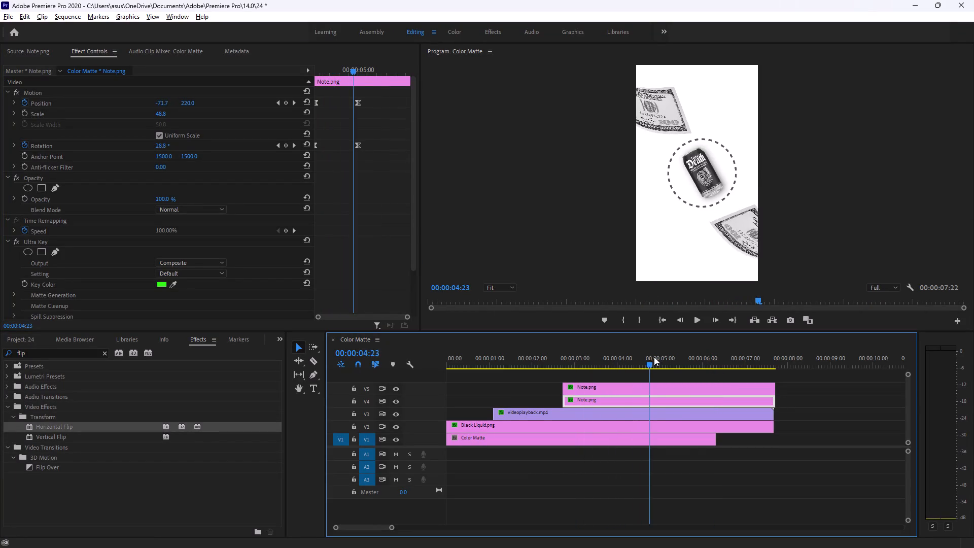
{"action": "left_click_drag", "start_coordinate": [654, 357], "coordinate": [553, 347]}
{"action": "key", "text": "space"}
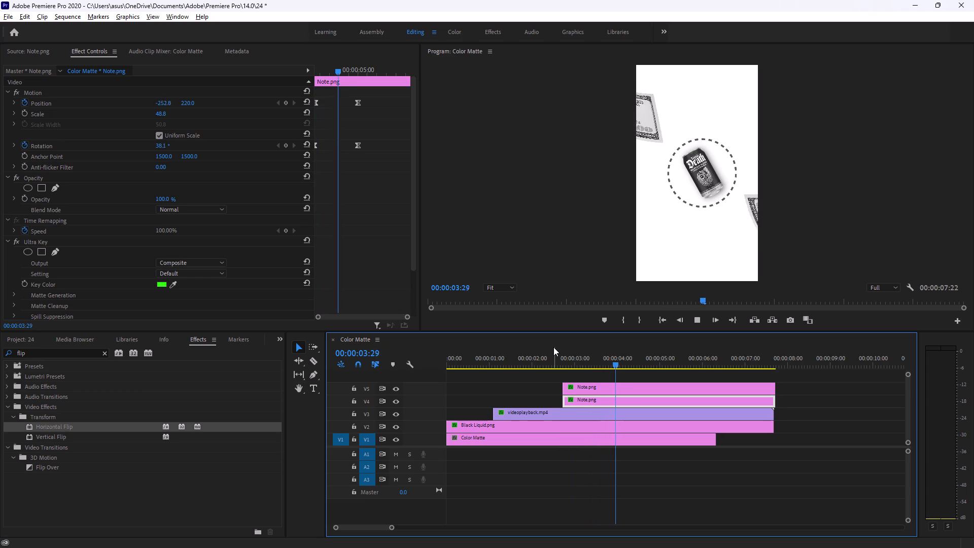
{"action": "key", "text": "space"}
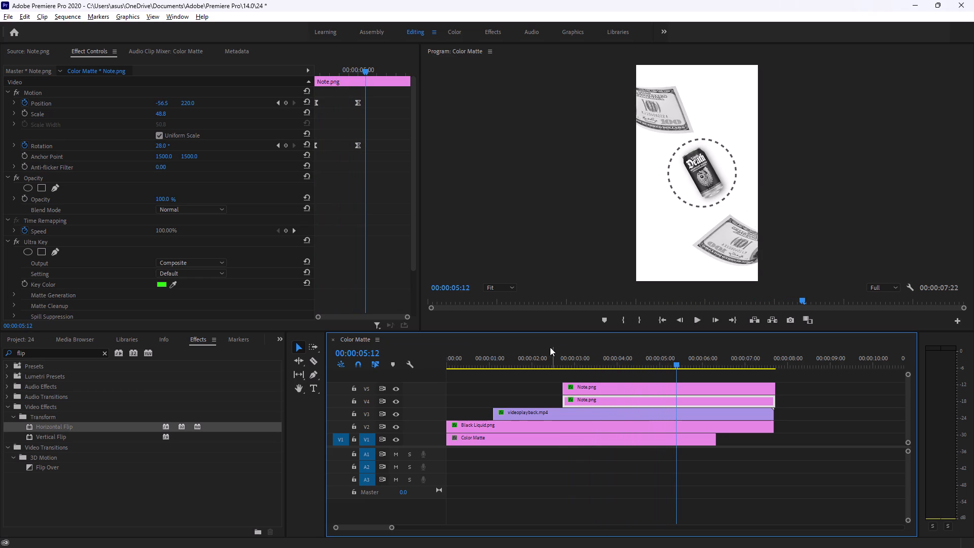
Apply Ease In temporal interpolation to all start and end Position and Rotation keyframes of the V5 Note.png.
{"action": "left_click", "coordinate": [585, 390]}
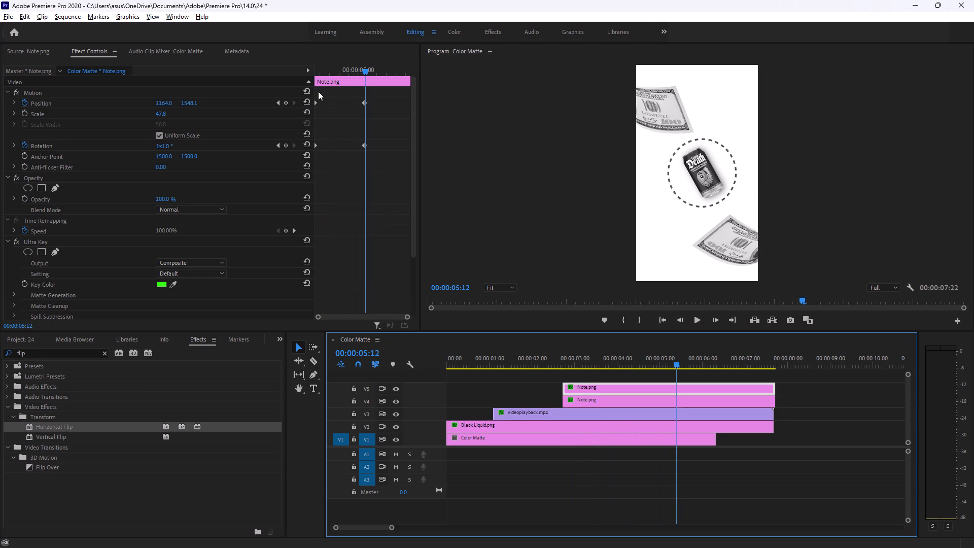
{"action": "left_click_drag", "start_coordinate": [317, 95], "coordinate": [312, 141]}
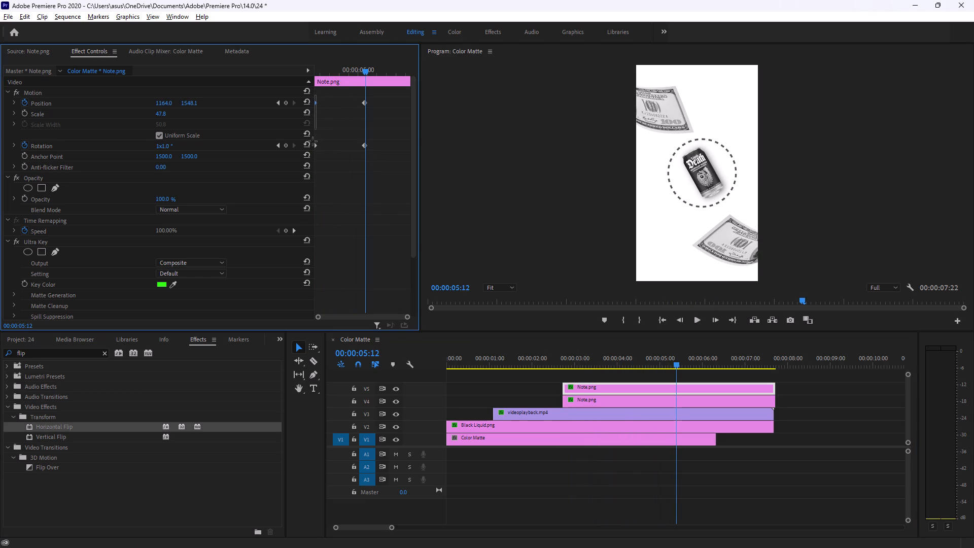
{"action": "left_click_drag", "start_coordinate": [312, 141], "coordinate": [407, 176]}
{"action": "left_click_drag", "start_coordinate": [385, 173], "coordinate": [293, 58]}
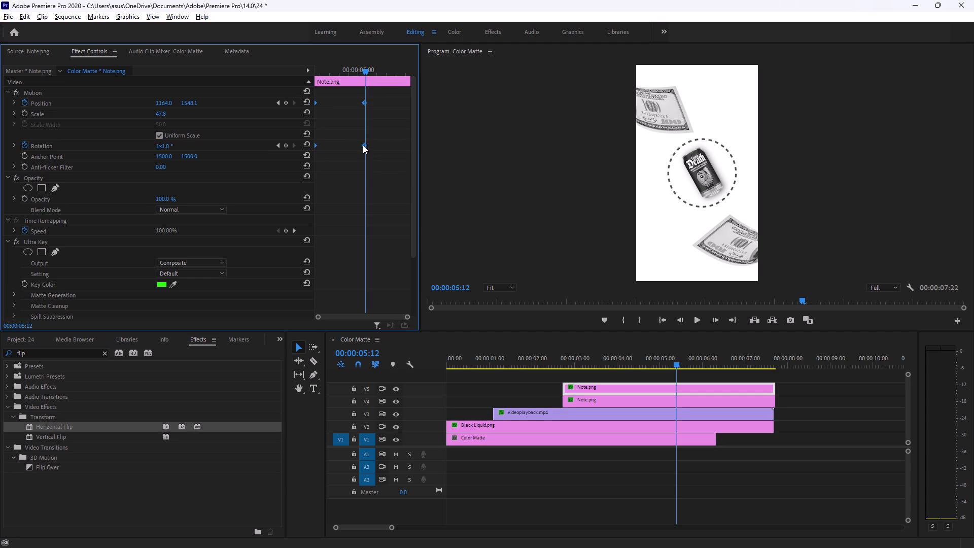
{"action": "left_click", "coordinate": [363, 145]}
{"action": "right_click", "coordinate": [363, 145]}
{"action": "left_click", "coordinate": [403, 232]}
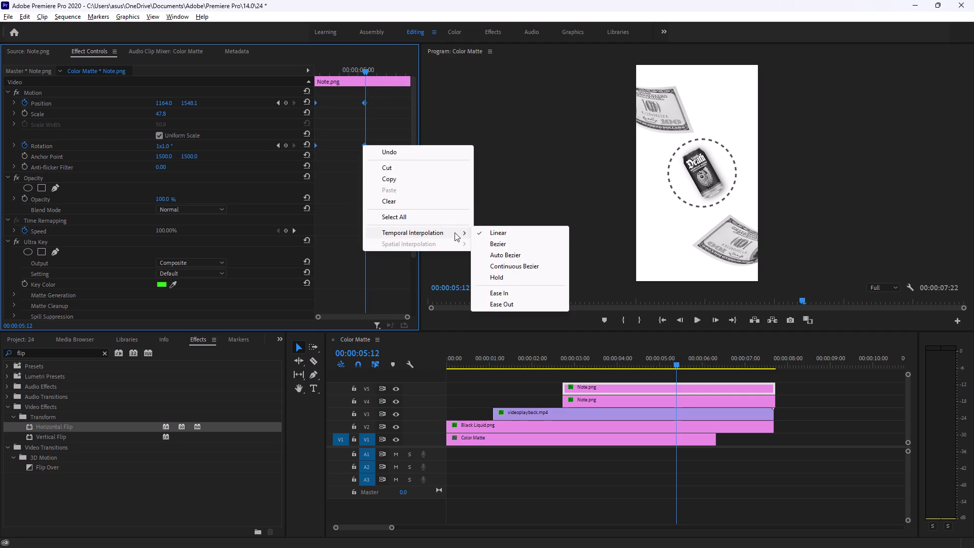
{"action": "left_click", "coordinate": [515, 293]}
Switch to the tutorial video in Brave and watch on from 6:00 to the Premiere Composer text presets.
{"action": "key", "text": "alt+Tab"}
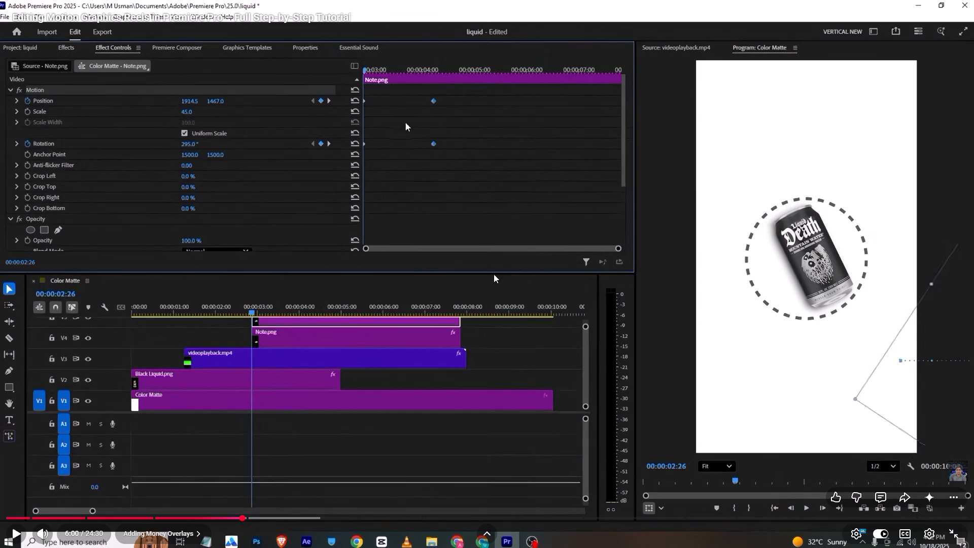
{"action": "left_click", "coordinate": [492, 275]}
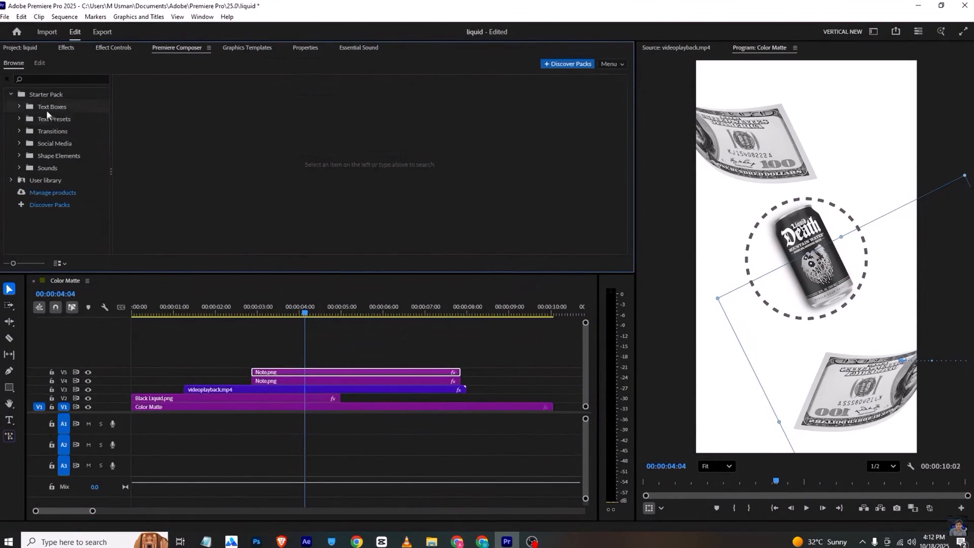
{"action": "key", "text": "space"}
Return to Premiere Pro and look through the open panels for a Premiere Composer equivalent, comparing with the tutorial.
{"action": "key", "text": "alt+Tab"}
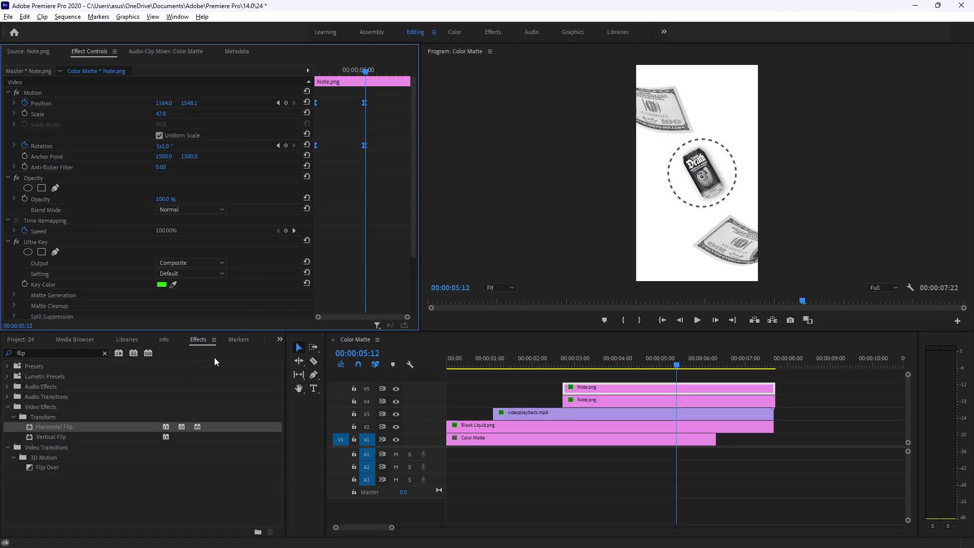
{"action": "scroll", "coordinate": [183, 335], "scroll_direction": "down", "scroll_amount": 3}
{"action": "scroll", "coordinate": [182, 337], "scroll_direction": "up", "scroll_amount": 2}
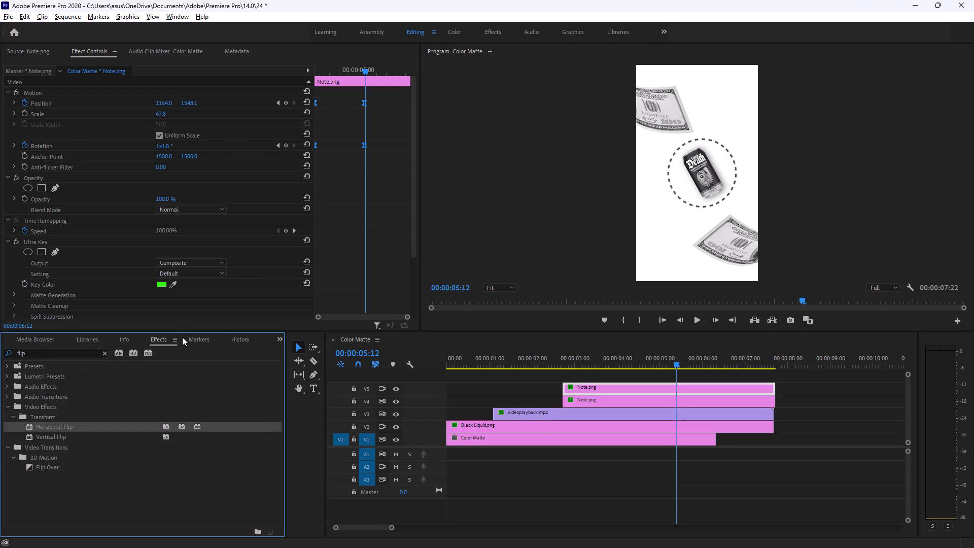
{"action": "scroll", "coordinate": [182, 337], "scroll_direction": "up", "scroll_amount": 1}
{"action": "scroll", "coordinate": [182, 337], "scroll_direction": "down", "scroll_amount": 1}
{"action": "key", "text": "alt+Tab"}
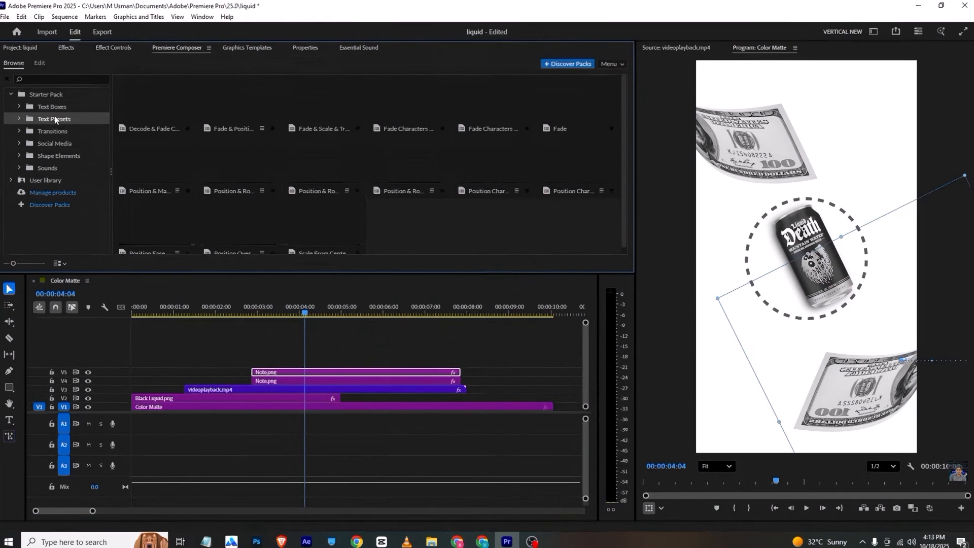
{"action": "key", "text": "alt+Tab"}
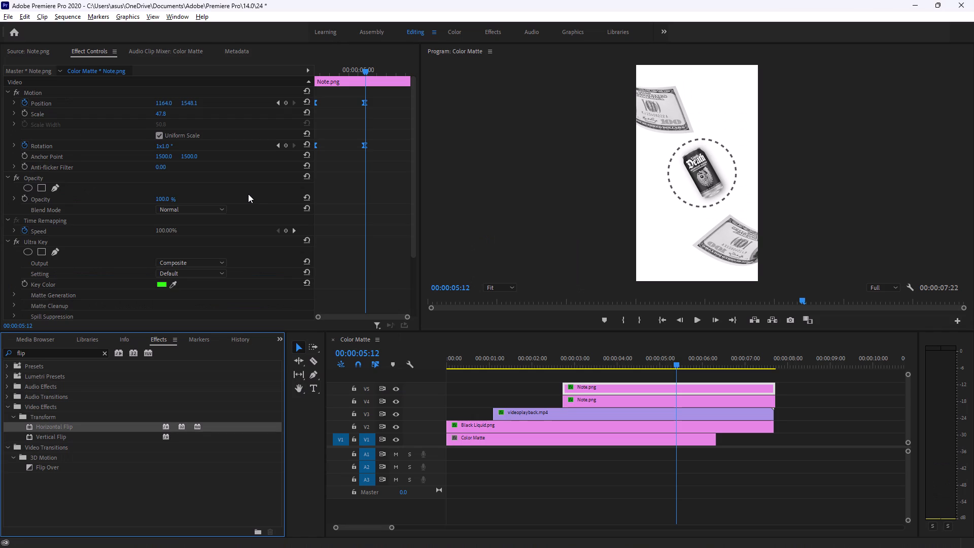
{"action": "scroll", "coordinate": [46, 54], "scroll_direction": "up", "scroll_amount": 1}
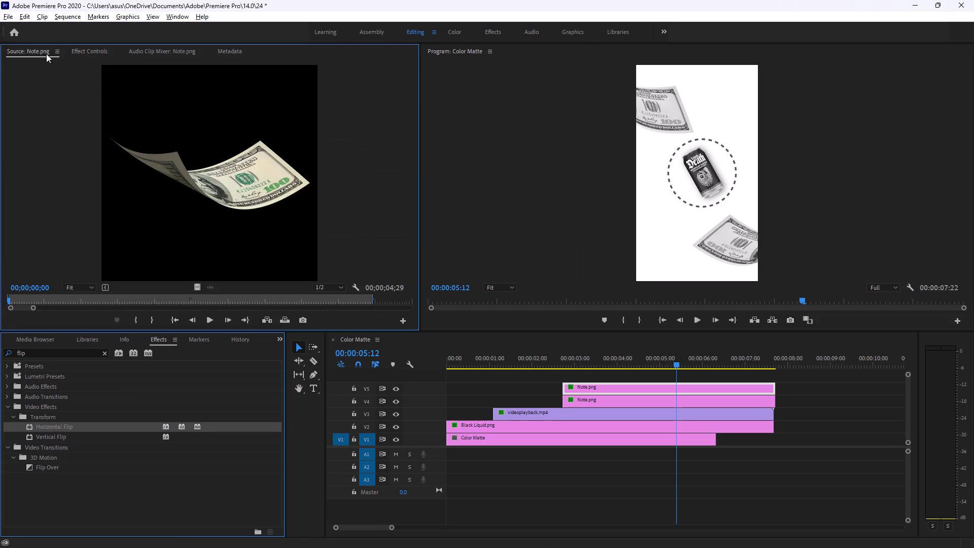
{"action": "scroll", "coordinate": [46, 54], "scroll_direction": "up", "scroll_amount": 1}
{"action": "scroll", "coordinate": [46, 54], "scroll_direction": "down", "scroll_amount": 3}
{"action": "scroll", "coordinate": [62, 47], "scroll_direction": "up", "scroll_amount": 3}
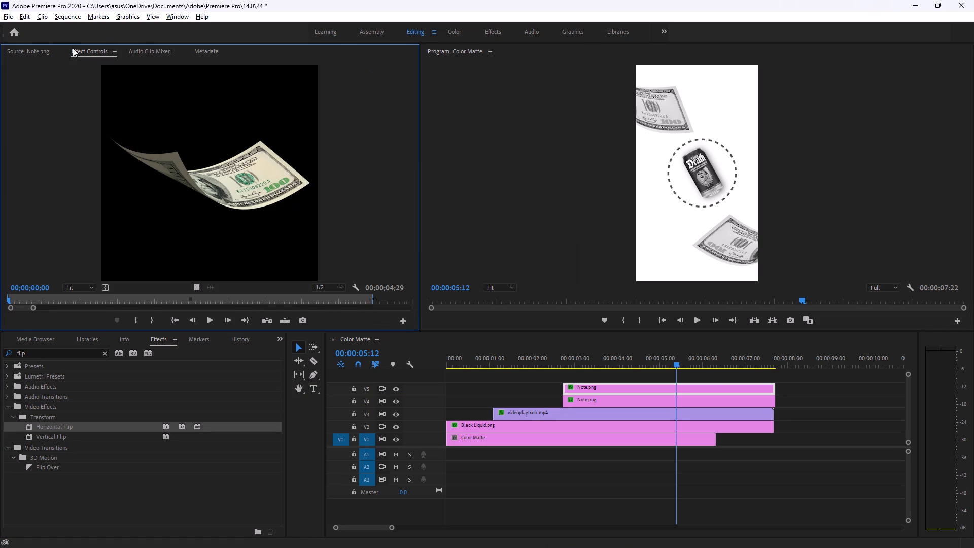
{"action": "scroll", "coordinate": [73, 48], "scroll_direction": "up", "scroll_amount": 2}
Watch how the tutorial picks a Premiere Composer text preset and places it over the banknote clips.
{"action": "key", "text": "alt+Tab"}
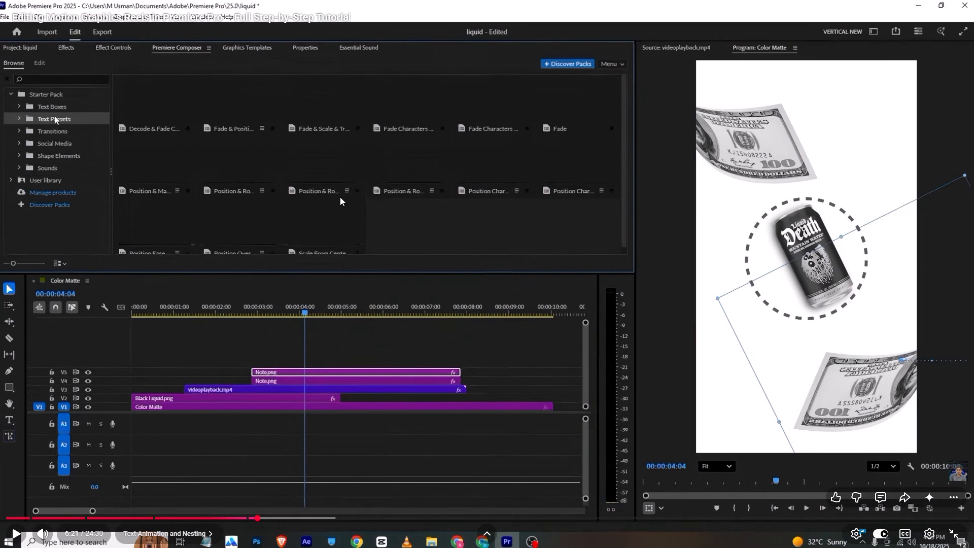
{"action": "key", "text": "space"}
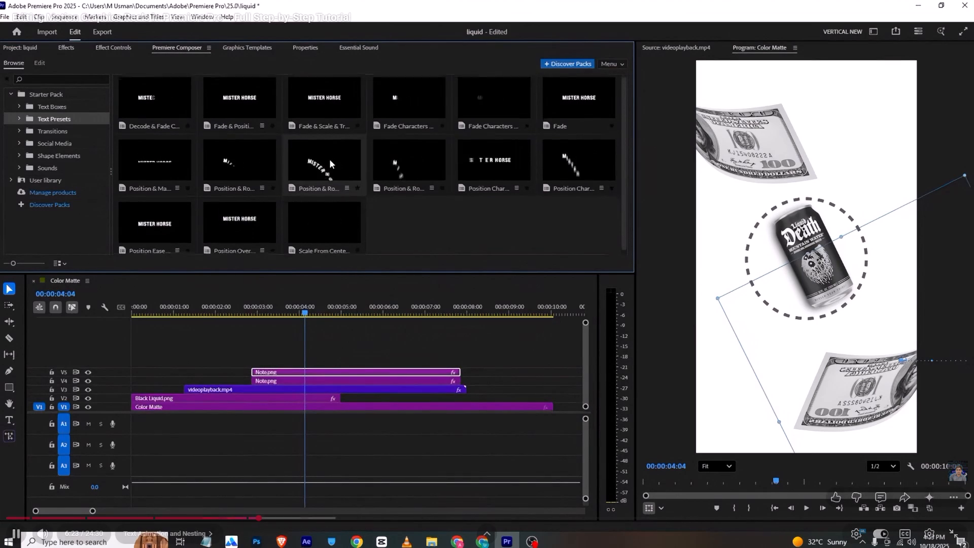
{"action": "key", "text": "space"}
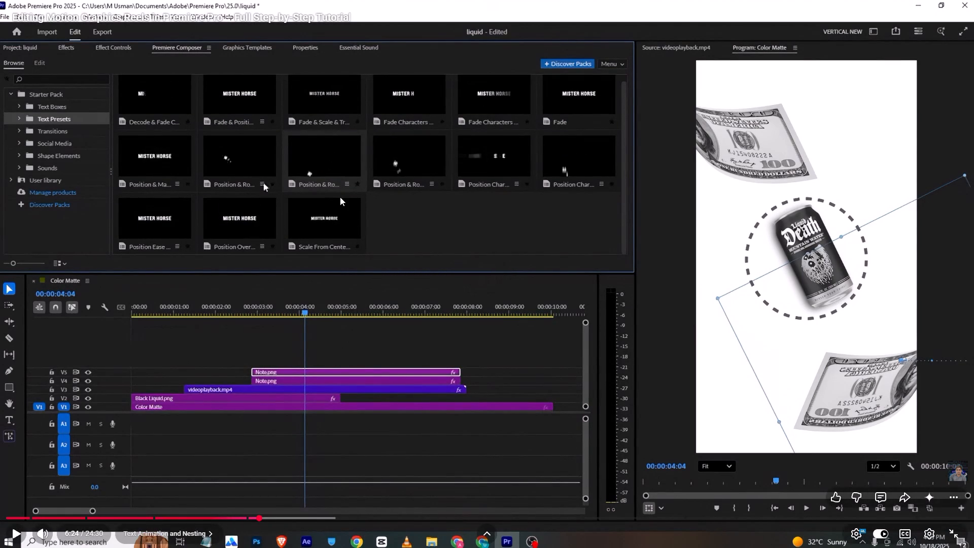
{"action": "key", "text": "space"}
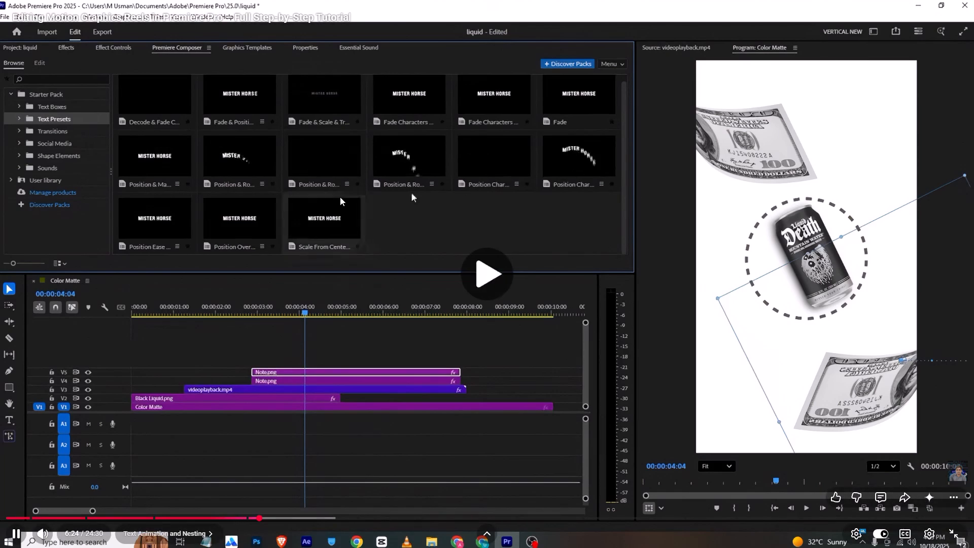
{"action": "key", "text": "space"}
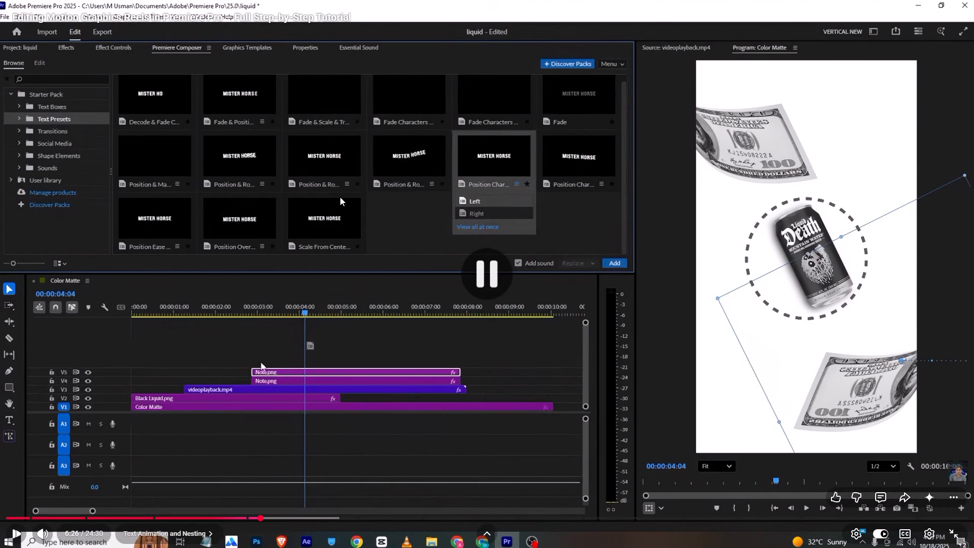
Look through the Graphics, Effects, Editing, Learning, Color and Libraries workspaces in Premiere Pro for the text presets, finishing in Effects.
{"action": "key", "text": "alt+Tab"}
{"action": "left_click", "coordinate": [568, 32]}
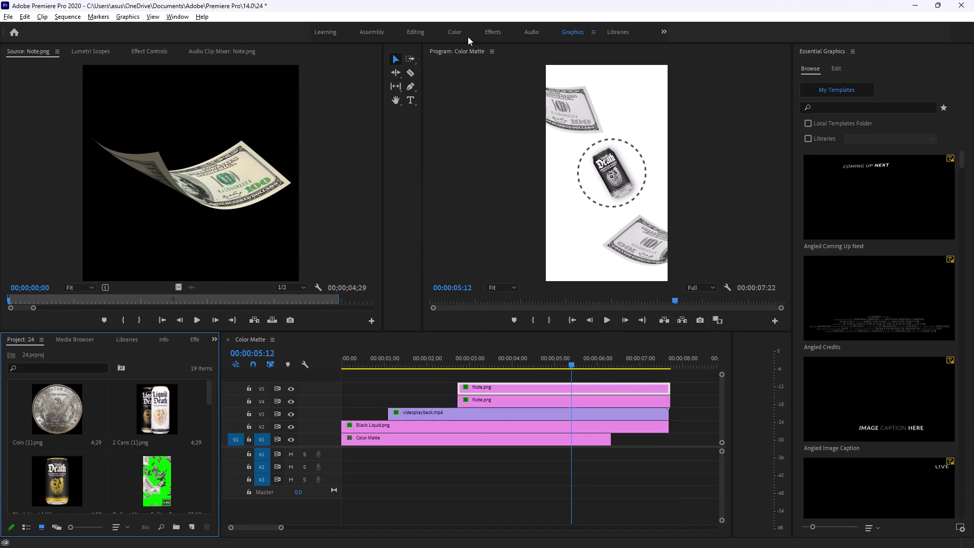
{"action": "left_click", "coordinate": [488, 31]}
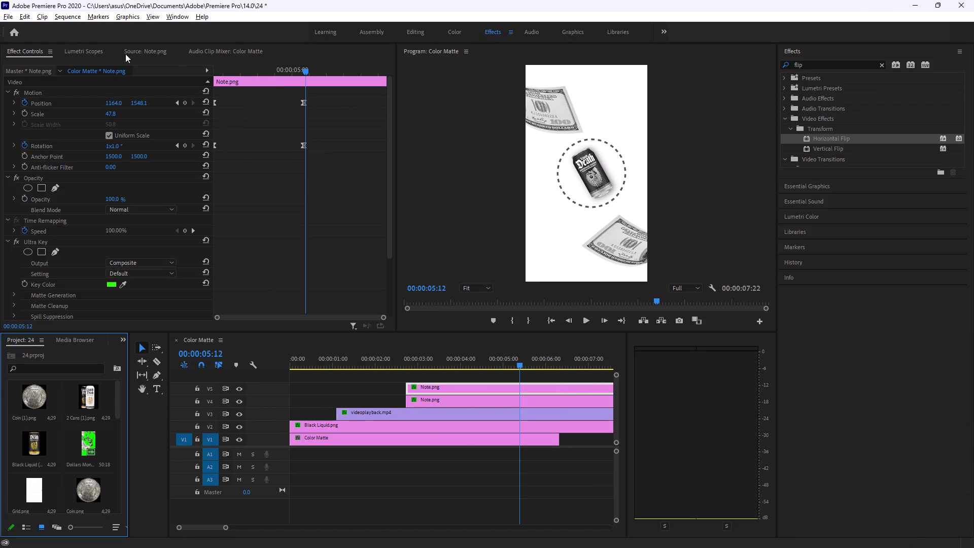
{"action": "left_click", "coordinate": [418, 32]}
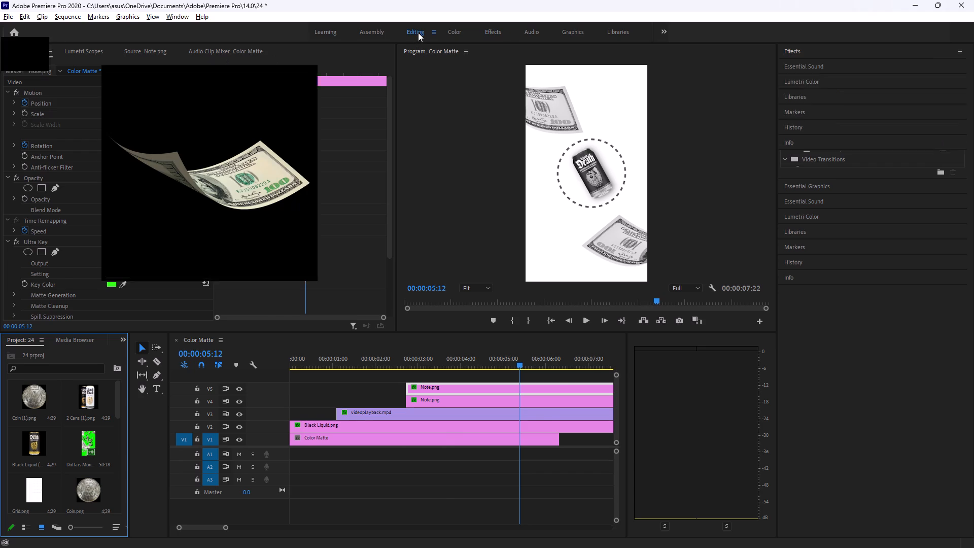
{"action": "left_click", "coordinate": [325, 30]}
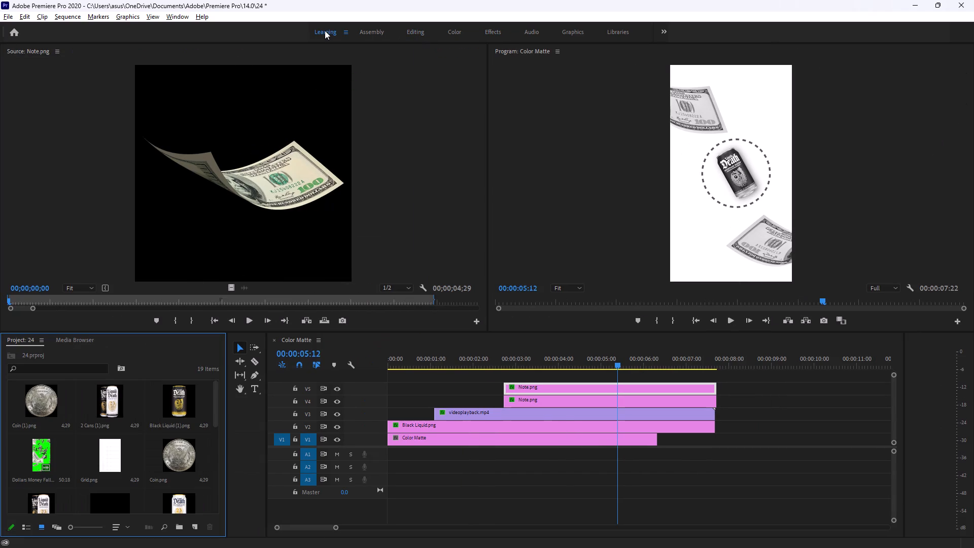
{"action": "left_click", "coordinate": [418, 36]}
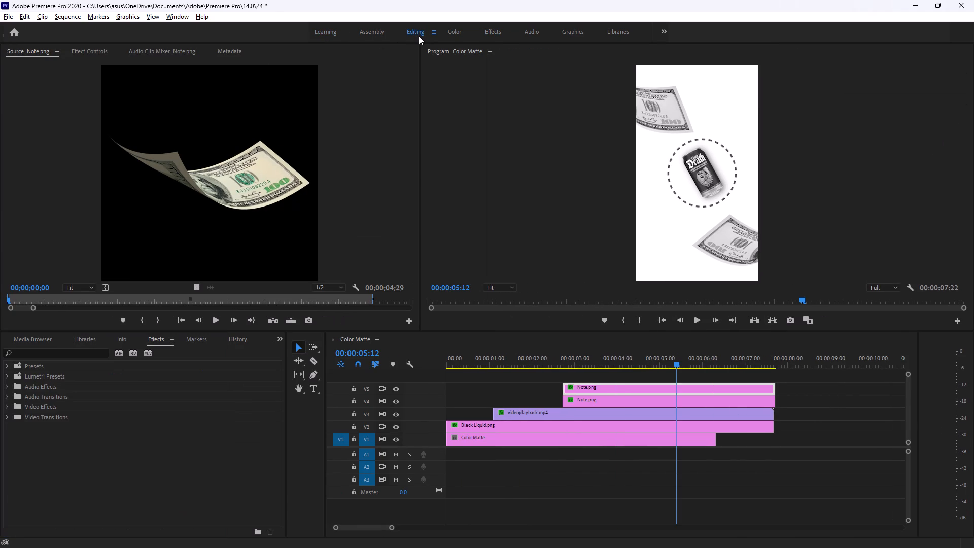
{"action": "left_click", "coordinate": [449, 28]}
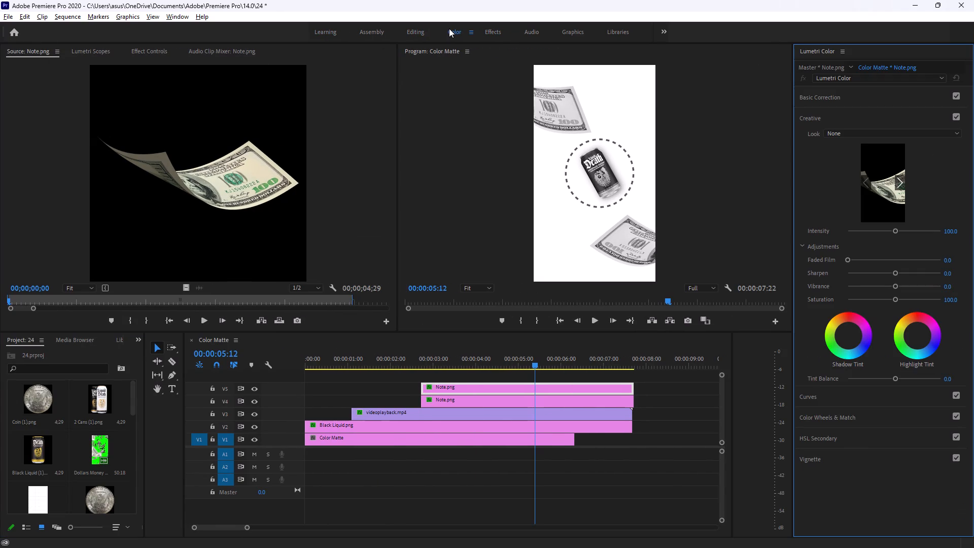
{"action": "left_click", "coordinate": [505, 35]}
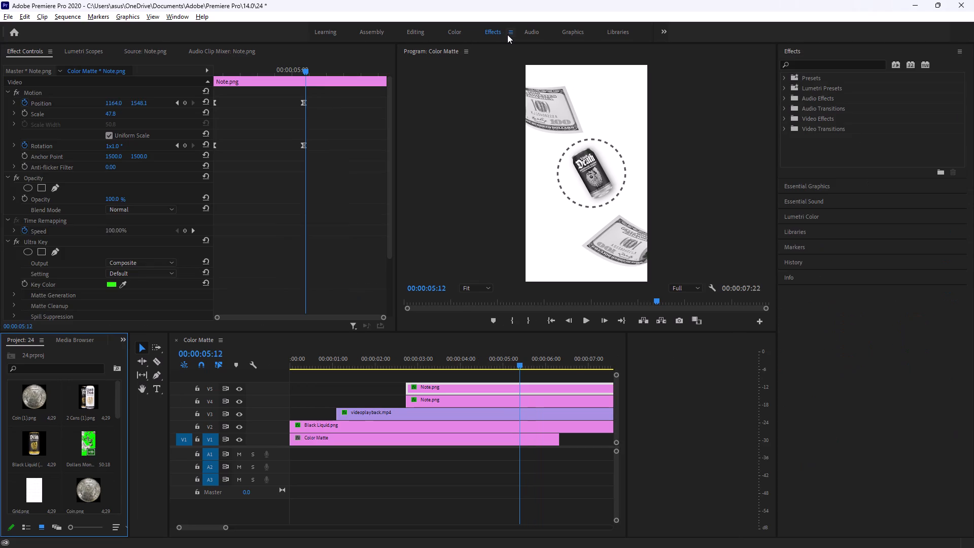
{"action": "left_click", "coordinate": [614, 30]}
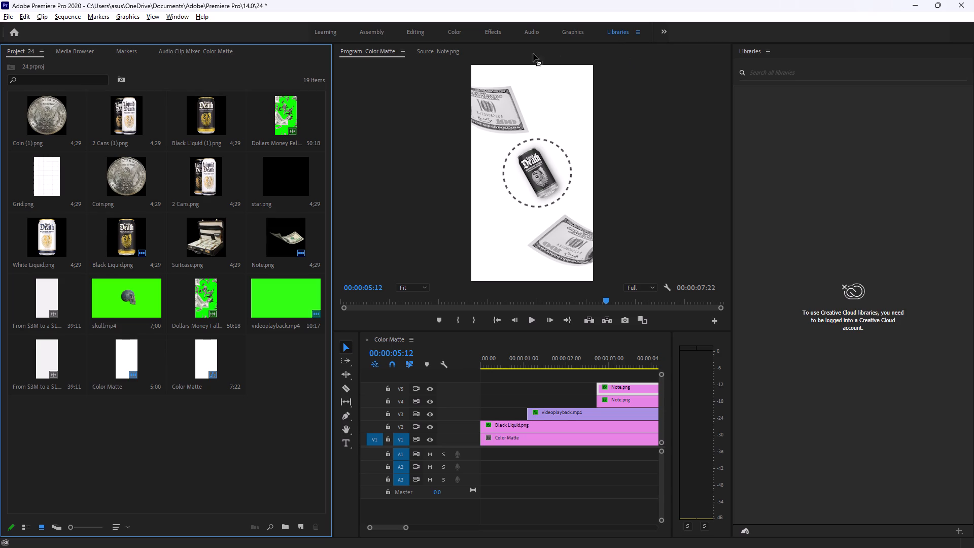
{"action": "left_click", "coordinate": [493, 26]}
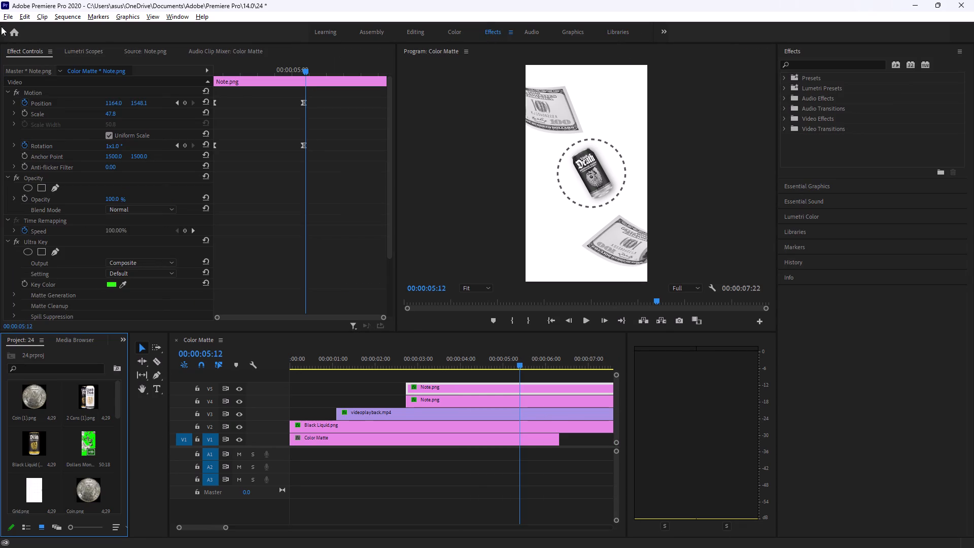
{"action": "left_click", "coordinate": [4, 14]}
Check the tutorial's Premiere Composer panel in Brave and look for it among Premiere Pro's available panels.
{"action": "key", "text": "alt+Tab"}
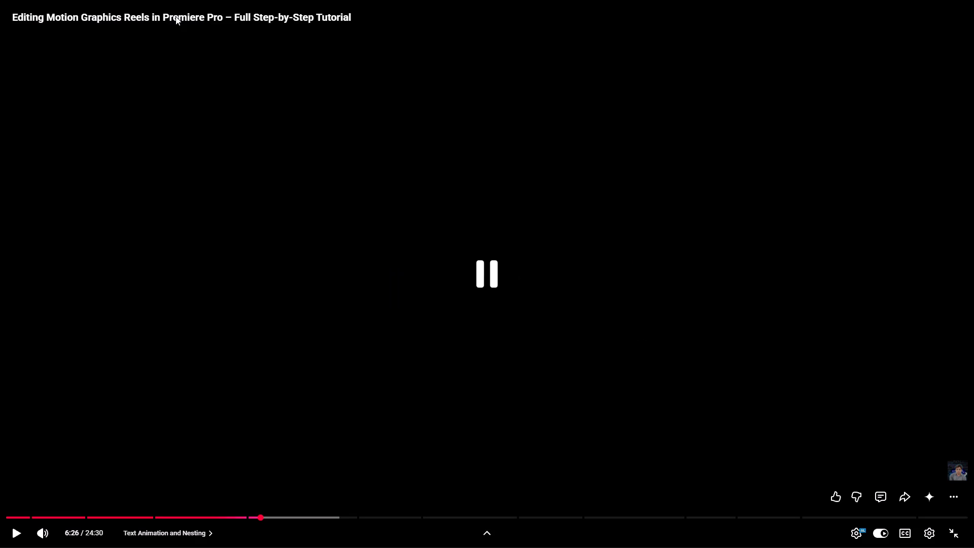
{"action": "left_click", "coordinate": [260, 142]}
{"action": "left_click", "coordinate": [260, 144]}
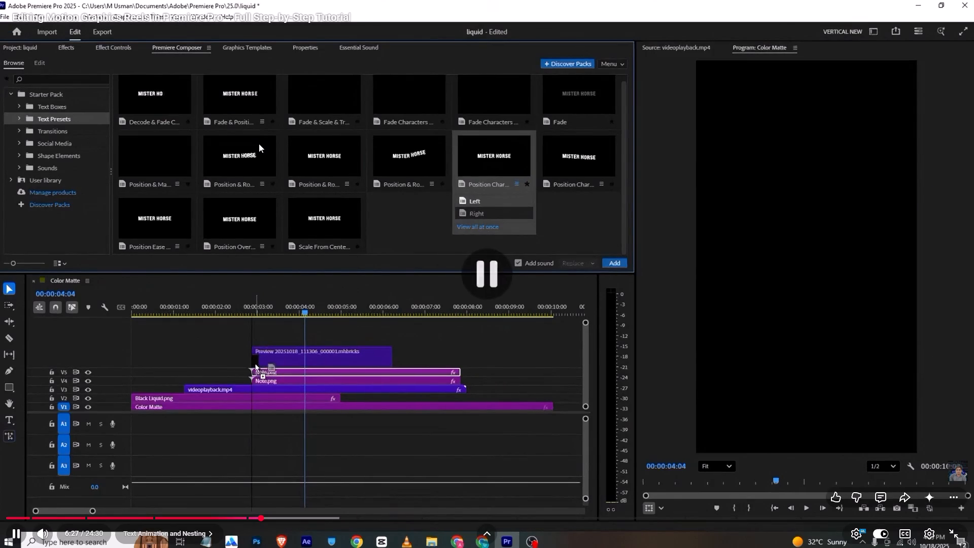
{"action": "key", "text": "alt+Tab"}
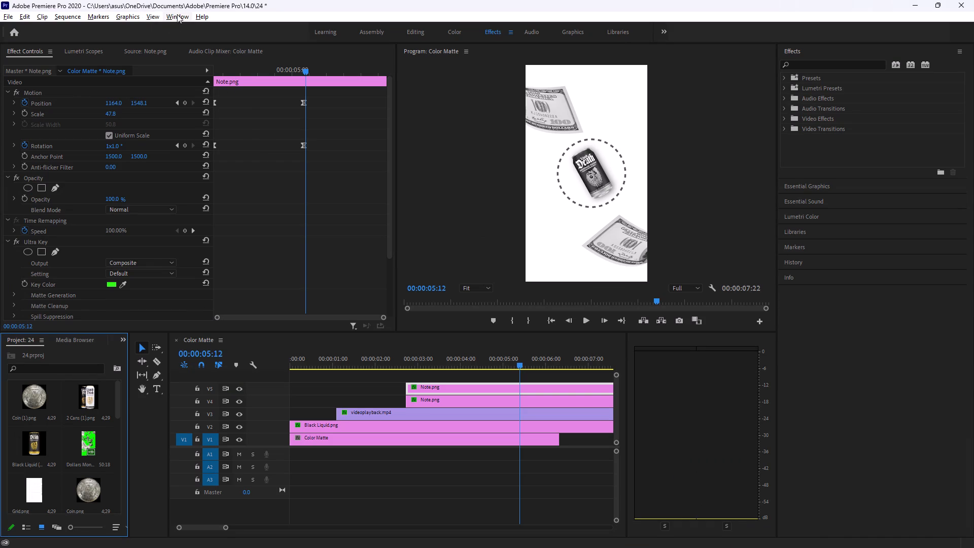
{"action": "left_click", "coordinate": [182, 14]}
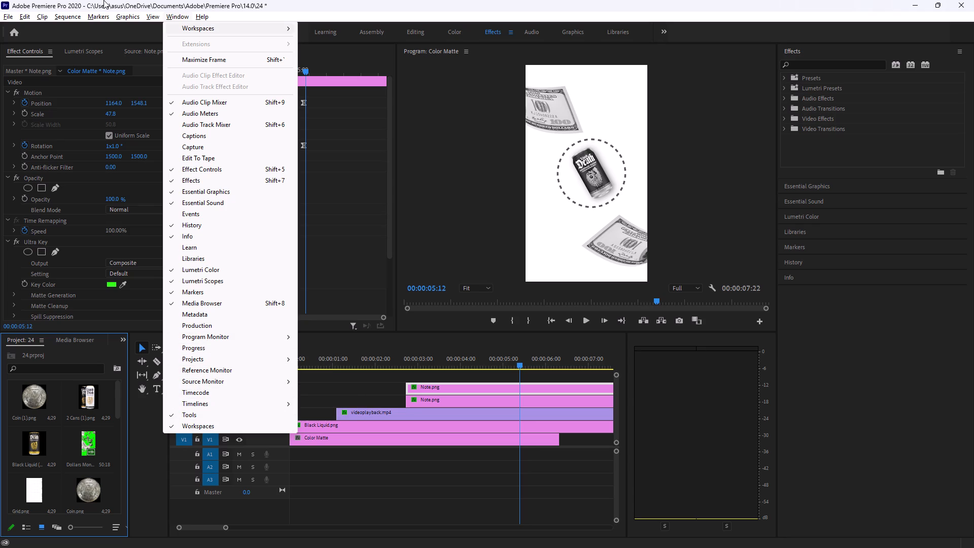
Watch on in the Brave tutorial to 7:29, covering the LIQUID DEATH text styling and positioning and the nesting of the can clips.
{"action": "key", "text": "alt+Tab"}
{"action": "left_click", "coordinate": [161, 95]}
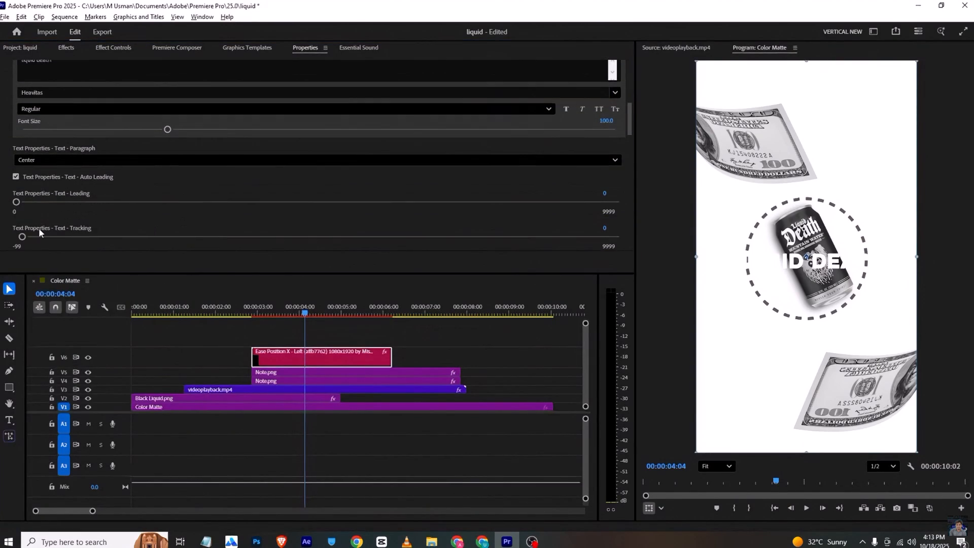
{"action": "left_click", "coordinate": [187, 136]}
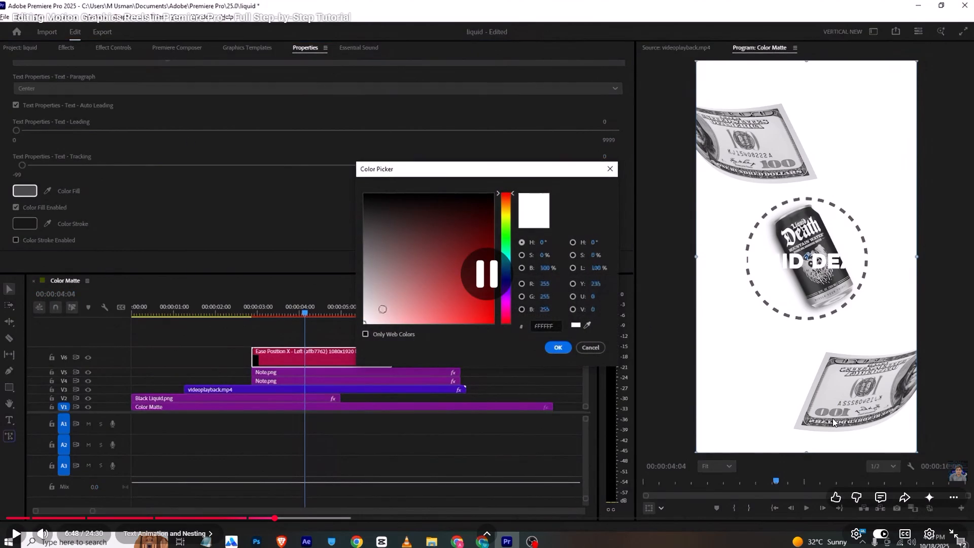
{"action": "left_click", "coordinate": [956, 537]}
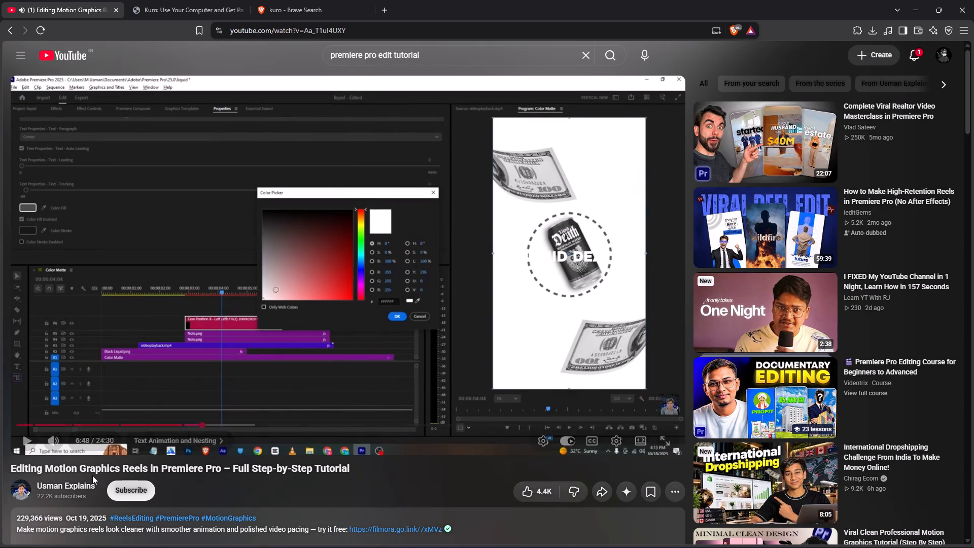
{"action": "left_click_drag", "start_coordinate": [511, 338], "coordinate": [517, 337]}
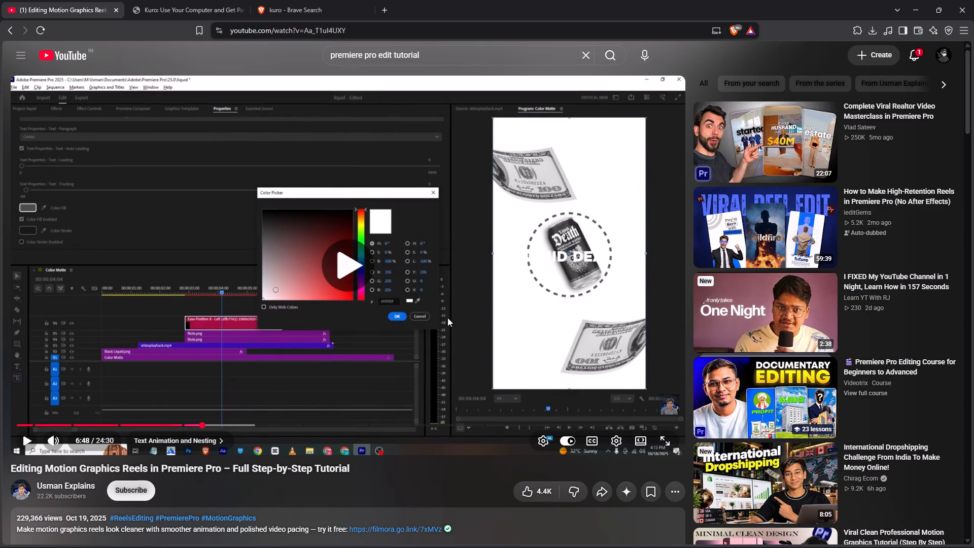
{"action": "left_click", "coordinate": [666, 440]}
{"action": "left_click", "coordinate": [334, 247]}
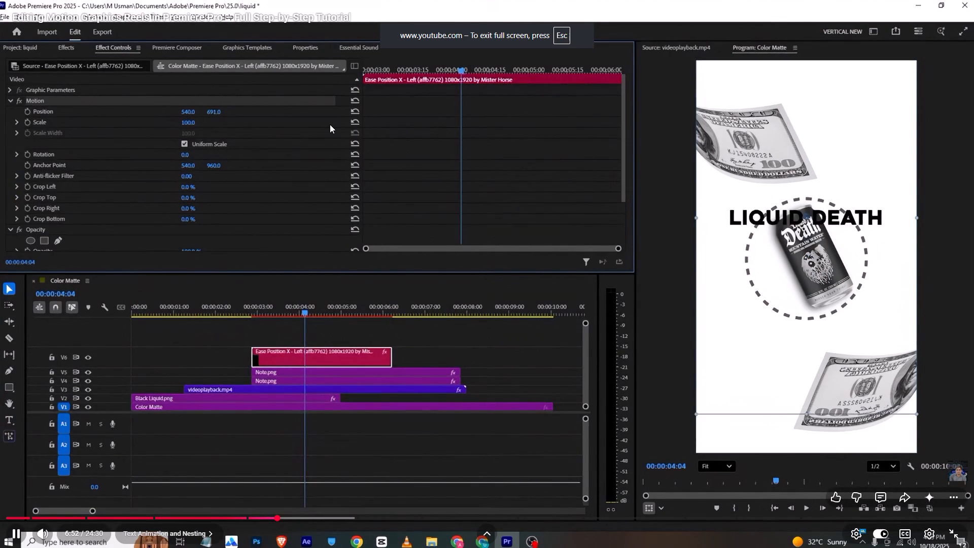
{"action": "key", "text": "space"}
{"action": "key", "text": "space"}
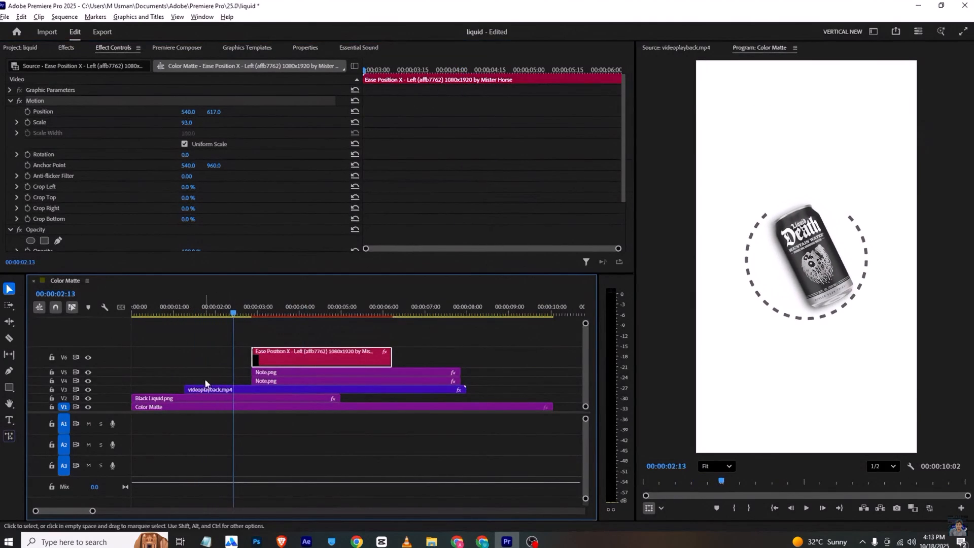
{"action": "key", "text": "space"}
{"action": "key", "text": "space"}
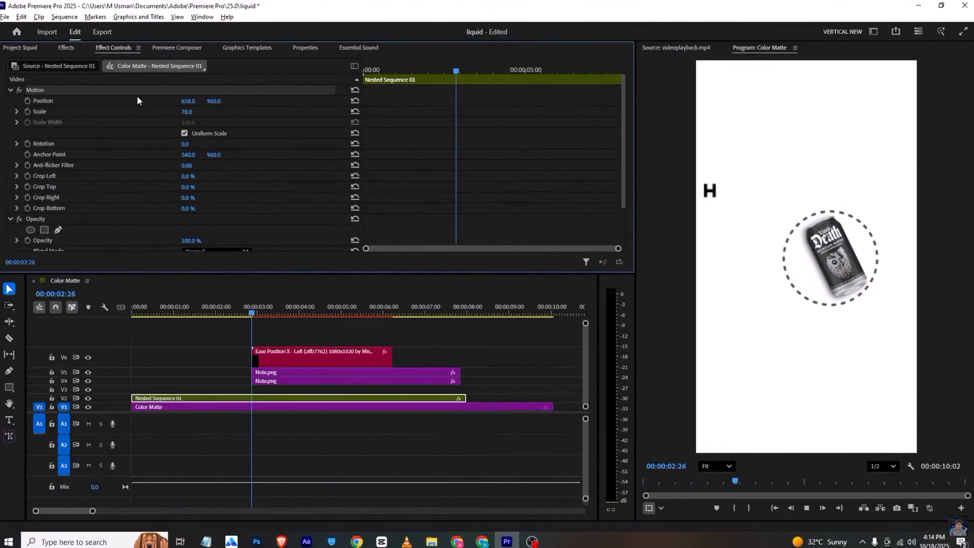
{"action": "key", "text": "space"}
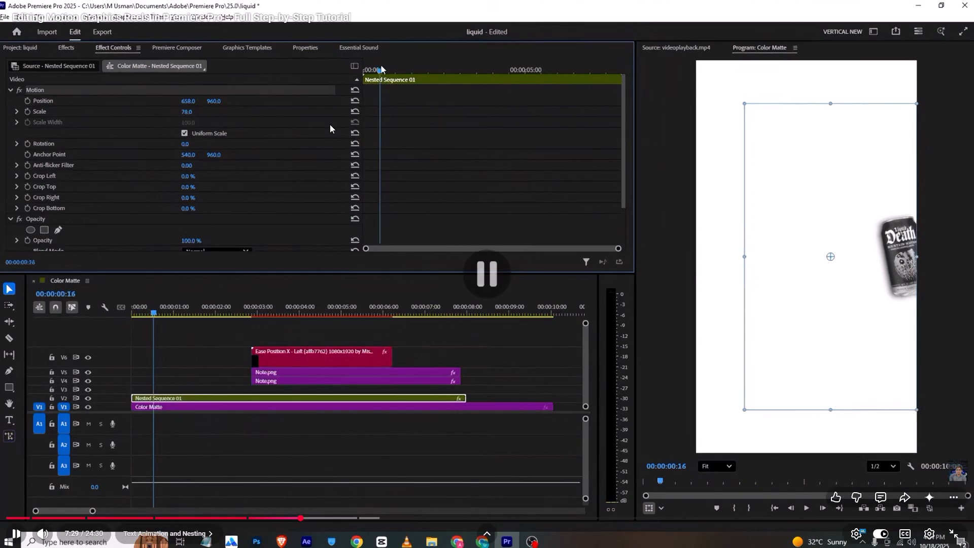
{"action": "key", "text": "space"}
{"action": "key", "text": "Tab"}
Return to Premiere Pro, switch to the Editing workspace and play the banknote animation from 00:00:04:18.
{"action": "key", "text": "alt+Tab"}
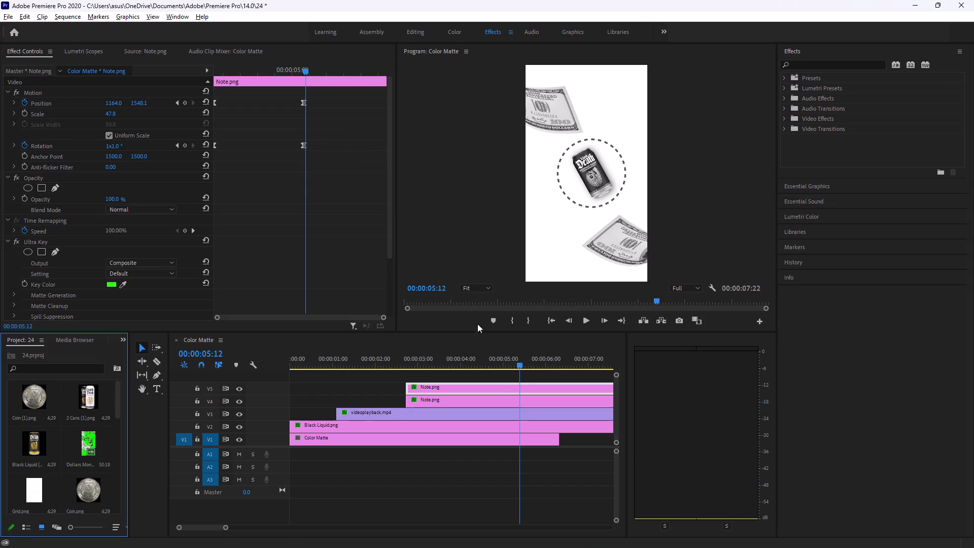
{"action": "left_click_drag", "start_coordinate": [518, 361], "coordinate": [487, 360]}
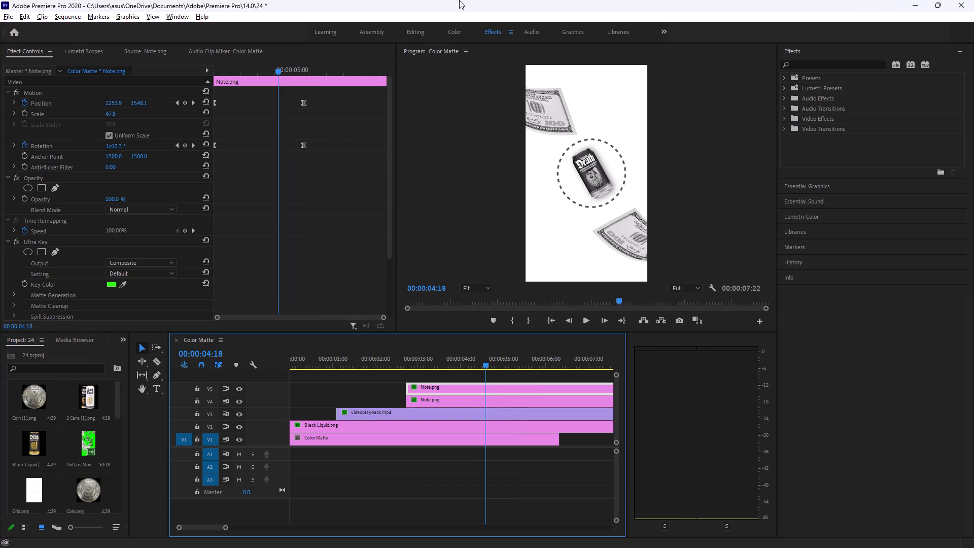
{"action": "left_click", "coordinate": [411, 35]}
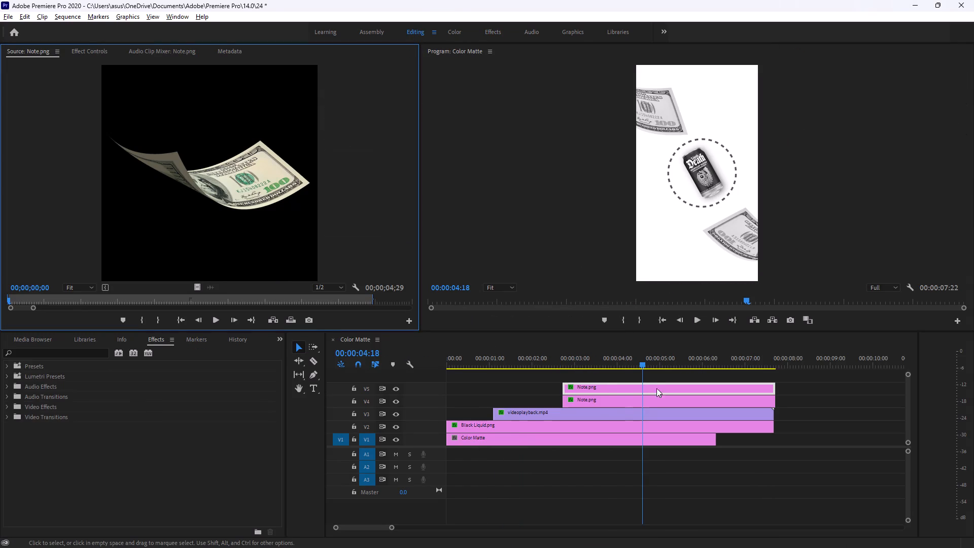
{"action": "left_click_drag", "start_coordinate": [639, 360], "coordinate": [377, 335]}
{"action": "key", "text": "space"}
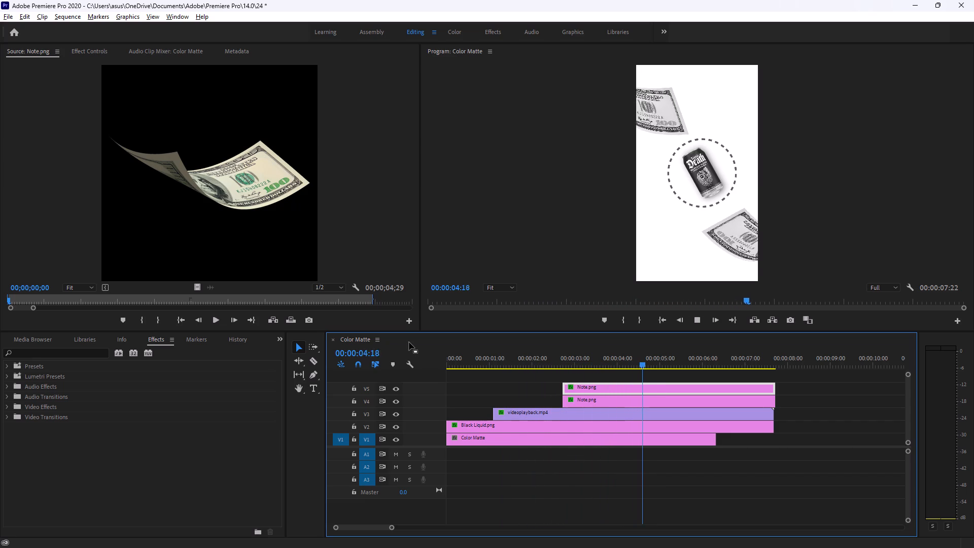
{"action": "key", "text": "space"}
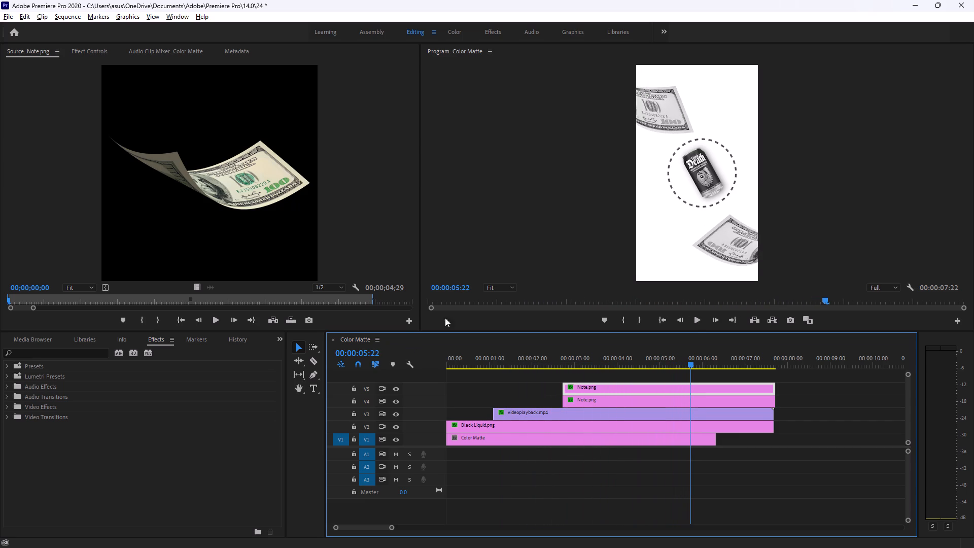
Rewind the tutorial in Brave to 6:54 to review the LIQUID DEATH text placement above the can.
{"action": "key", "text": "alt+Tab"}
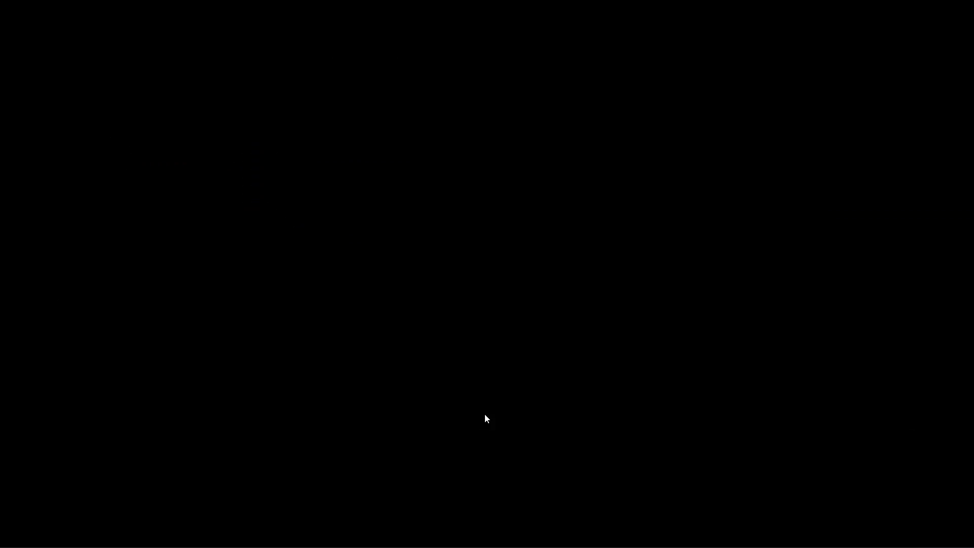
{"action": "key", "text": "Left"}
{"action": "key", "text": "Left"}
{"action": "key", "text": "Left"}
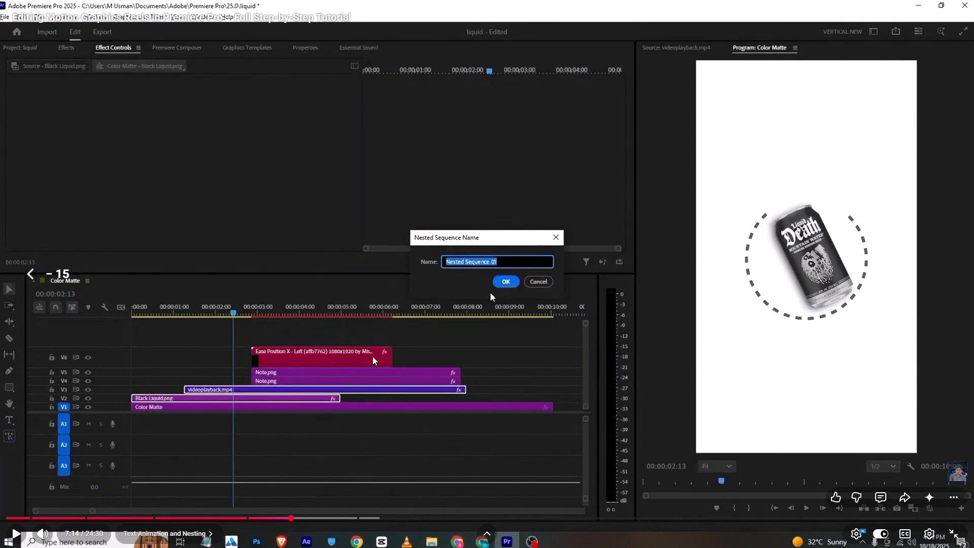
{"action": "key", "text": "Left"}
{"action": "key", "text": "Left"}
{"action": "key", "text": "Left"}
{"action": "key", "text": "Left"}
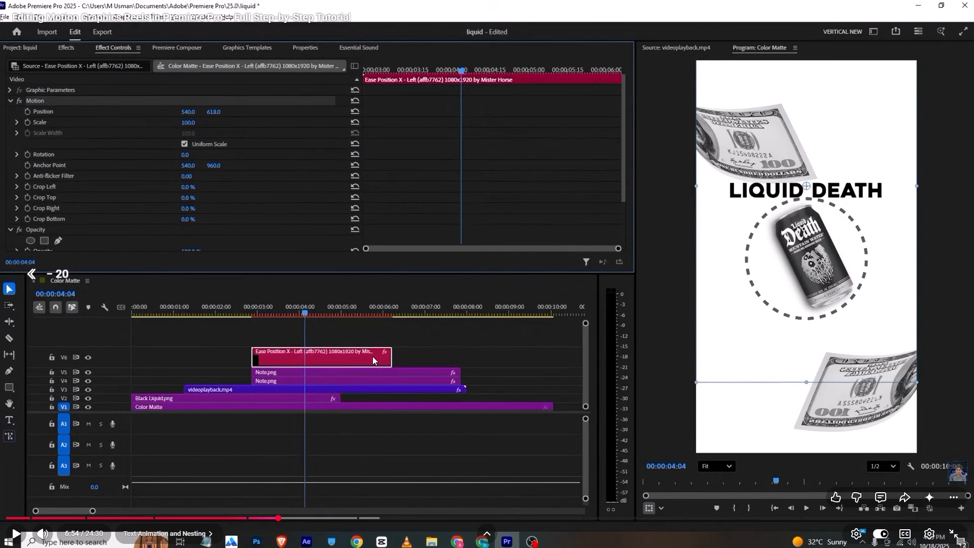
Return to Premiere Pro and move the playhead to the start of the banknote clips at 00:00:02:22, checking against the tutorial.
{"action": "key", "text": "alt+Tab"}
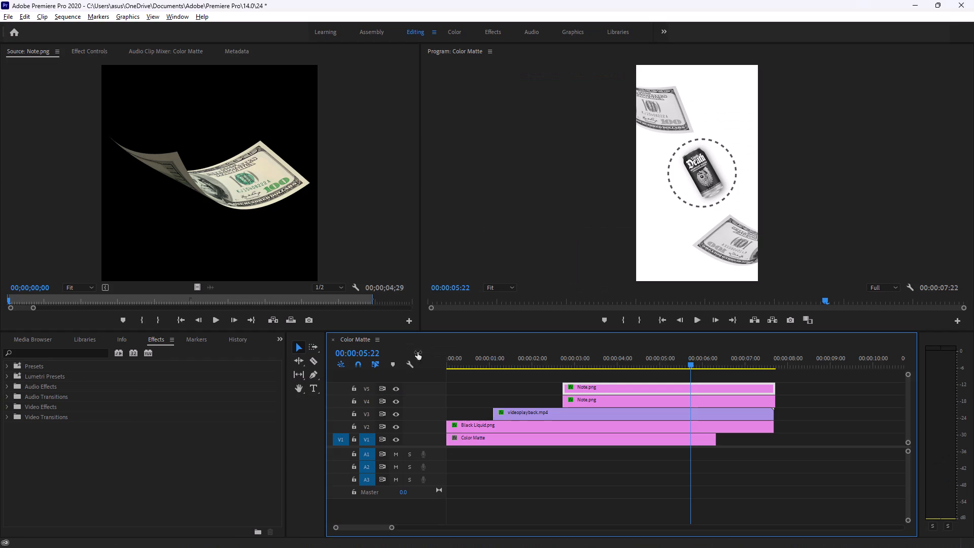
{"action": "left_click_drag", "start_coordinate": [691, 363], "coordinate": [572, 355]}
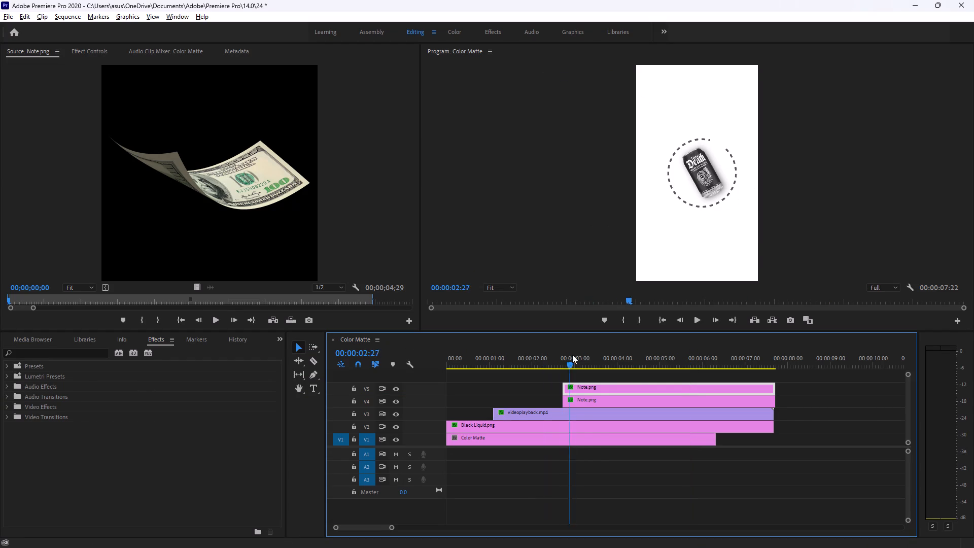
{"action": "left_click_drag", "start_coordinate": [572, 355], "coordinate": [601, 356]}
{"action": "key", "text": "alt+Tab"}
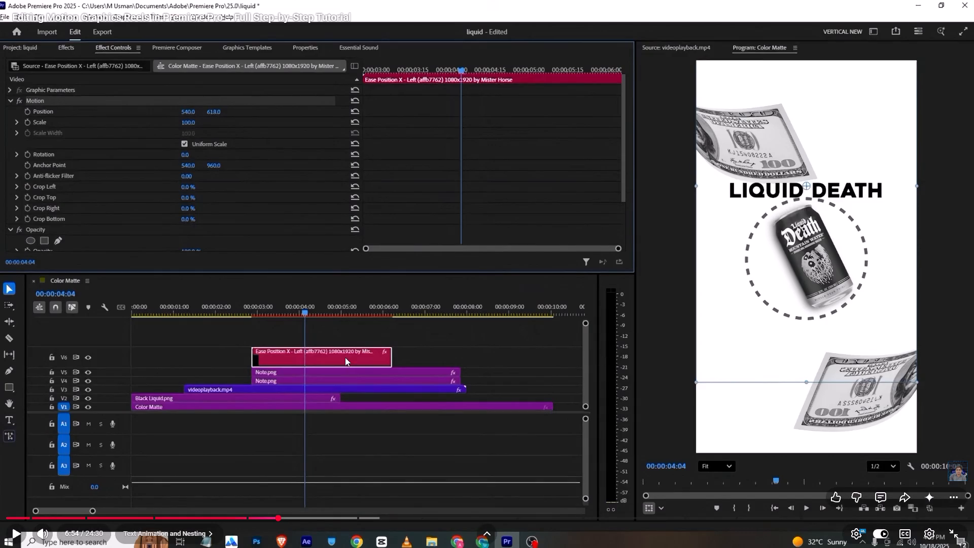
{"action": "key", "text": "alt+Tab"}
{"action": "left_click_drag", "start_coordinate": [598, 359], "coordinate": [565, 357]}
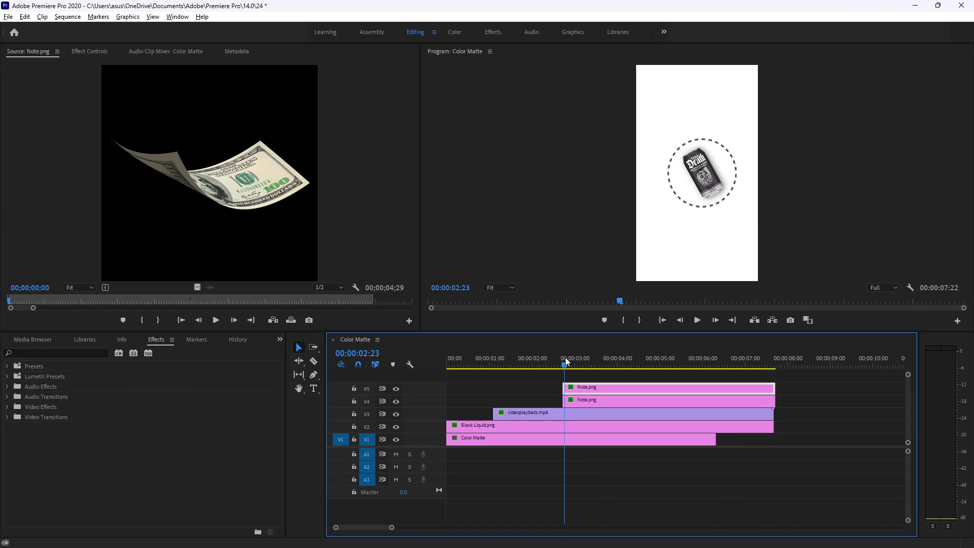
{"action": "left_click_drag", "start_coordinate": [565, 357], "coordinate": [564, 357]}
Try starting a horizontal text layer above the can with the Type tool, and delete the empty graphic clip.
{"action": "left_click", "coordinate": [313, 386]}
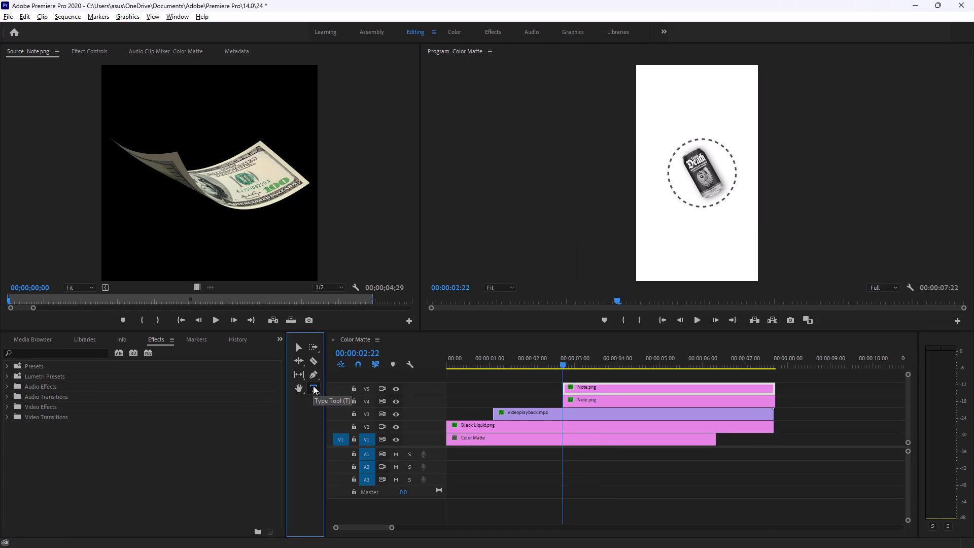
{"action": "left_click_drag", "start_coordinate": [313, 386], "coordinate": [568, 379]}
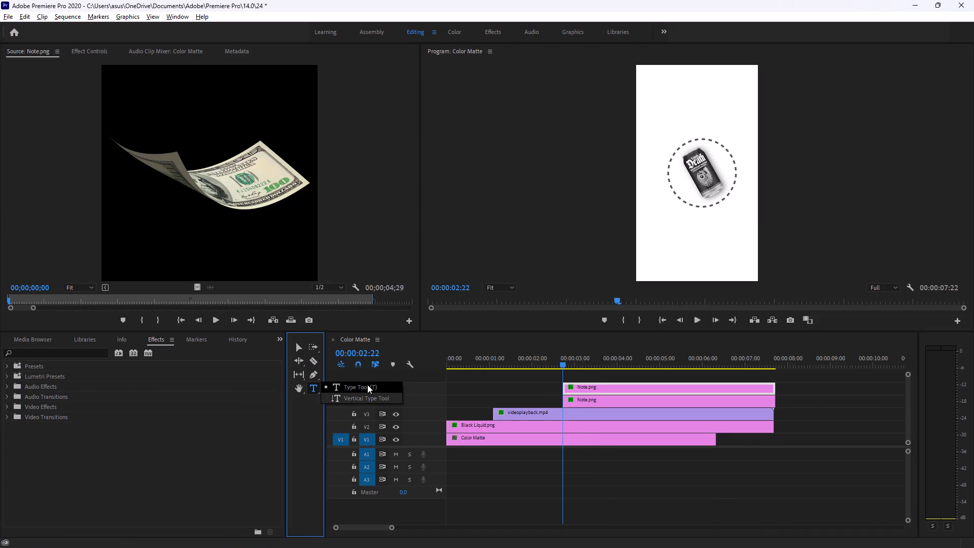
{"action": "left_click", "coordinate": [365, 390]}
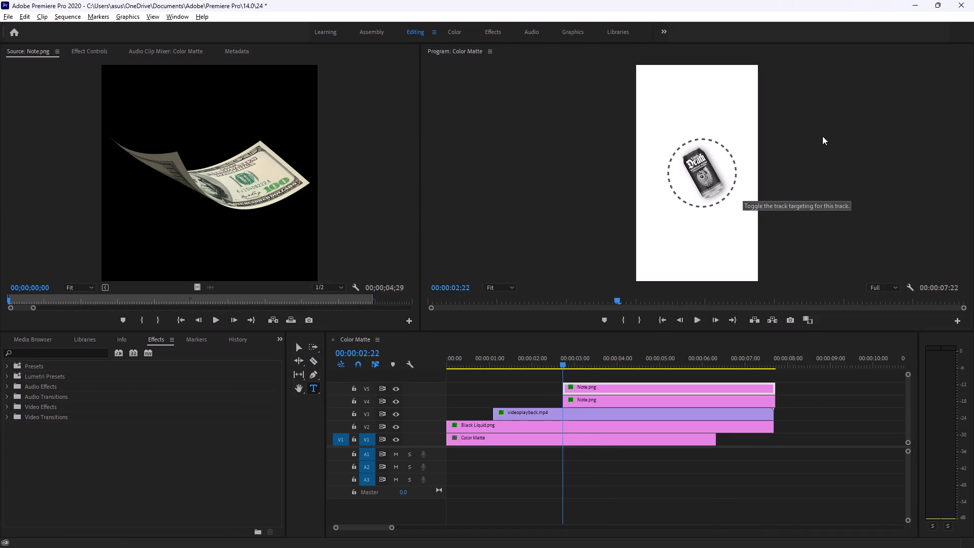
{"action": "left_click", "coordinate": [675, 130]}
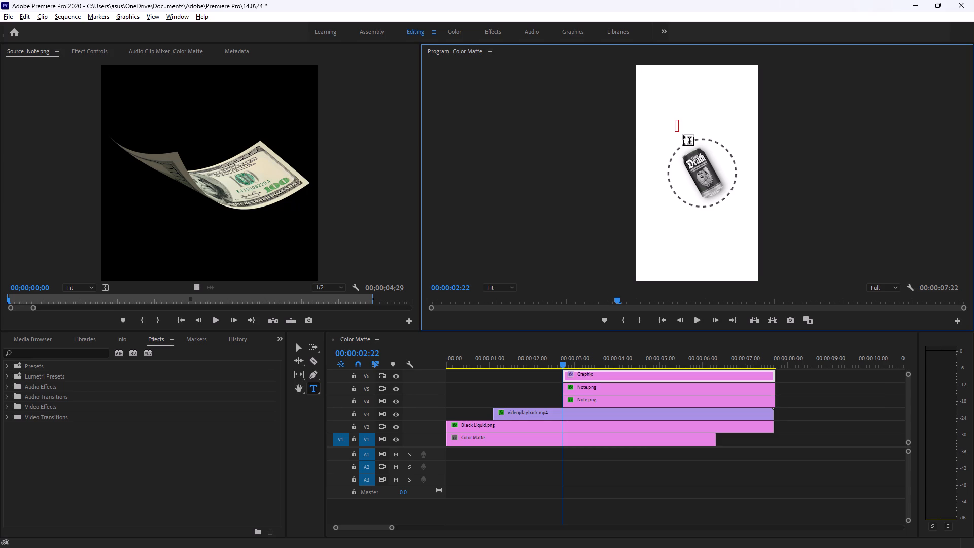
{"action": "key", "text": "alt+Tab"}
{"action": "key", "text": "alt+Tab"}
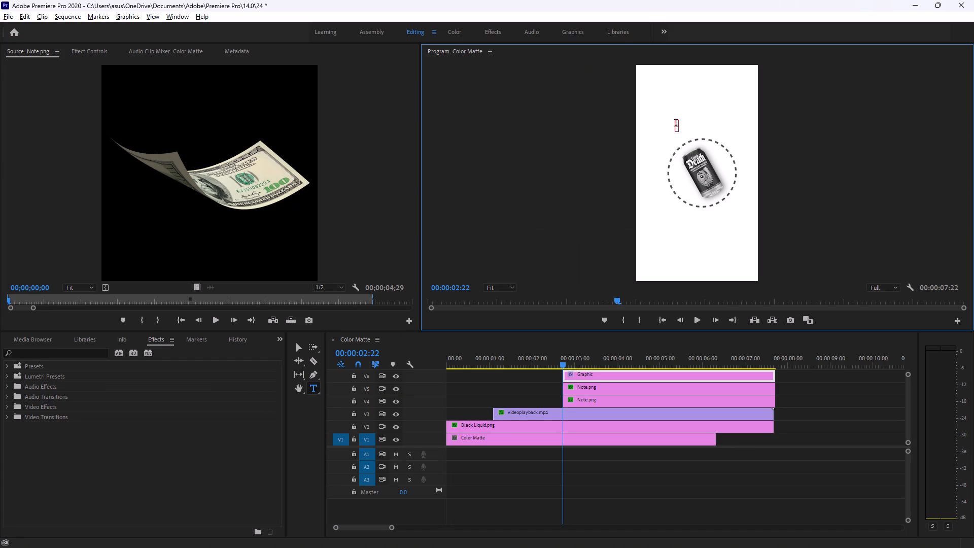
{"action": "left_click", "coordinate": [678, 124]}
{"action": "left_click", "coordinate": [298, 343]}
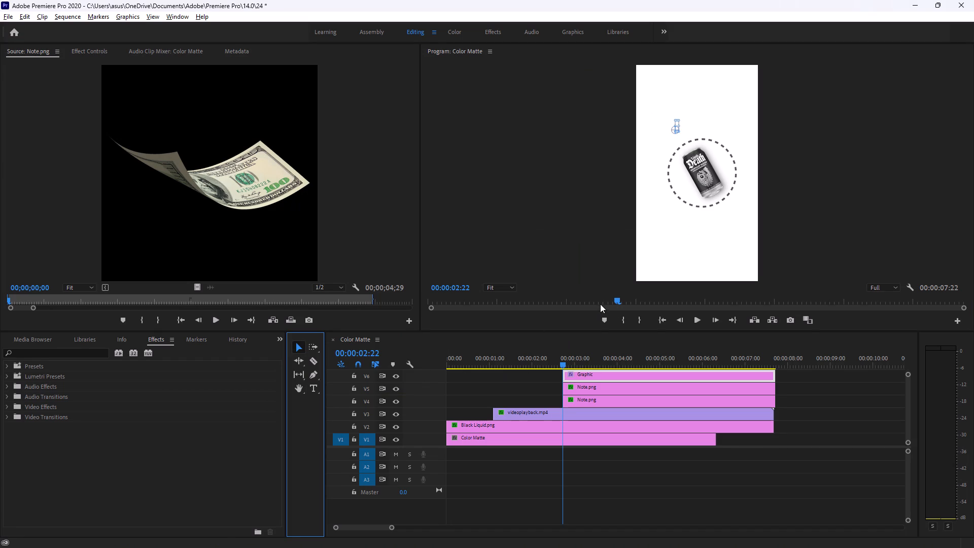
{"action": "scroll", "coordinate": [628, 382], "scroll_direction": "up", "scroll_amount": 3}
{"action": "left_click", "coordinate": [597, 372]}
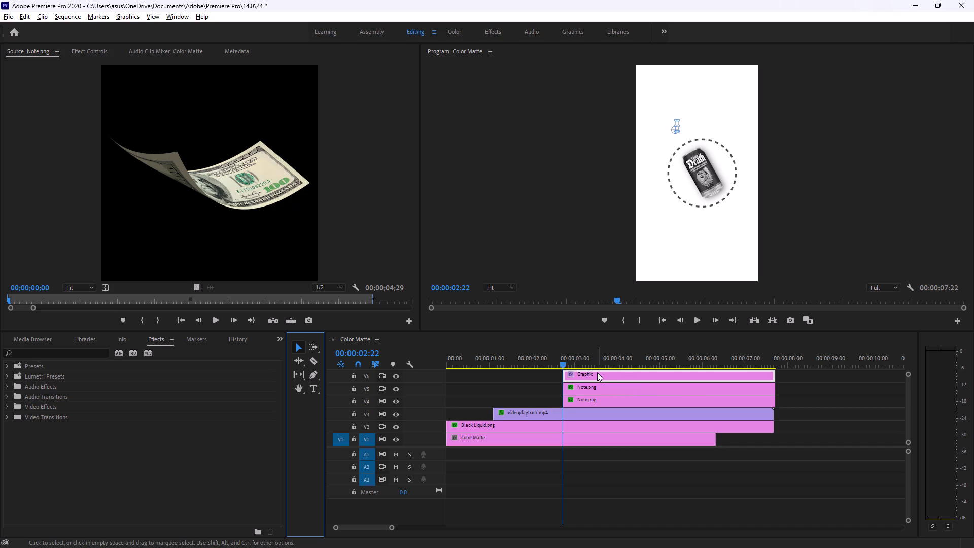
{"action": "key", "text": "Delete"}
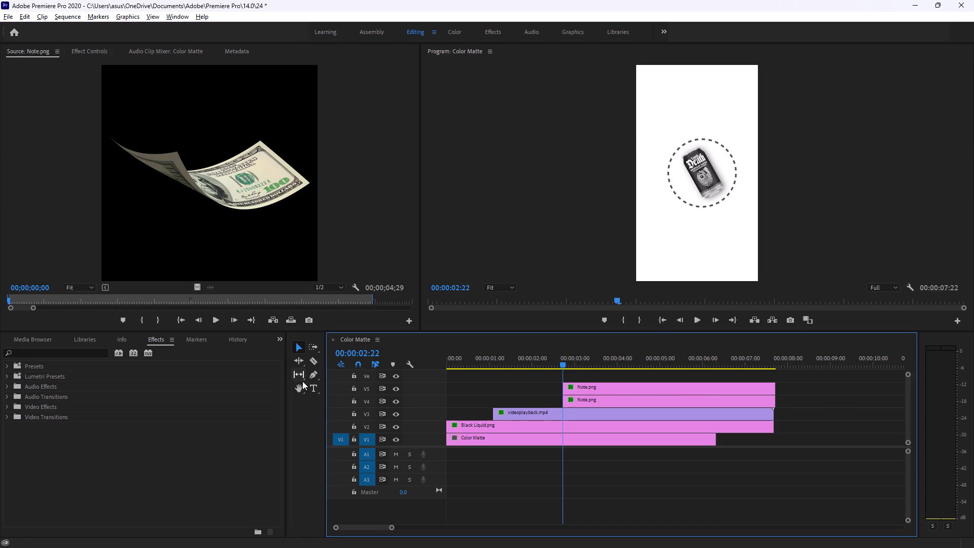
Add a horizontal text layer reading "LIQUIDE GLASS" above the can at 00:00:02:22 with the Type tool.
{"action": "left_click", "coordinate": [316, 385]}
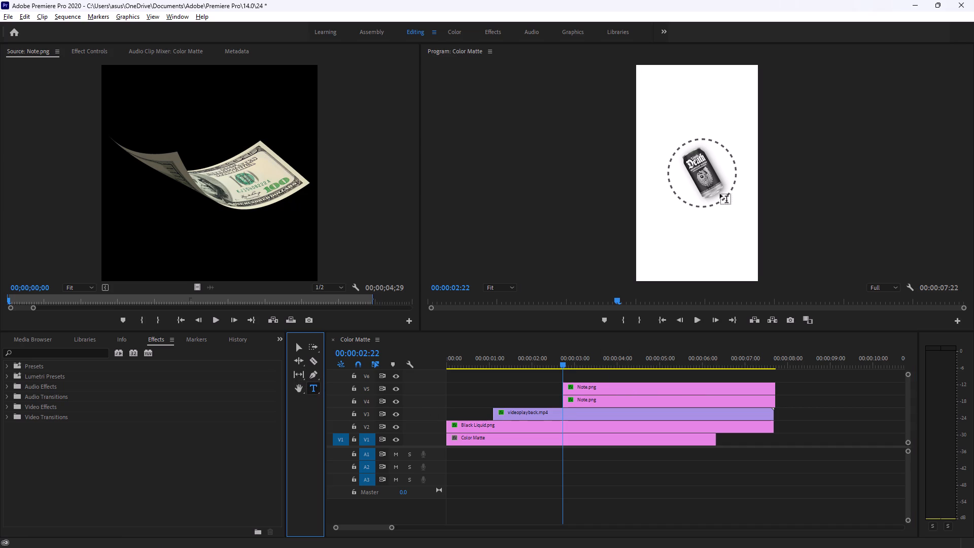
{"action": "left_click", "coordinate": [679, 124]}
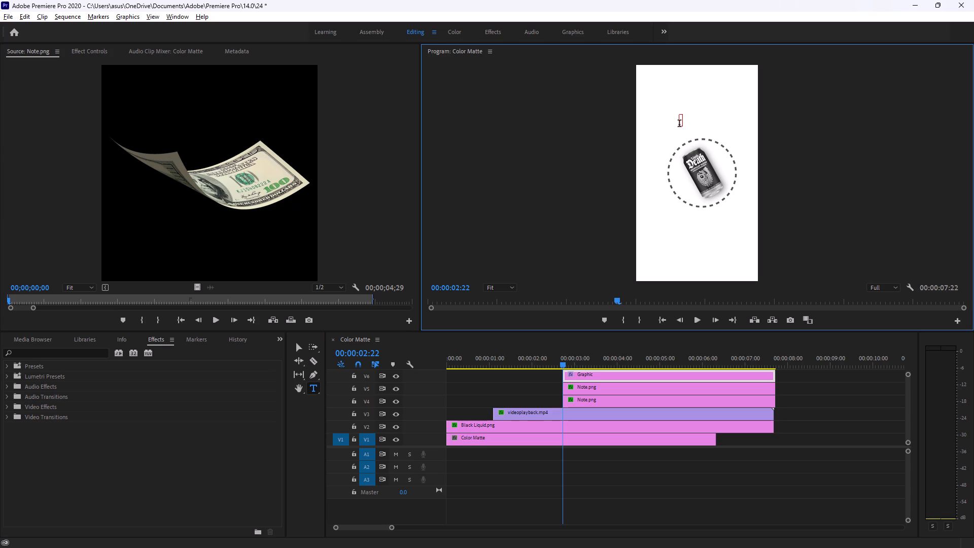
{"action": "key", "text": "l"}
{"action": "key", "text": "l"}
{"action": "key", "text": "BackSpace"}
{"action": "key", "text": "BackSpace"}
{"action": "key", "text": "BackSpace"}
{"action": "key", "text": "BackSpace"}
{"action": "key", "text": "space"}
{"action": "key", "text": "space"}
{"action": "key", "text": "space"}
{"action": "key", "text": "BackSpace"}
{"action": "key", "text": "BackSpace"}
{"action": "key", "text": "BackSpace"}
{"action": "key", "text": "BackSpace"}
{"action": "key", "text": "BackSpace"}
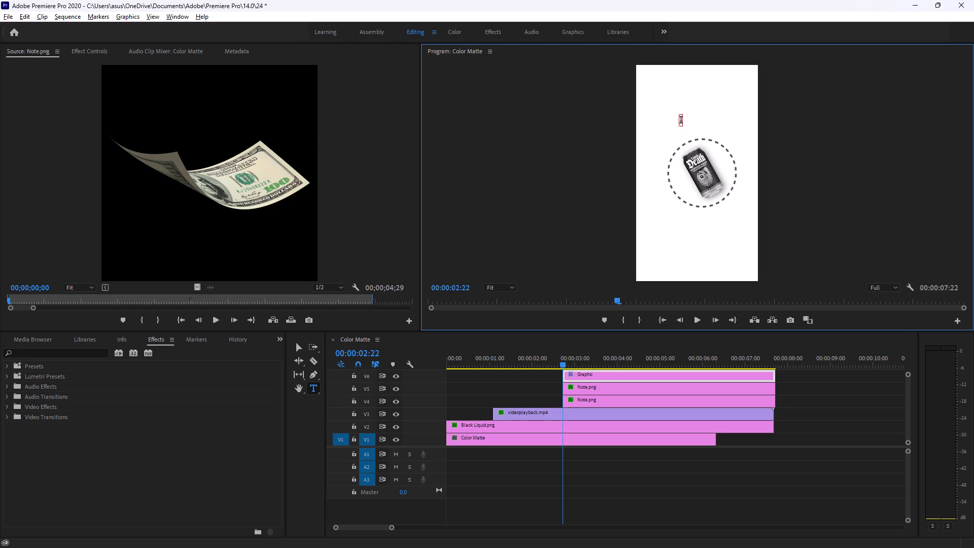
{"action": "left_click", "coordinate": [681, 121]}
{"action": "type", "text": "LIQUIDE"}
{"action": "key", "text": "space"}
{"action": "type", "text": "GLASS"}
Shift the LIQUIDE GLASS text sideways so it sits roughly centred above the can.
{"action": "left_click", "coordinate": [292, 348]}
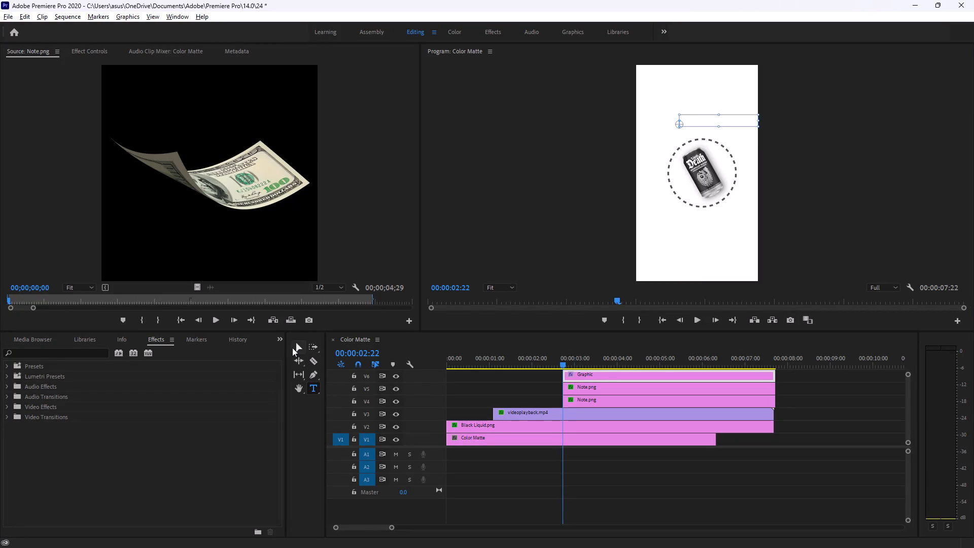
{"action": "left_click_drag", "start_coordinate": [700, 120], "coordinate": [678, 121]}
{"action": "right_click", "coordinate": [678, 121]}
{"action": "left_click", "coordinate": [678, 121]}
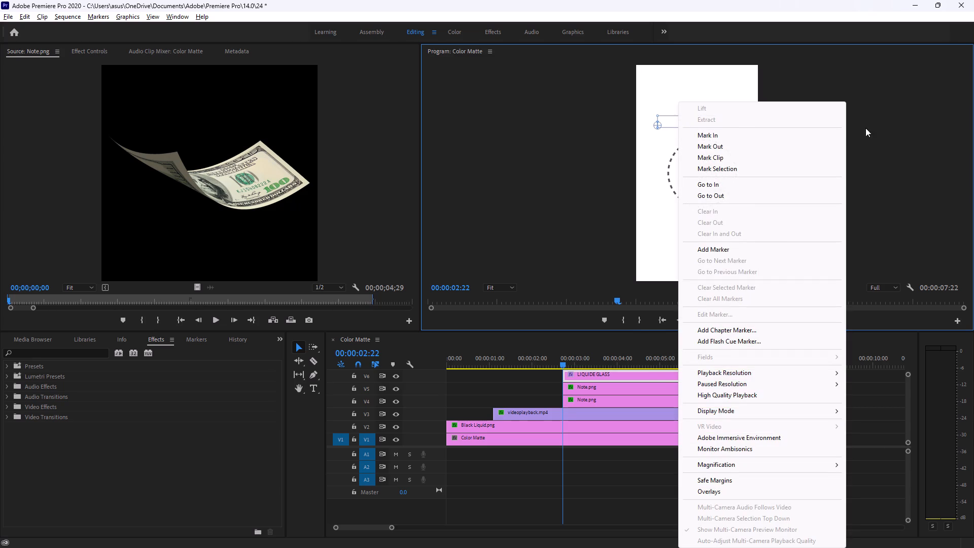
{"action": "left_click", "coordinate": [866, 127]}
Move the playhead to 00:00:04:16, where the white text overlaps the banknote.
{"action": "scroll", "coordinate": [645, 393], "scroll_direction": "up", "scroll_amount": 3}
{"action": "left_click", "coordinate": [614, 369]}
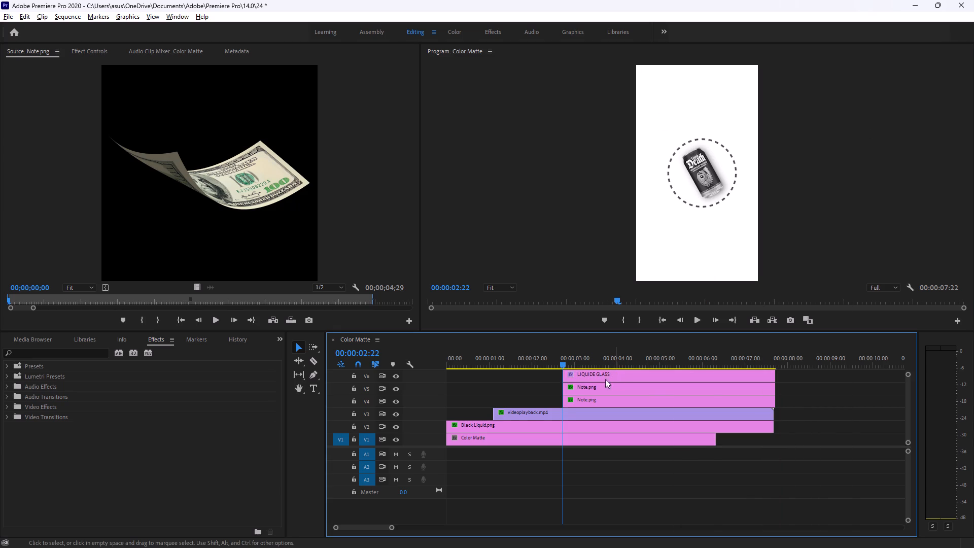
{"action": "left_click_drag", "start_coordinate": [562, 359], "coordinate": [676, 352]}
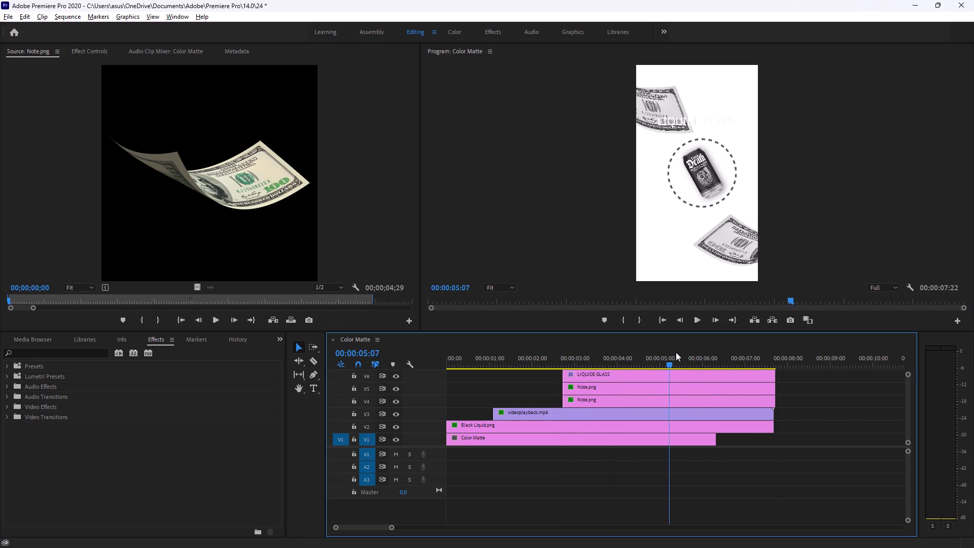
{"action": "left_click_drag", "start_coordinate": [676, 352], "coordinate": [640, 347]}
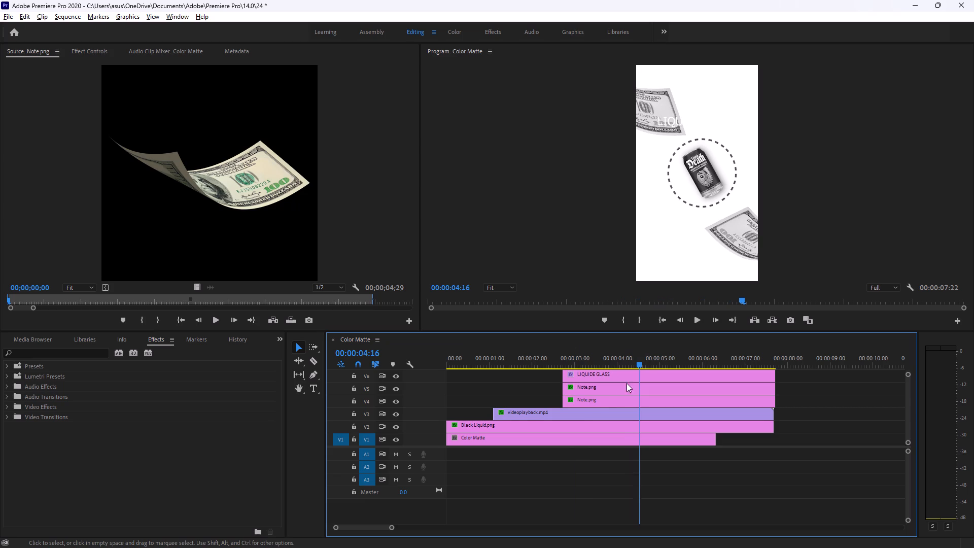
{"action": "scroll", "coordinate": [590, 376], "scroll_direction": "up", "scroll_amount": 3}
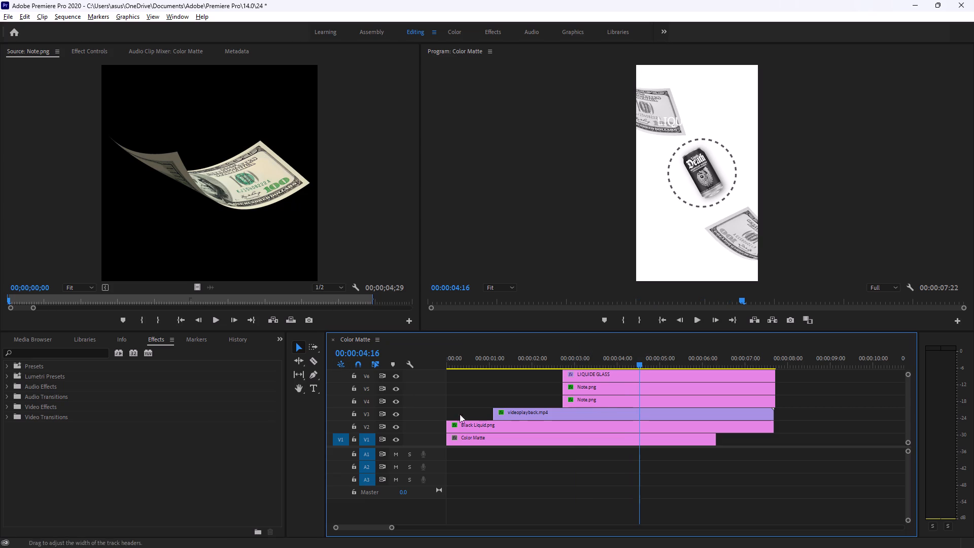
Set the fill colour of the LIQUIDE GLASS text to black, 000000, in its effect controls.
{"action": "left_click", "coordinate": [607, 374]}
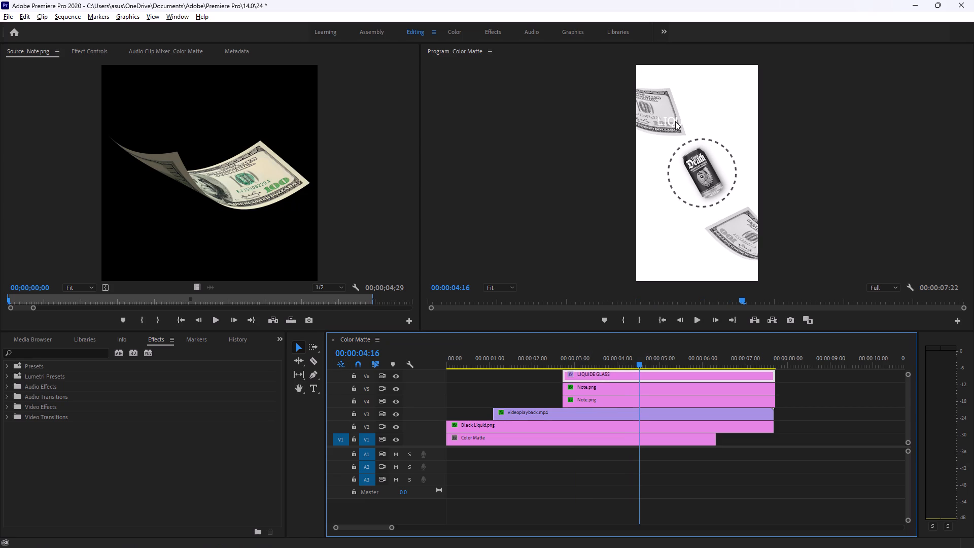
{"action": "left_click", "coordinate": [675, 120]}
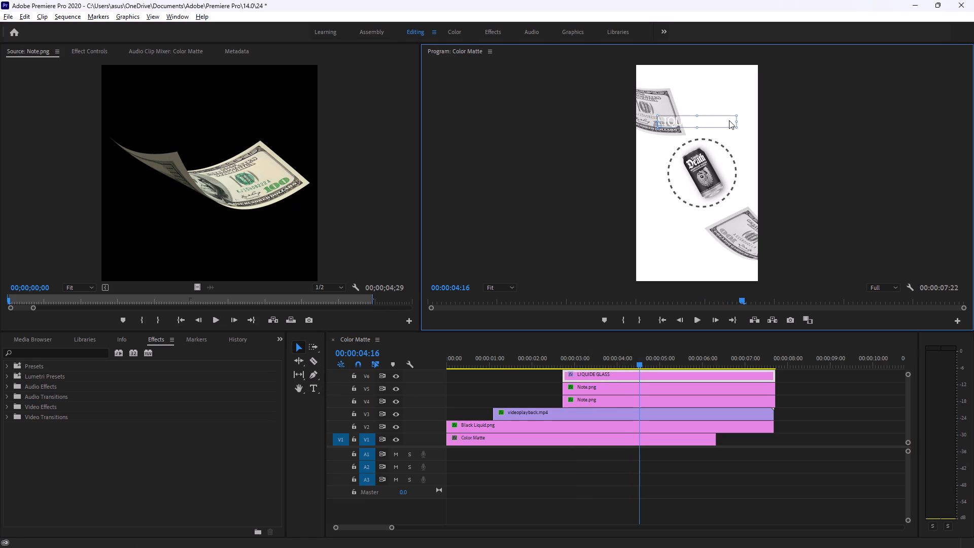
{"action": "left_click", "coordinate": [82, 50]}
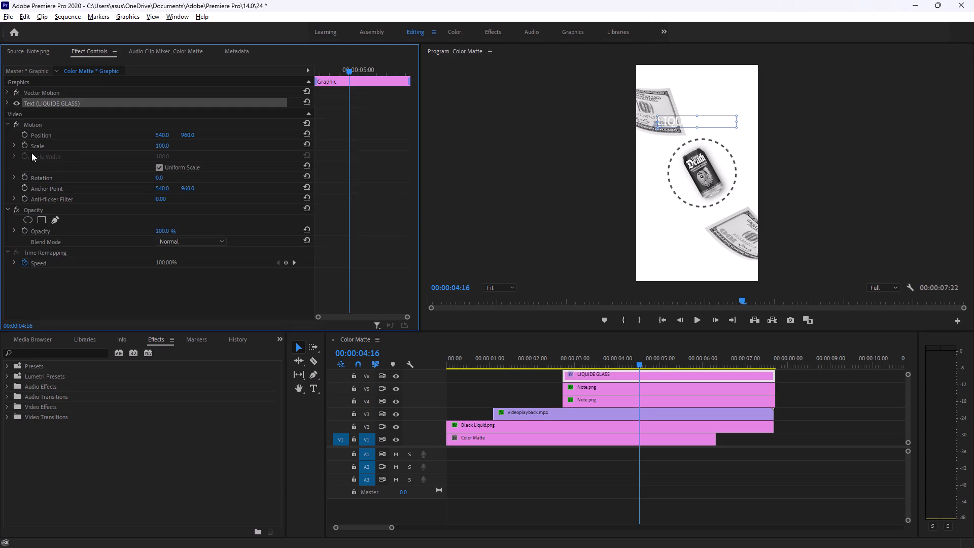
{"action": "left_click", "coordinate": [3, 101]}
{"action": "left_click", "coordinate": [7, 101]}
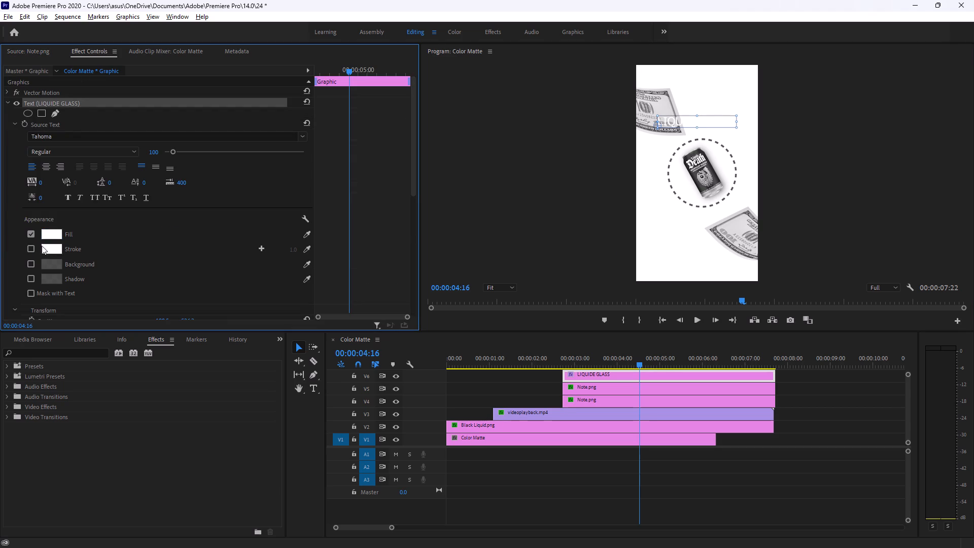
{"action": "left_click", "coordinate": [30, 234]}
{"action": "left_click", "coordinate": [30, 234]}
{"action": "left_click", "coordinate": [51, 234]}
{"action": "left_click_drag", "start_coordinate": [428, 227], "coordinate": [294, 174]}
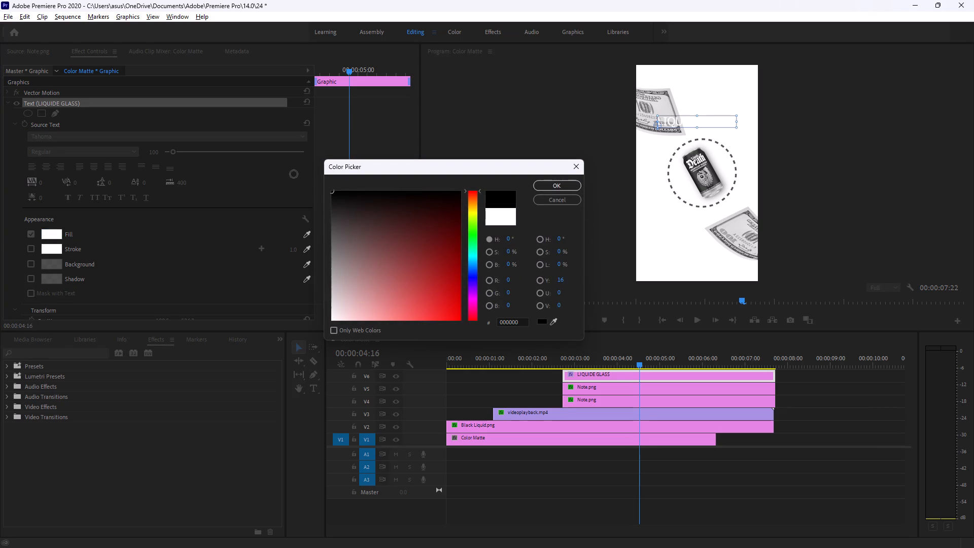
{"action": "left_click_drag", "start_coordinate": [294, 174], "coordinate": [293, 174]}
{"action": "left_click", "coordinate": [570, 185]}
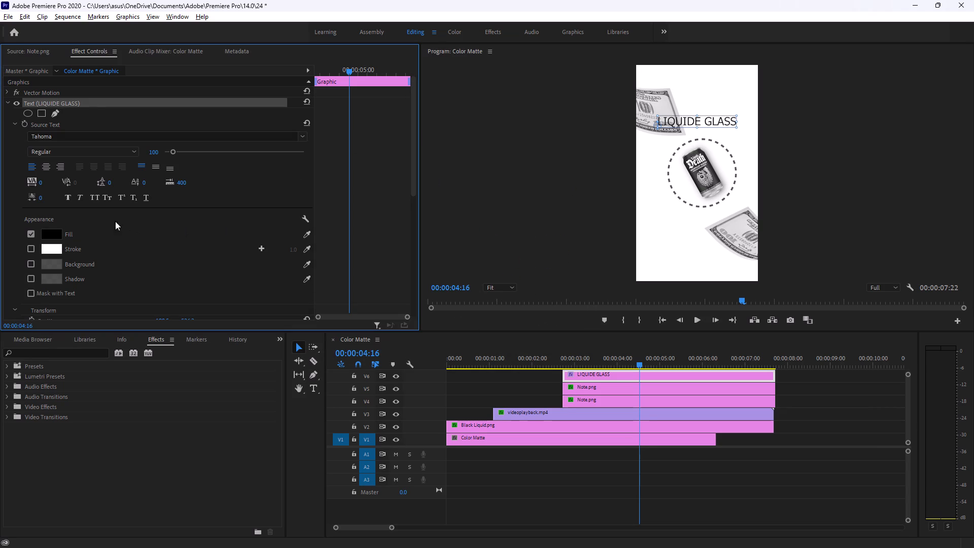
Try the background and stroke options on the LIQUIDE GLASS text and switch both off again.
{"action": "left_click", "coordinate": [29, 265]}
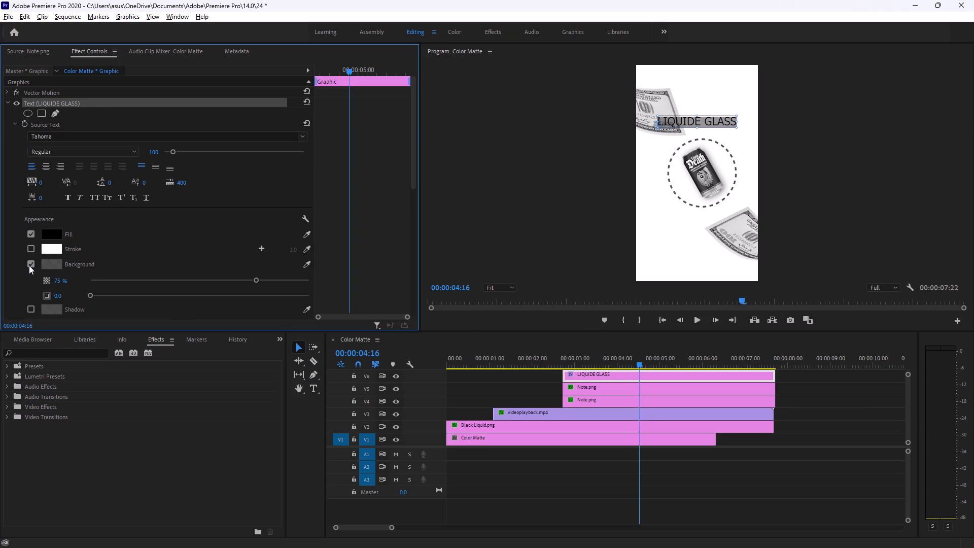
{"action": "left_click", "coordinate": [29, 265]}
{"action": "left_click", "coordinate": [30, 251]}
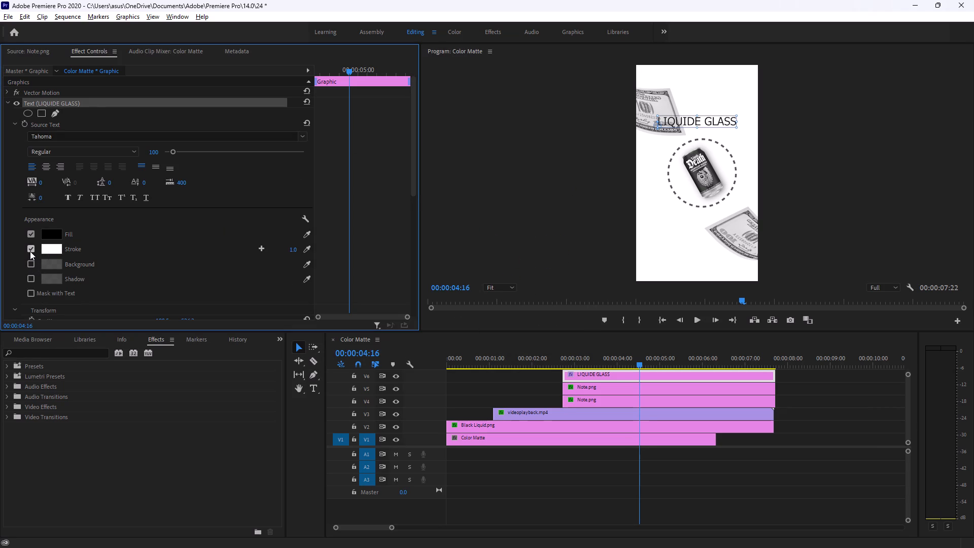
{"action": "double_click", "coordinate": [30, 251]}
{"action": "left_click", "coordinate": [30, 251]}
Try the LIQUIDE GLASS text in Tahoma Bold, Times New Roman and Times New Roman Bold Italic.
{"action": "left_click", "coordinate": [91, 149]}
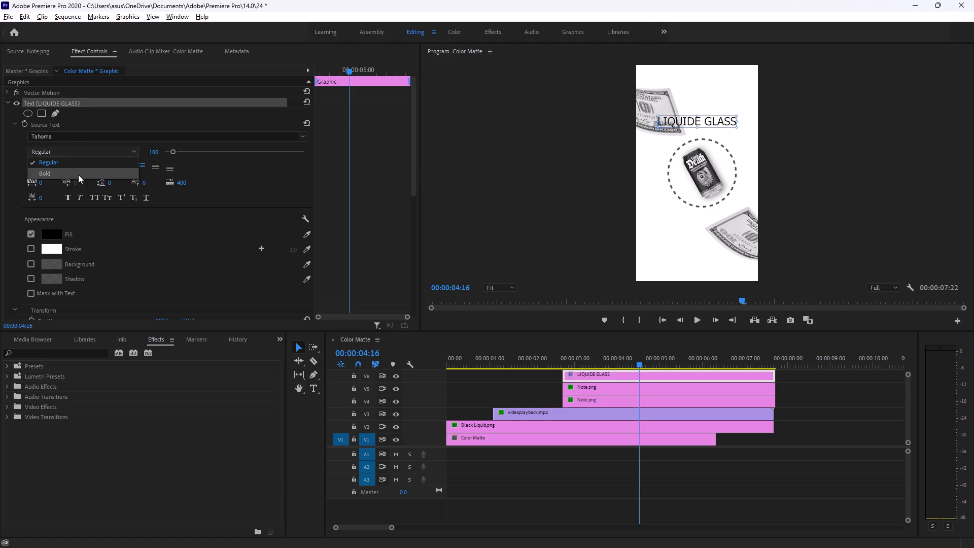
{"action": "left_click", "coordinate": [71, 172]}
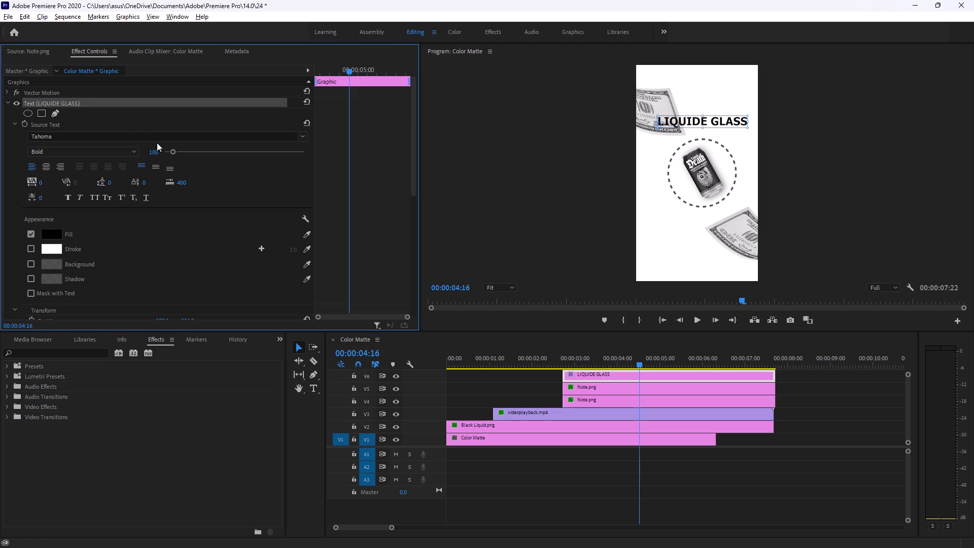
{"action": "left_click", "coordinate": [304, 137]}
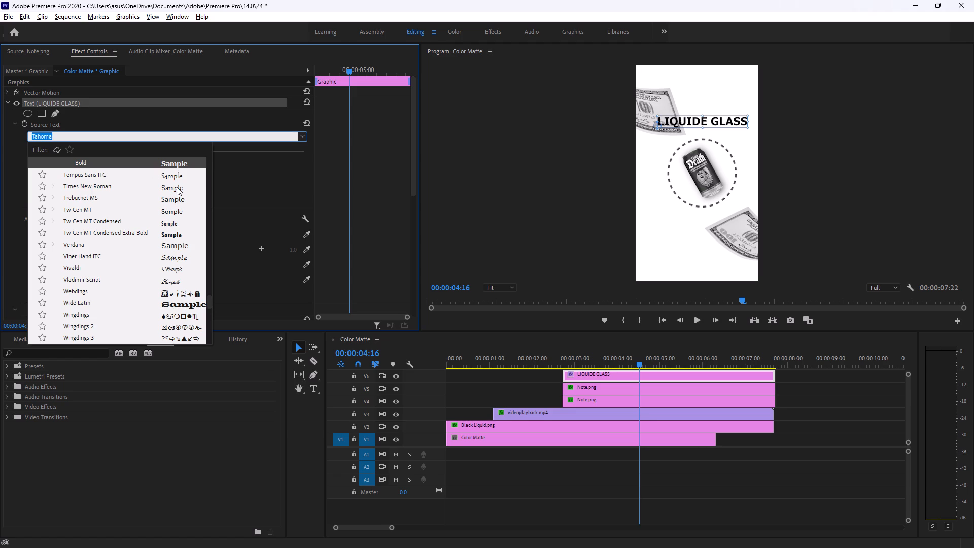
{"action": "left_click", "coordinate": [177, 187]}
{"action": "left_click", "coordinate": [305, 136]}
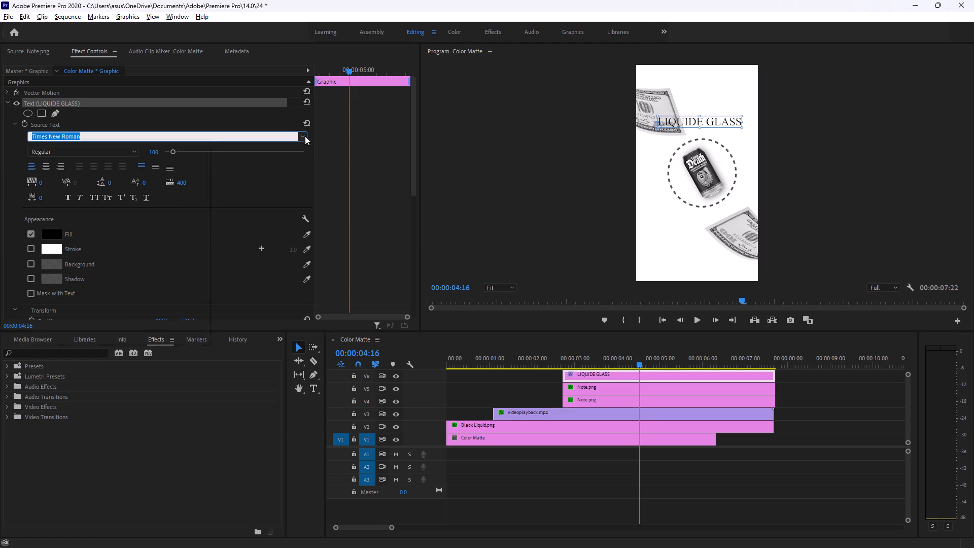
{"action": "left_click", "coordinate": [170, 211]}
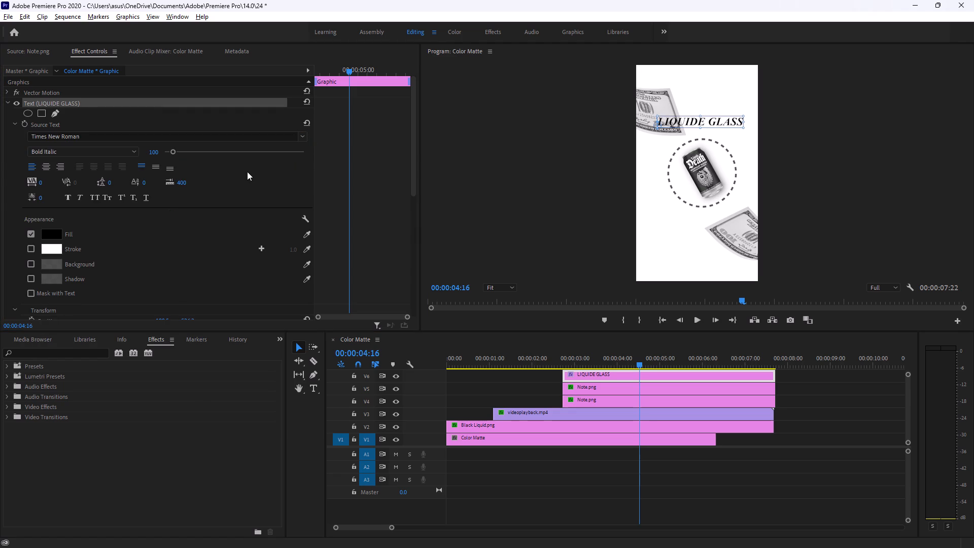
Switch to the tutorial in Brave and replay 6:44 to 6:52 to review the LIQUID DEATH text style and position.
{"action": "key", "text": "alt+Tab"}
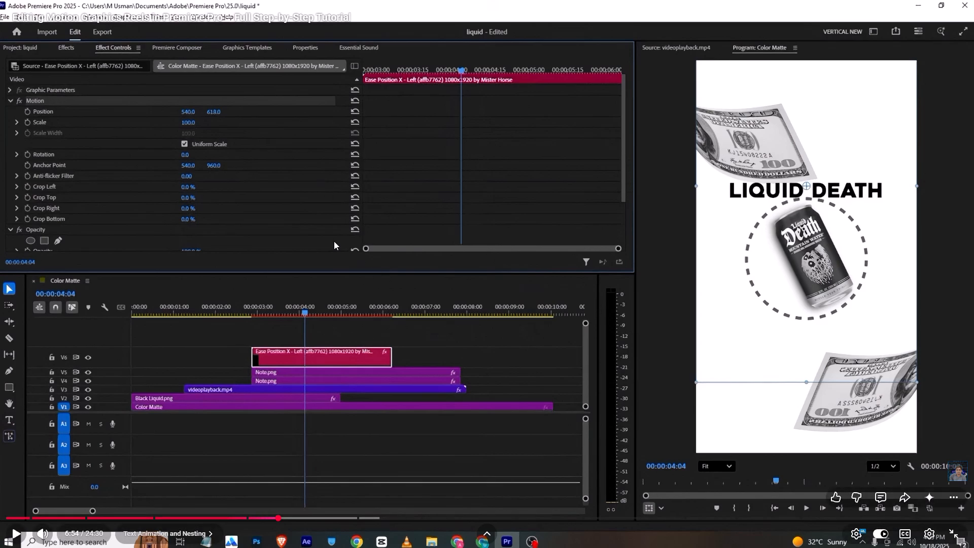
{"action": "key", "text": "Left"}
{"action": "key", "text": "Left"}
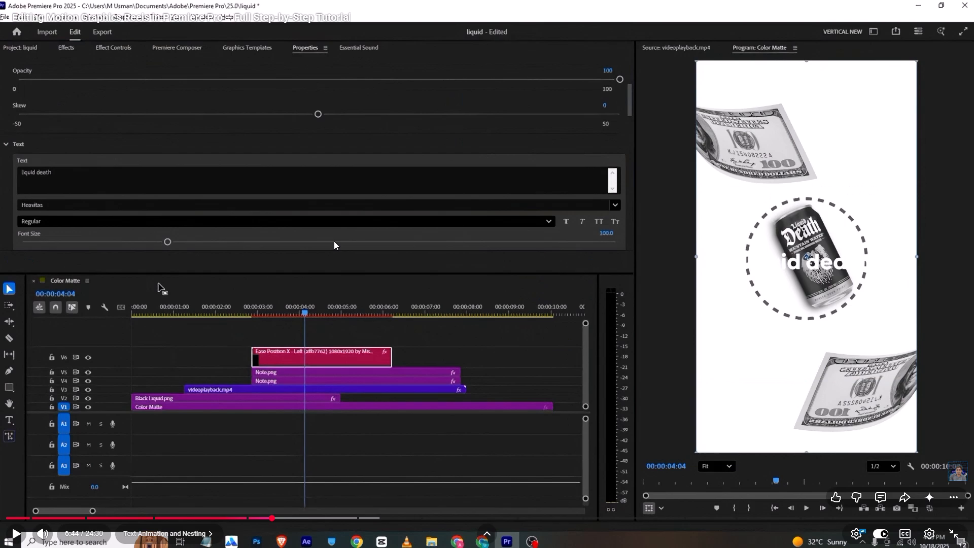
{"action": "left_click", "coordinate": [334, 241]}
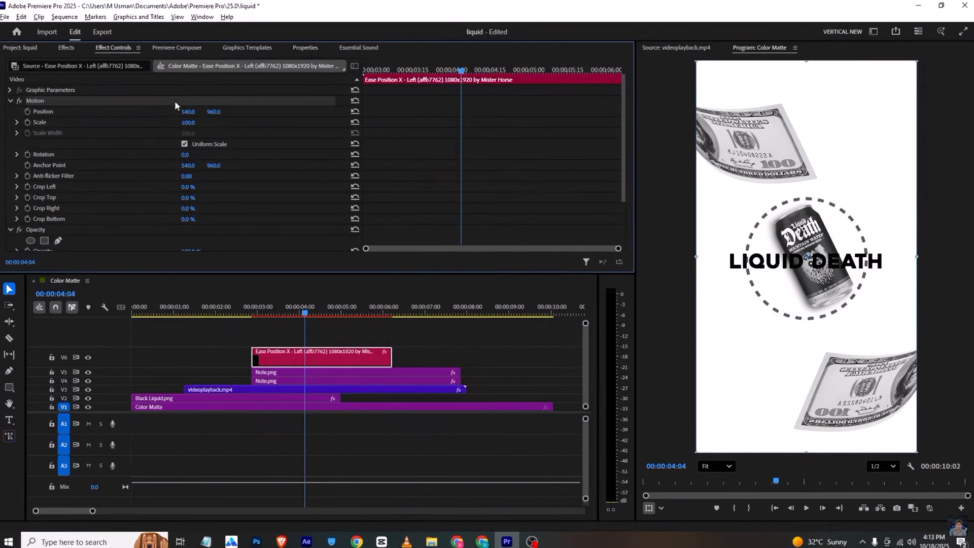
{"action": "left_click", "coordinate": [137, 210]}
Return to Premiere Pro and set the LIQUIDE GLASS text's font to Tw Cen MT Condensed Extra Bold.
{"action": "key", "text": "alt+Tab"}
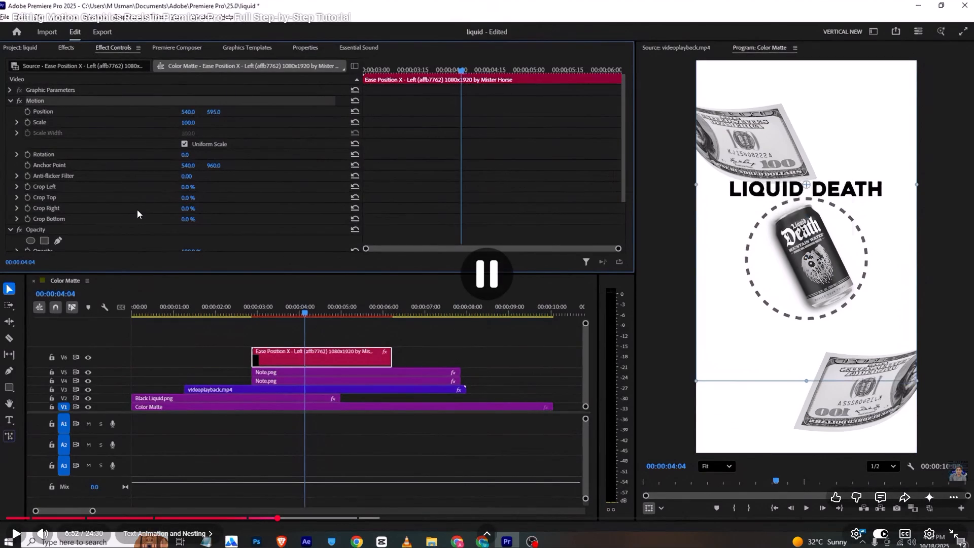
{"action": "left_click", "coordinate": [162, 141]}
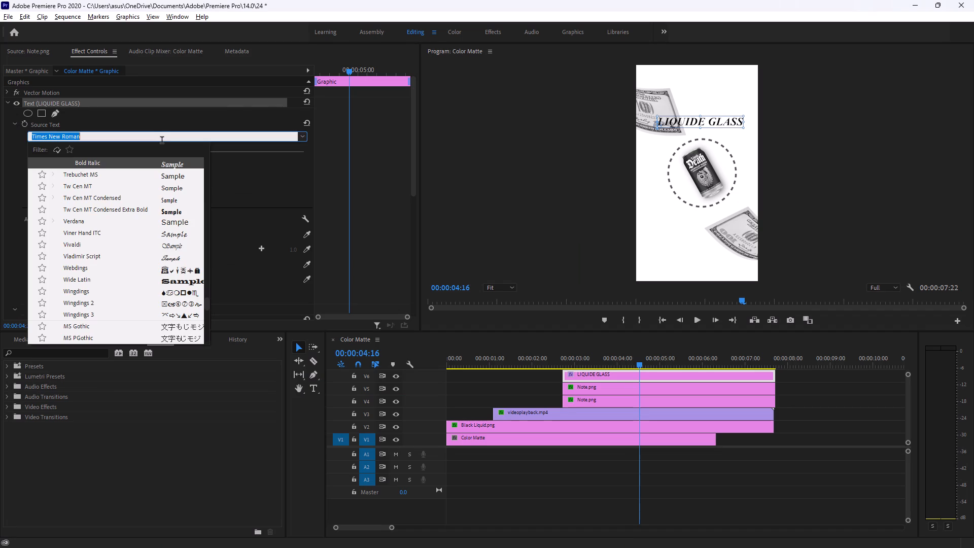
{"action": "scroll", "coordinate": [179, 218], "scroll_direction": "up", "scroll_amount": 1}
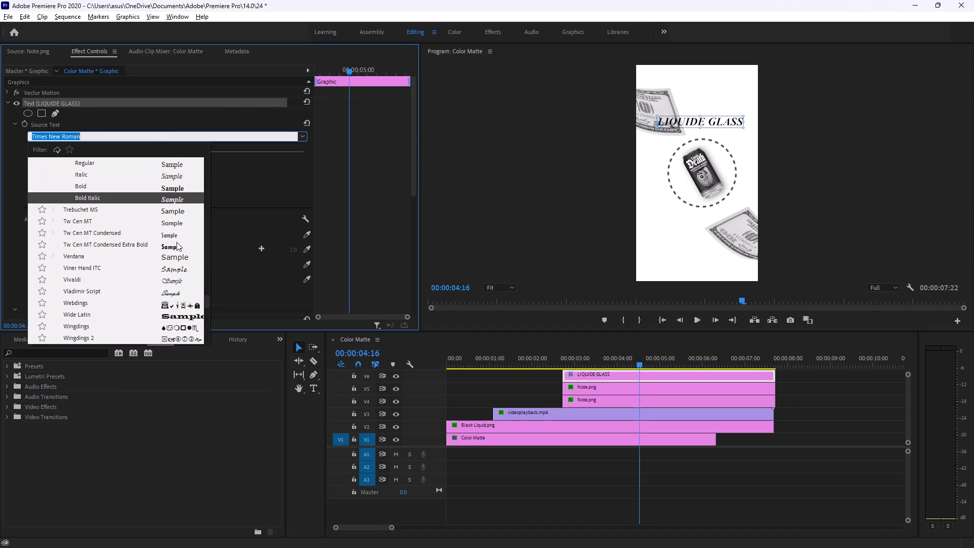
{"action": "left_click", "coordinate": [178, 248]}
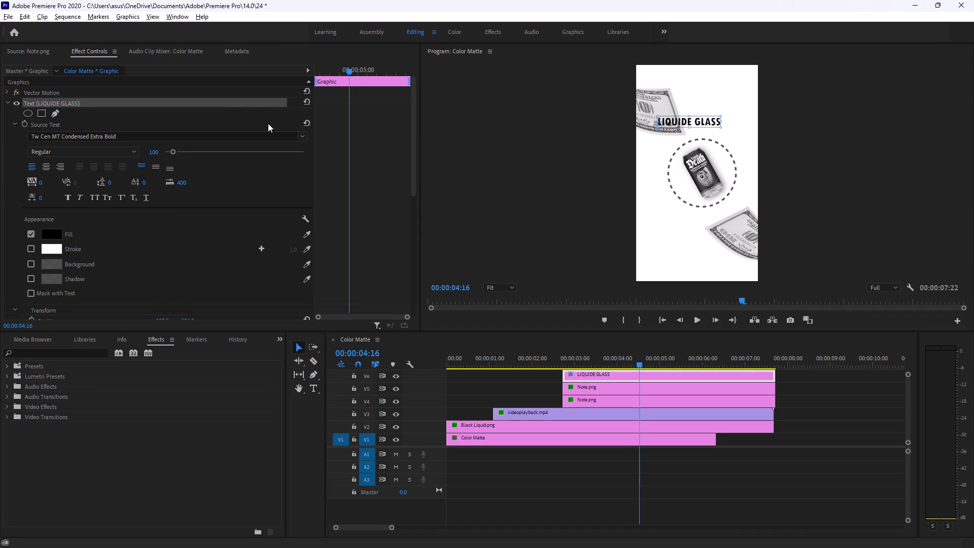
Set the LIQUIDE GLASS text's font to Tahoma Bold.
{"action": "left_click", "coordinate": [303, 134]}
{"action": "scroll", "coordinate": [149, 212], "scroll_direction": "up", "scroll_amount": 4}
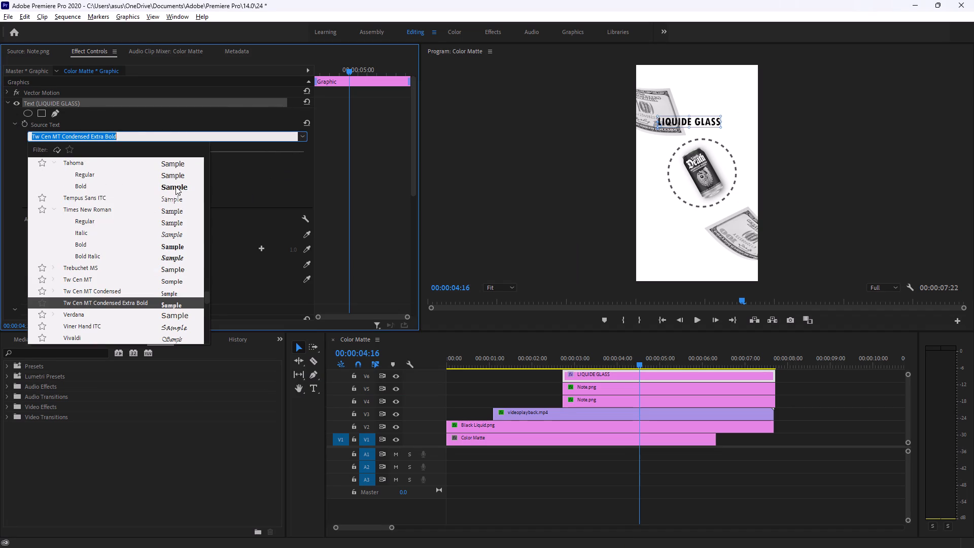
{"action": "left_click", "coordinate": [176, 186]}
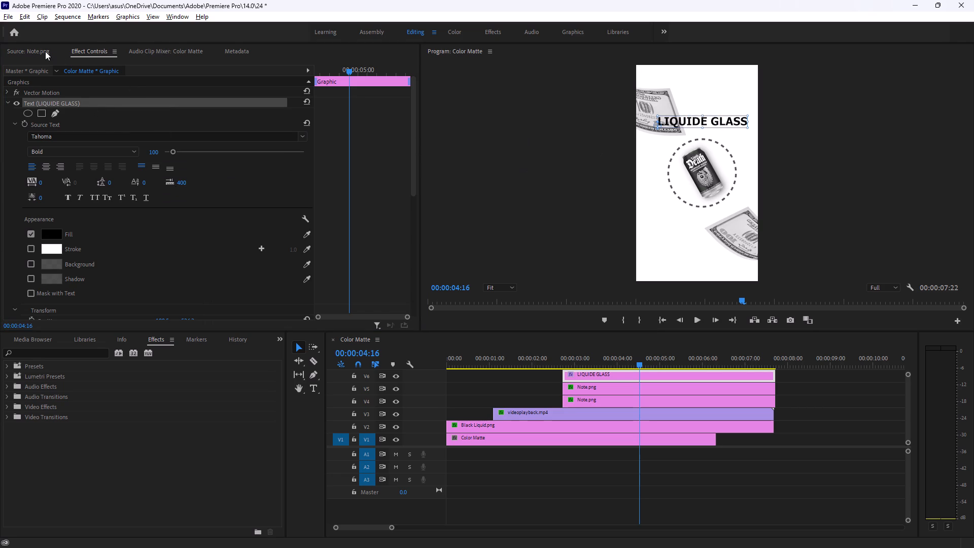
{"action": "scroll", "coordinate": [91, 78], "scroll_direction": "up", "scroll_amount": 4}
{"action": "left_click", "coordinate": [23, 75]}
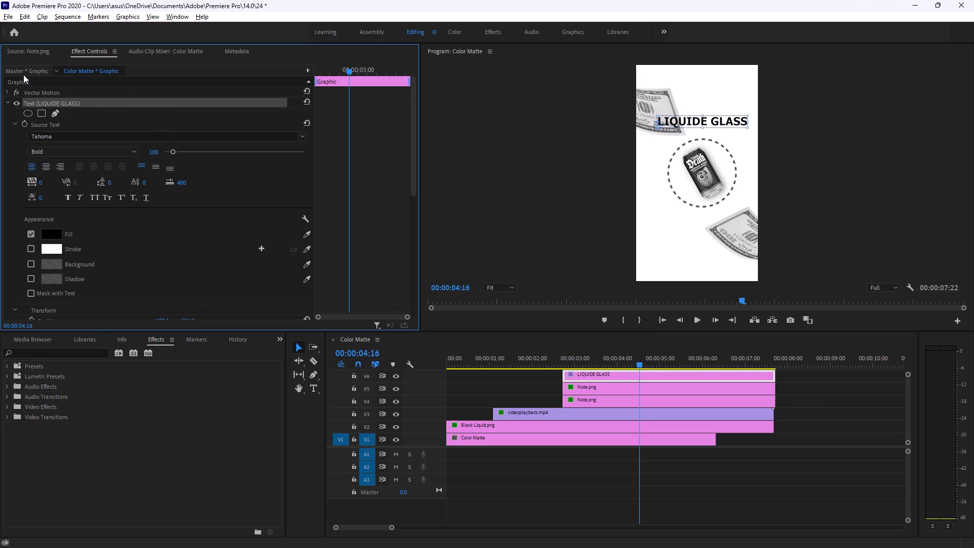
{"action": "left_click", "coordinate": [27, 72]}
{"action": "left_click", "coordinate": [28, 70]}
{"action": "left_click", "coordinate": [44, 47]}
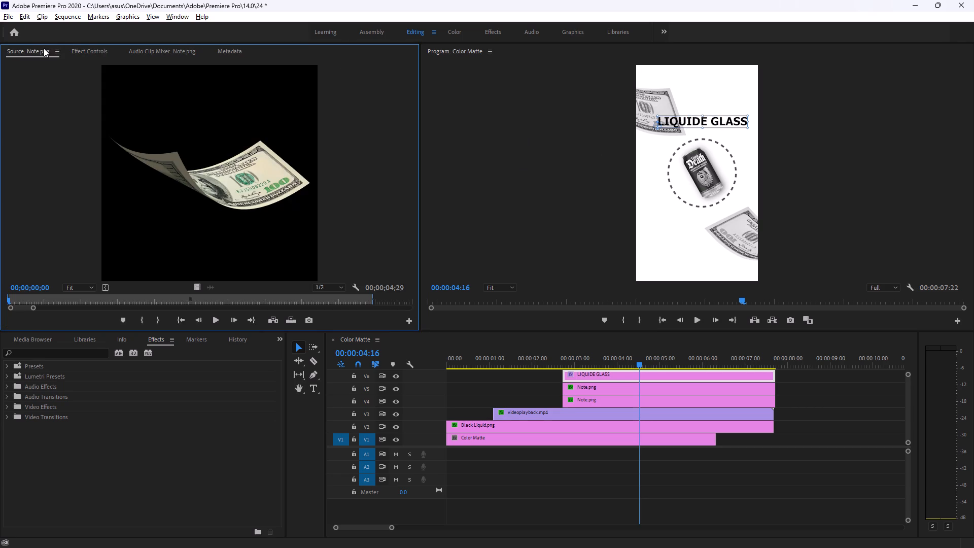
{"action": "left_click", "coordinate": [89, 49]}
Set the LIQUIDE GLASS clip's Motion scale to 70 and its position to 542, 938, comparing with the tutorial in Brave.
{"action": "left_click", "coordinate": [588, 373]}
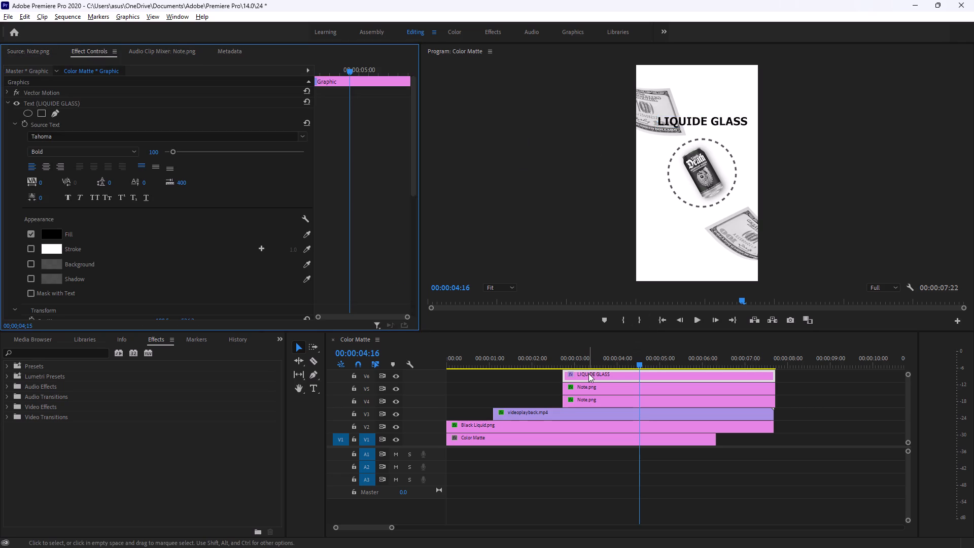
{"action": "scroll", "coordinate": [148, 120], "scroll_direction": "up", "scroll_amount": 4}
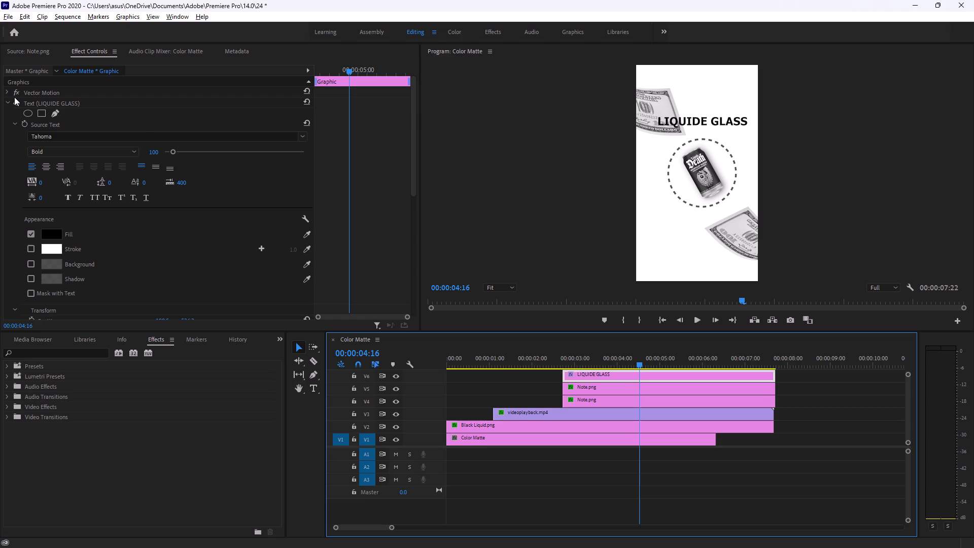
{"action": "left_click", "coordinate": [10, 101]}
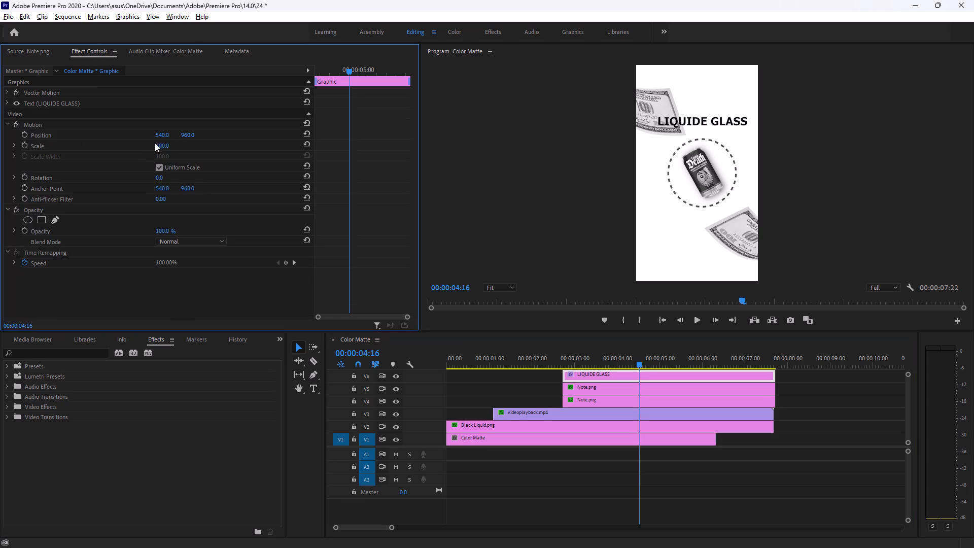
{"action": "left_click_drag", "start_coordinate": [164, 146], "coordinate": [150, 147]}
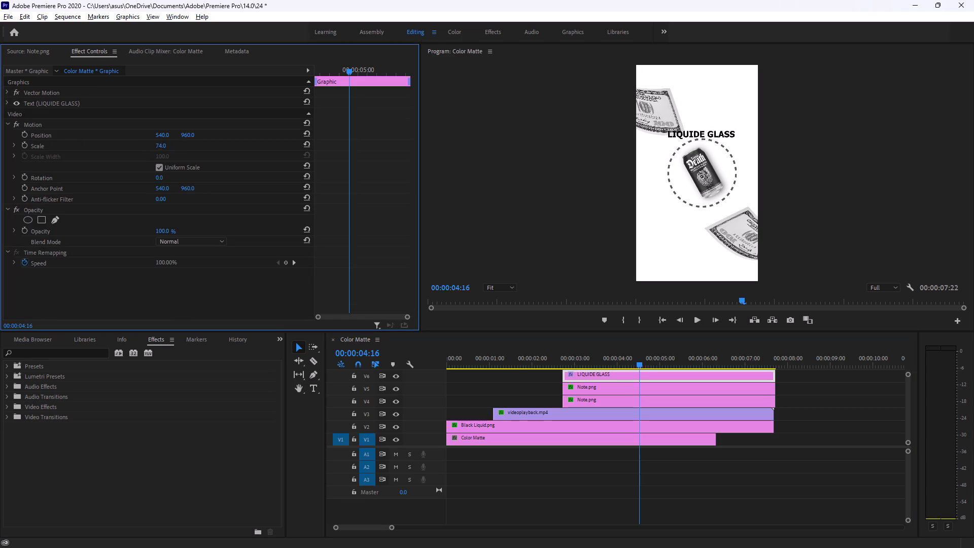
{"action": "left_click_drag", "start_coordinate": [150, 147], "coordinate": [153, 149]}
{"action": "left_click_drag", "start_coordinate": [153, 149], "coordinate": [151, 151]}
{"action": "left_click", "coordinate": [165, 133]}
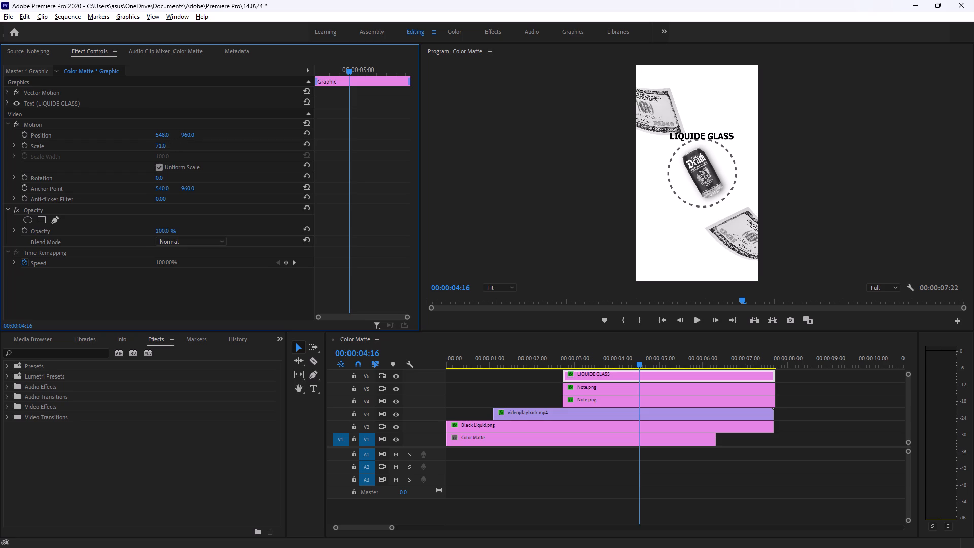
{"action": "left_click_drag", "start_coordinate": [187, 135], "coordinate": [189, 135]}
{"action": "left_click_drag", "start_coordinate": [189, 135], "coordinate": [176, 135]}
{"action": "left_click_drag", "start_coordinate": [163, 145], "coordinate": [176, 146]}
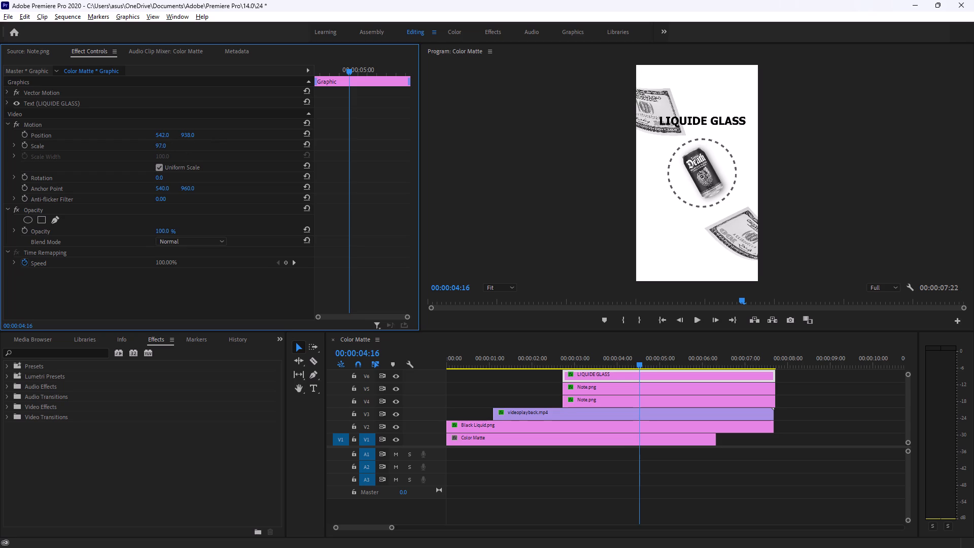
{"action": "left_click_drag", "start_coordinate": [176, 146], "coordinate": [180, 153]}
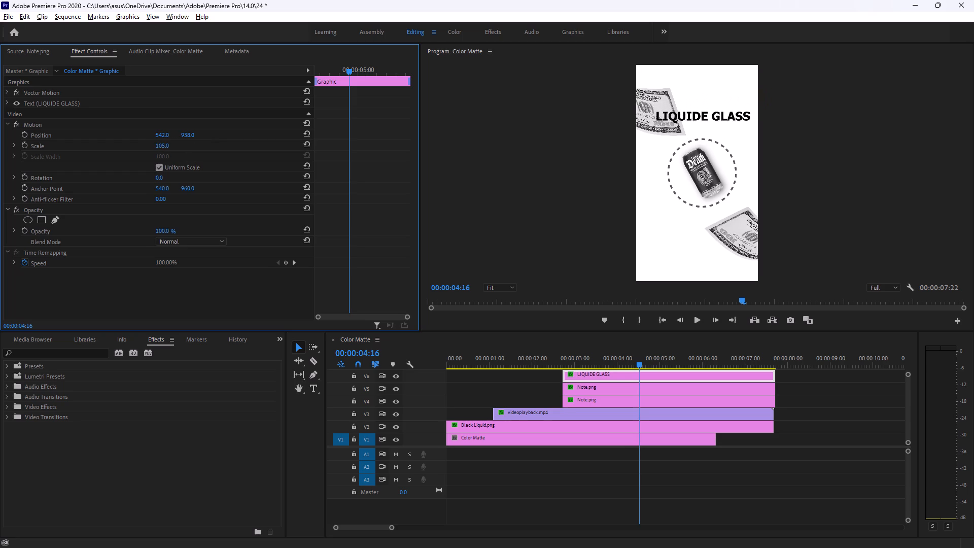
{"action": "left_click_drag", "start_coordinate": [180, 153], "coordinate": [163, 158]}
{"action": "key", "text": "alt+Tab"}
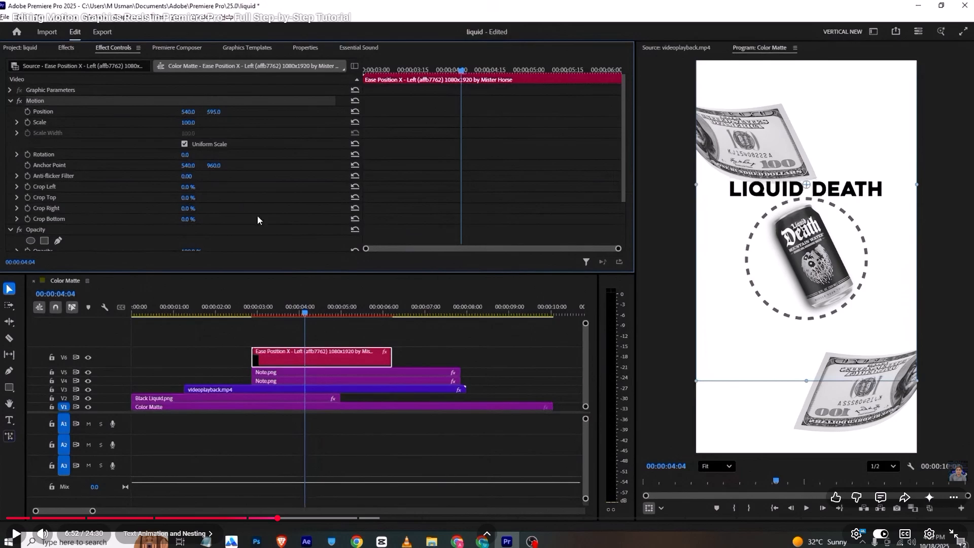
{"action": "key", "text": "alt+Tab"}
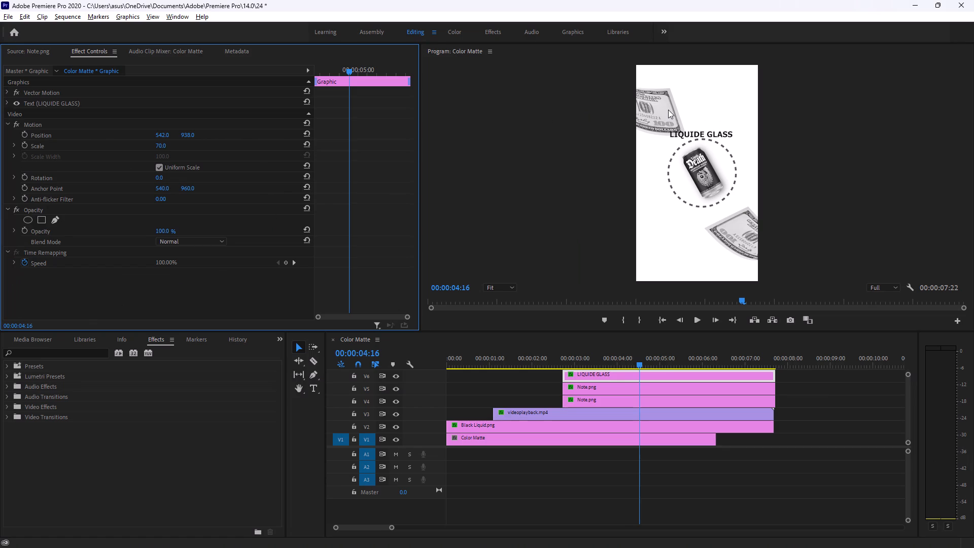
Move the upper banknote, Note.png on V4, up and inward to a position of about 40, 139 at 00:00:04:16.
{"action": "left_click", "coordinate": [668, 110]}
{"action": "double_click", "coordinate": [660, 115]}
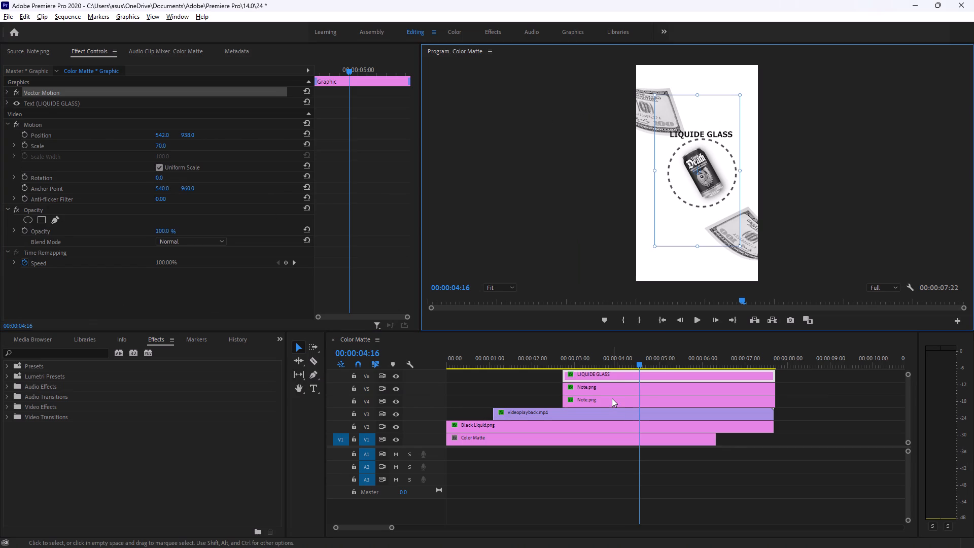
{"action": "left_click", "coordinate": [612, 398]}
{"action": "left_click", "coordinate": [651, 112]}
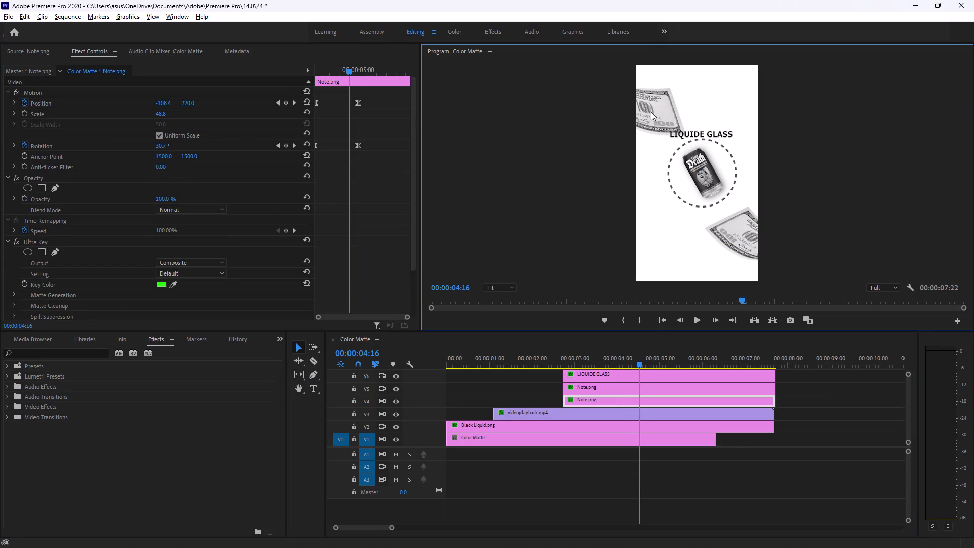
{"action": "double_click", "coordinate": [653, 111]}
{"action": "left_click_drag", "start_coordinate": [656, 117], "coordinate": [654, 110]}
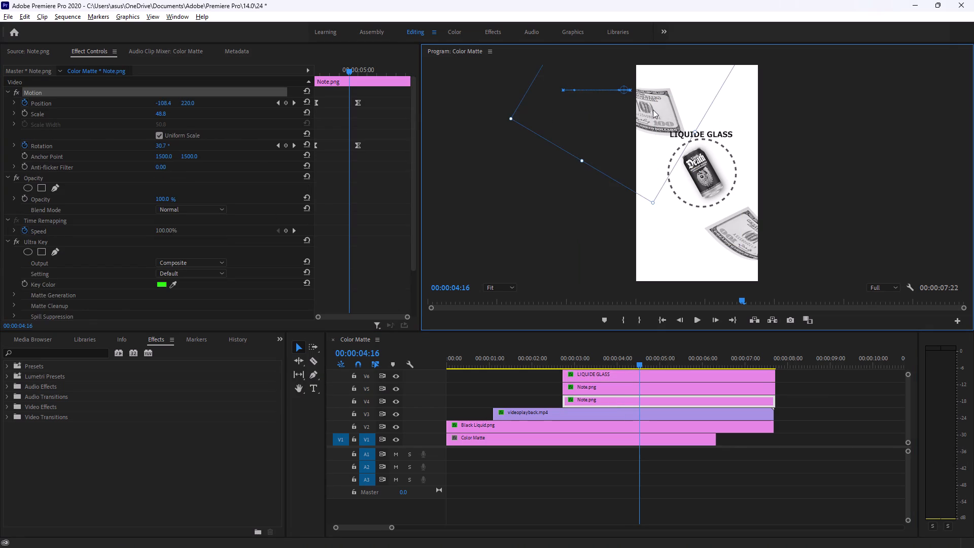
{"action": "left_click_drag", "start_coordinate": [650, 111], "coordinate": [655, 100]}
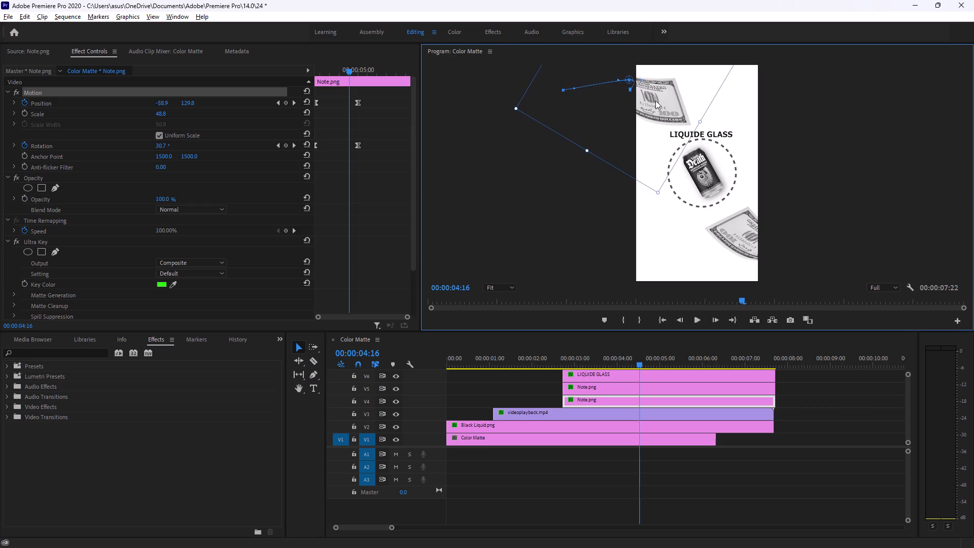
{"action": "left_click_drag", "start_coordinate": [655, 100], "coordinate": [669, 104]}
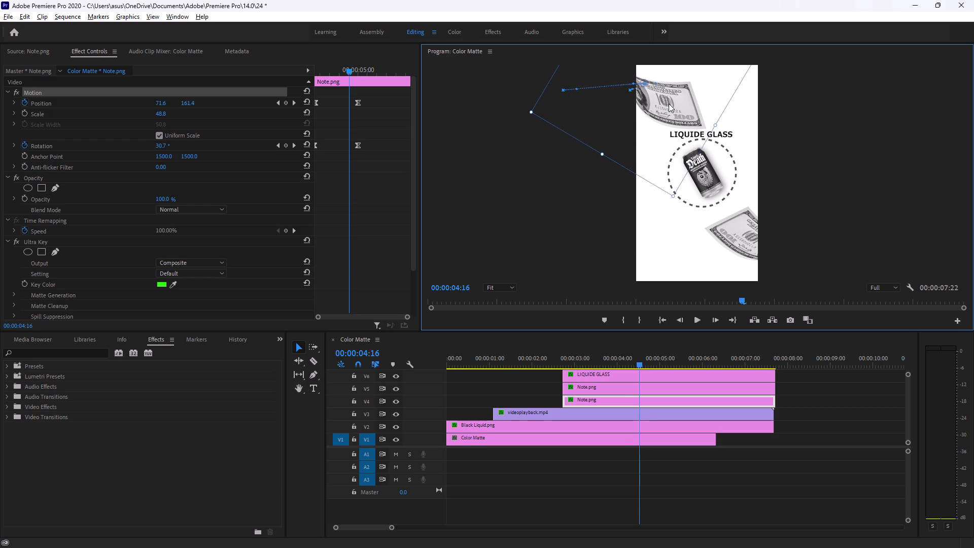
{"action": "left_click_drag", "start_coordinate": [669, 104], "coordinate": [667, 101]}
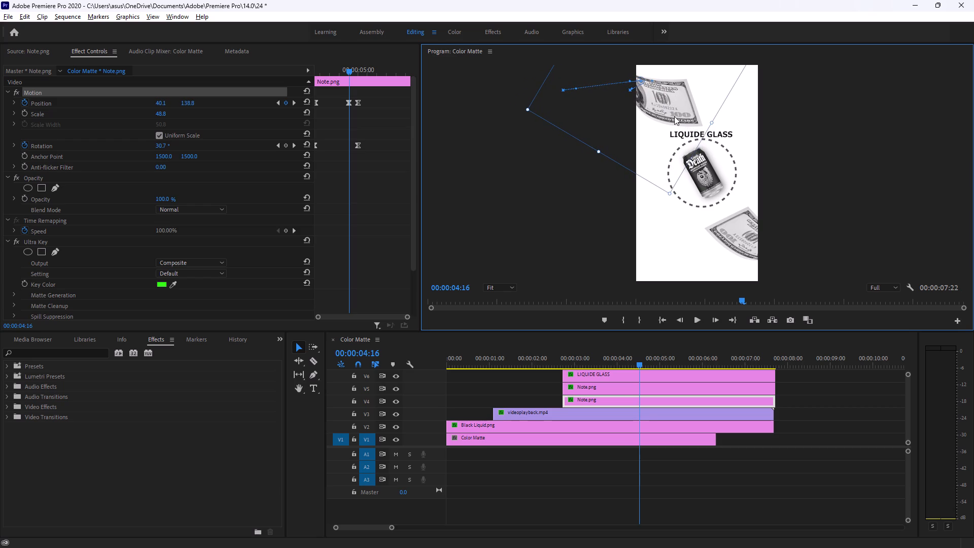
Enlarge the LIQUIDE GLASS text slightly in the frame and center it just above the dashed circle, checking the tutorial in Brave around 6:55.
{"action": "left_click", "coordinate": [603, 370]}
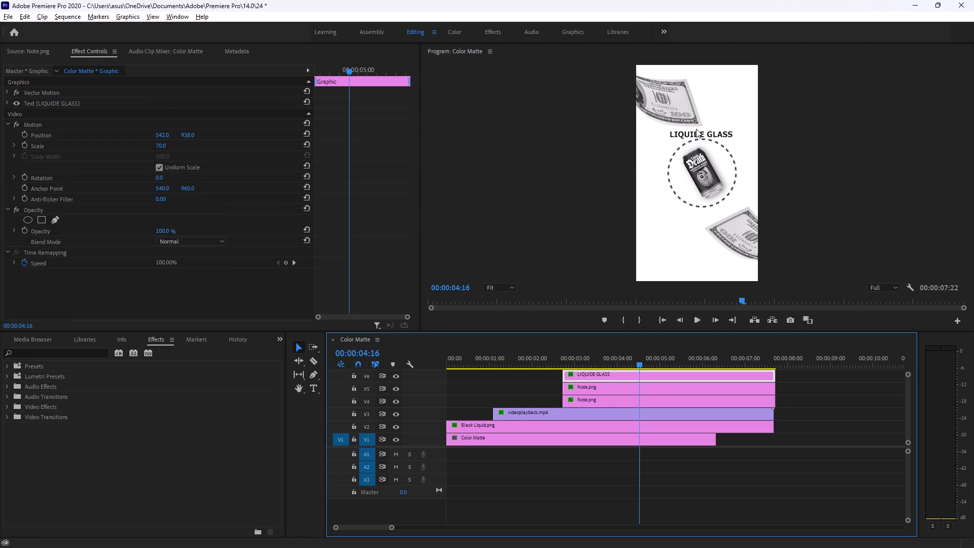
{"action": "left_click", "coordinate": [697, 131]}
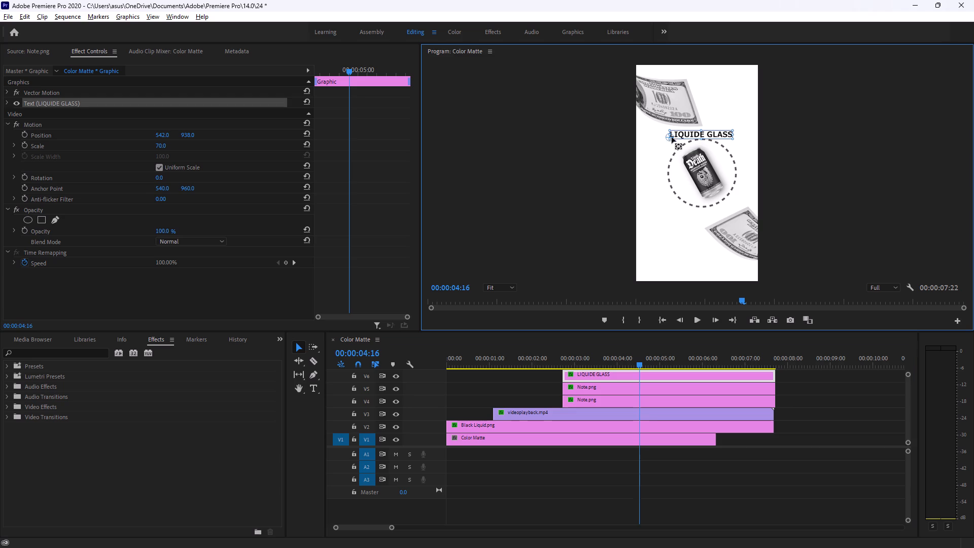
{"action": "left_click_drag", "start_coordinate": [703, 140], "coordinate": [707, 142]}
{"action": "left_click_drag", "start_coordinate": [704, 133], "coordinate": [690, 133]}
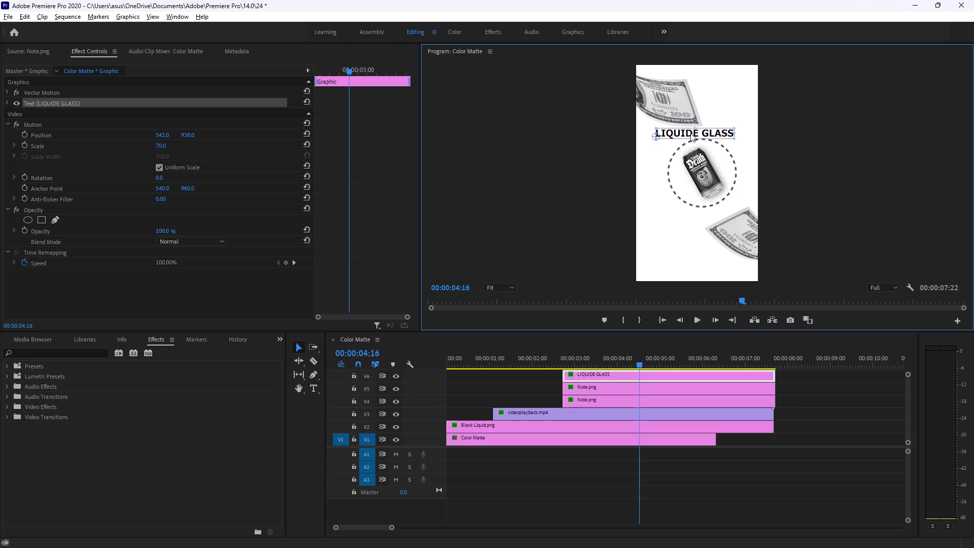
{"action": "left_click_drag", "start_coordinate": [690, 133], "coordinate": [689, 131]}
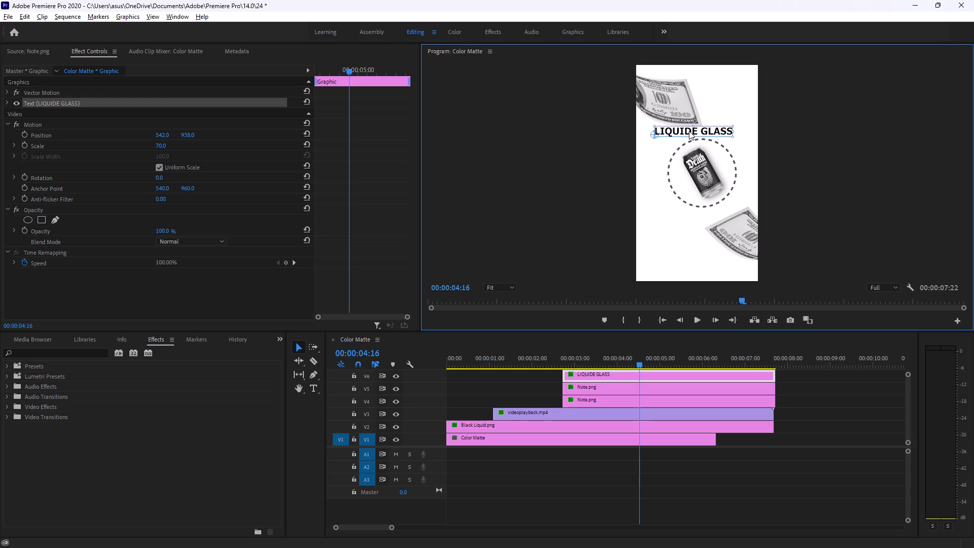
{"action": "left_click_drag", "start_coordinate": [689, 131], "coordinate": [691, 129]}
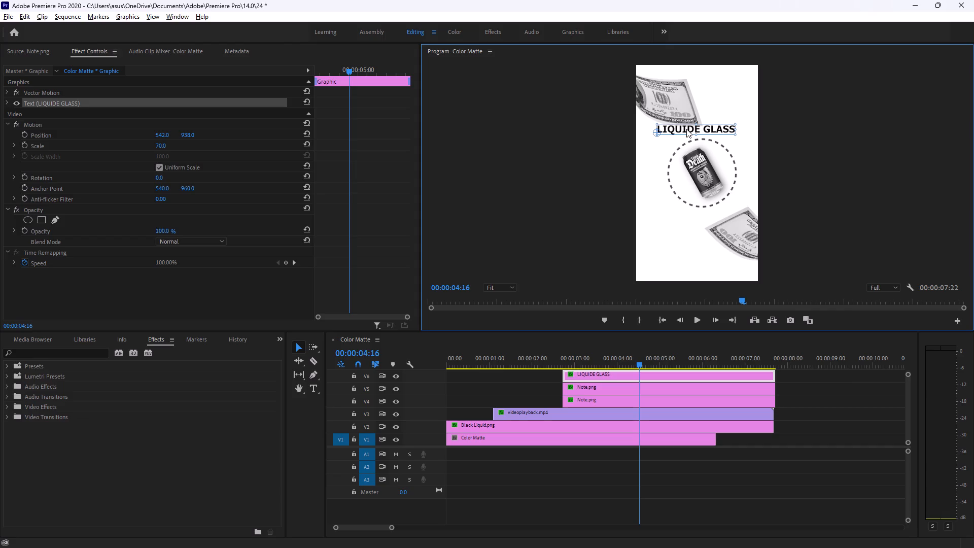
{"action": "key", "text": "alt+Tab"}
{"action": "left_click", "coordinate": [461, 218]}
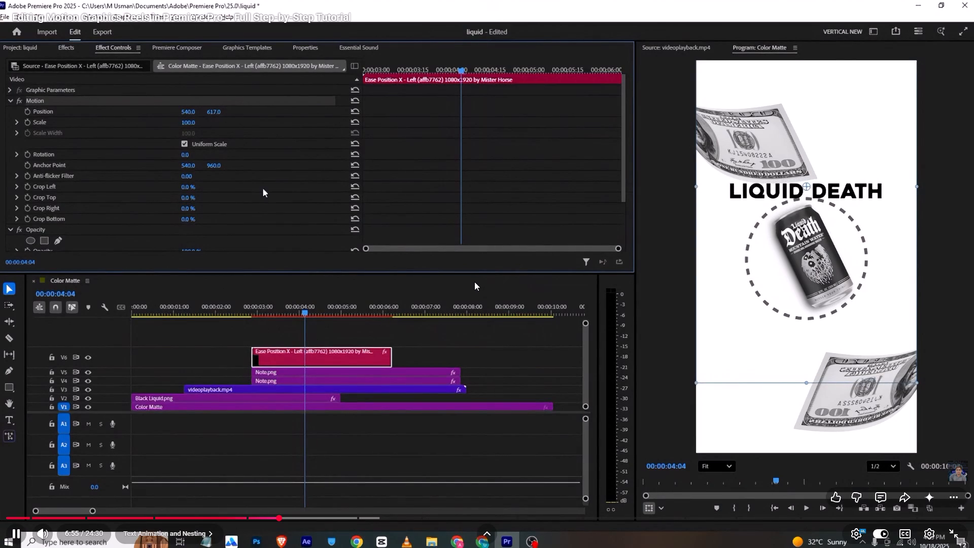
{"action": "key", "text": "alt+Tab"}
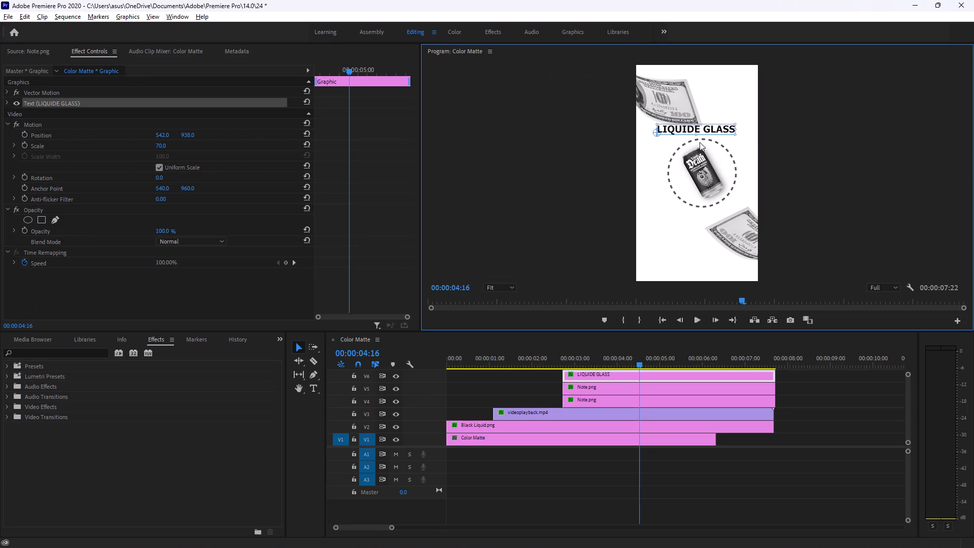
{"action": "left_click", "coordinate": [704, 127]}
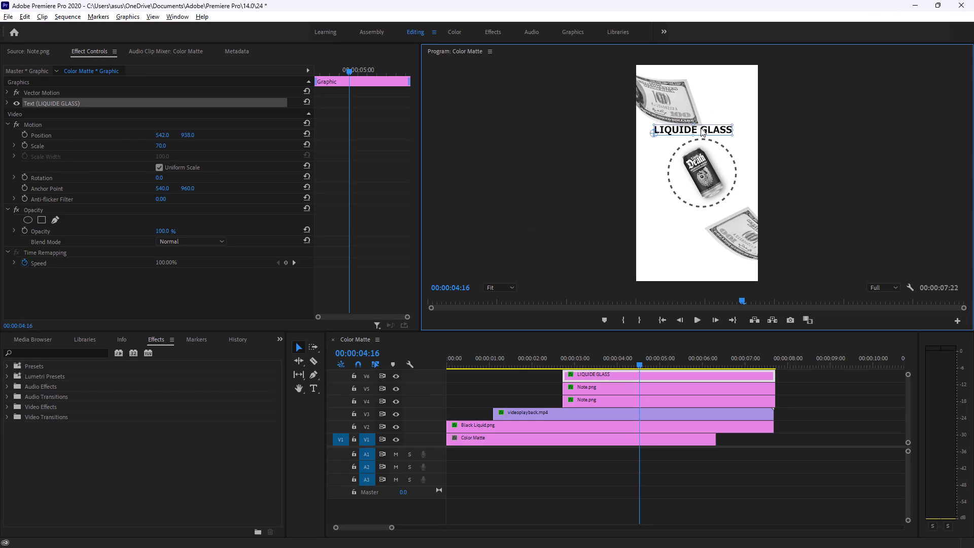
Switch to the tutorial in Brave, check the timeline scrubbing with the finished title, and pause it.
{"action": "key", "text": "alt+Tab"}
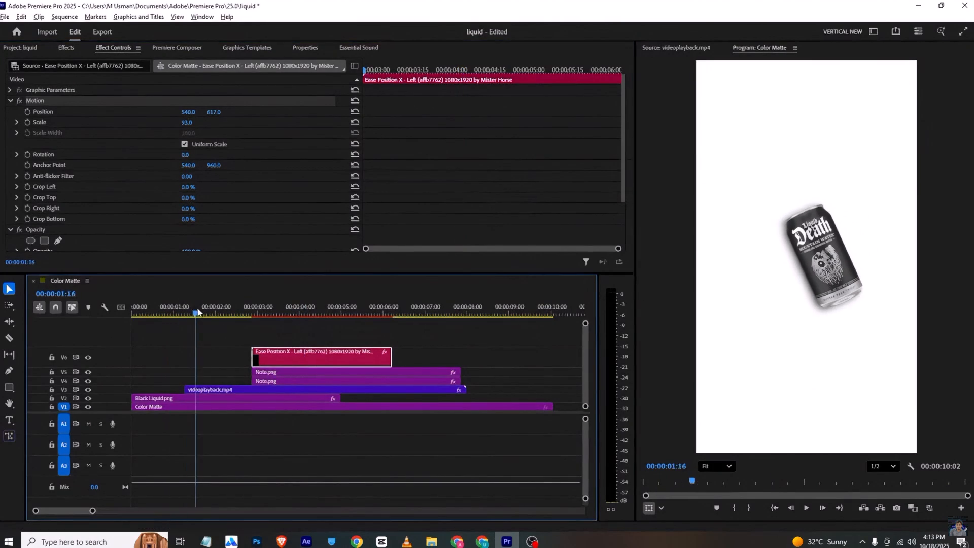
{"action": "key", "text": "space"}
Return to Premiere Pro and play the sequence from the start to 00:00:06:02 to review the title and banknotes.
{"action": "key", "text": "alt+Tab"}
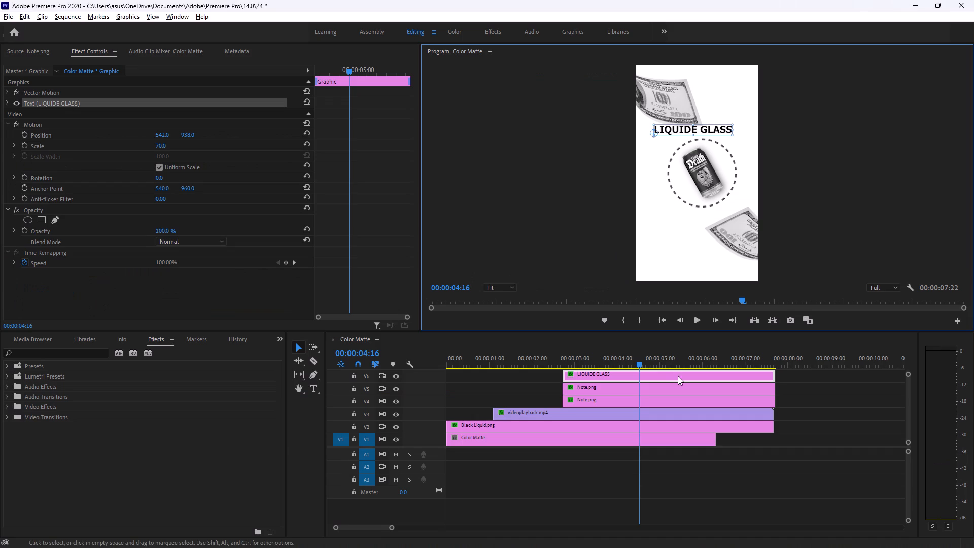
{"action": "left_click_drag", "start_coordinate": [641, 361], "coordinate": [436, 376]}
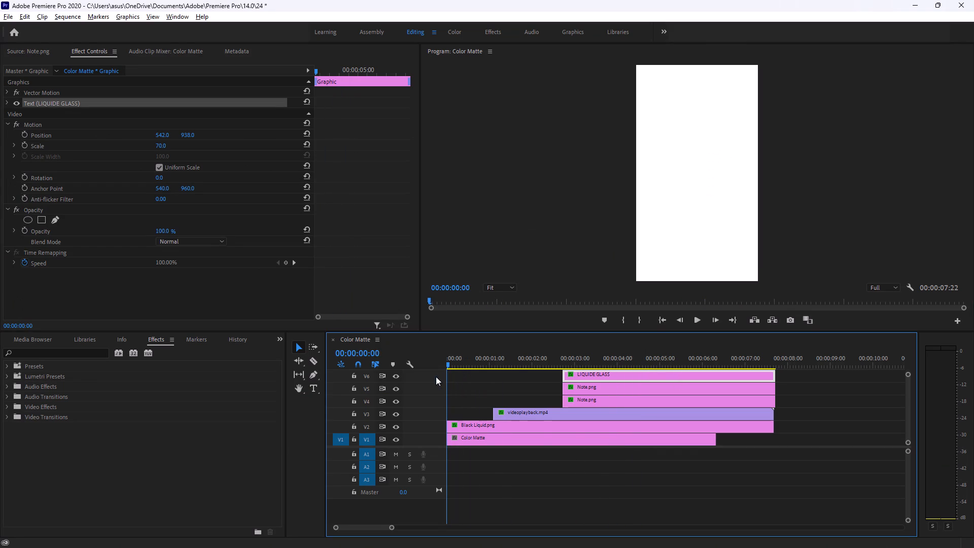
{"action": "left_click_drag", "start_coordinate": [436, 376], "coordinate": [429, 380]}
{"action": "key", "text": "space"}
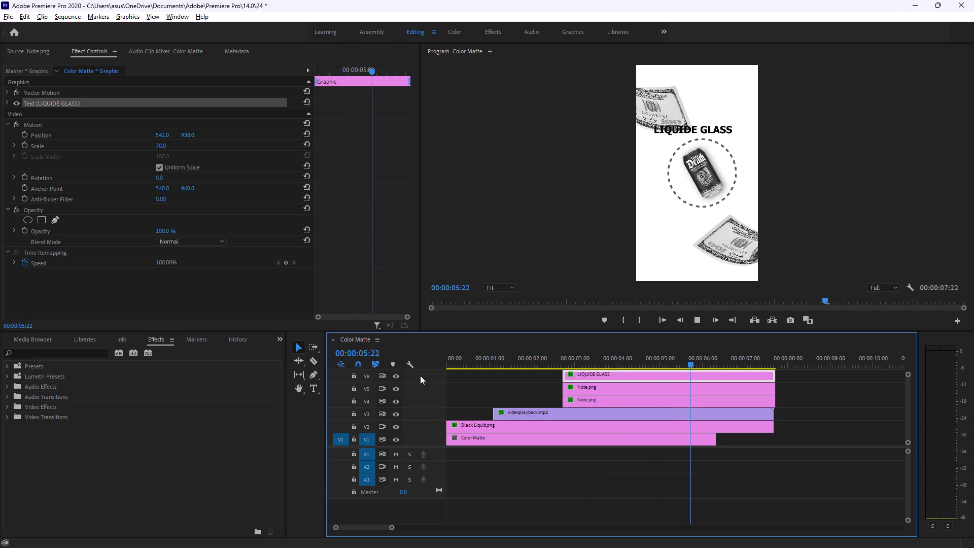
{"action": "key", "text": "space"}
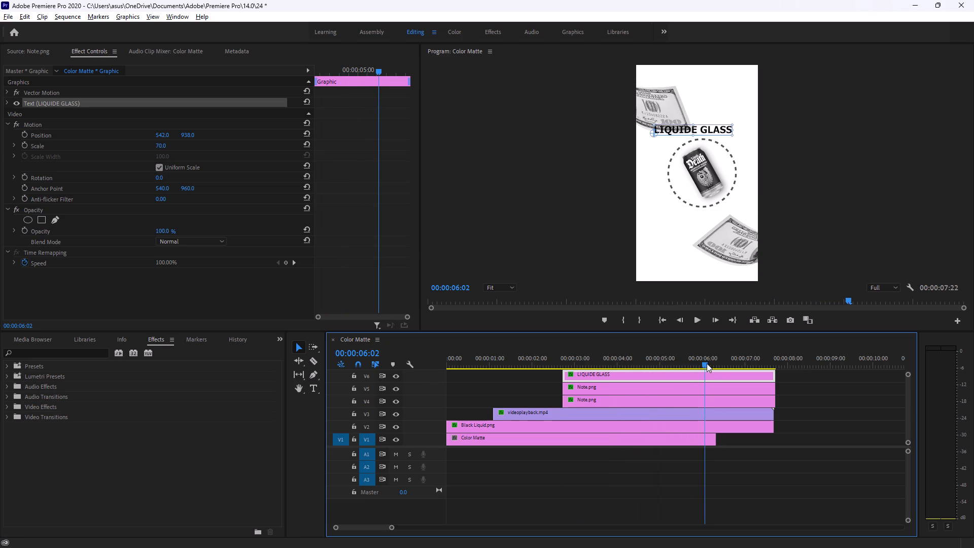
Nudge the upper banknote, Note.png on V4, slightly up and inward at 00:00:05:05, away from the LIQUIDE GLASS title.
{"action": "left_click_drag", "start_coordinate": [705, 363], "coordinate": [642, 379]}
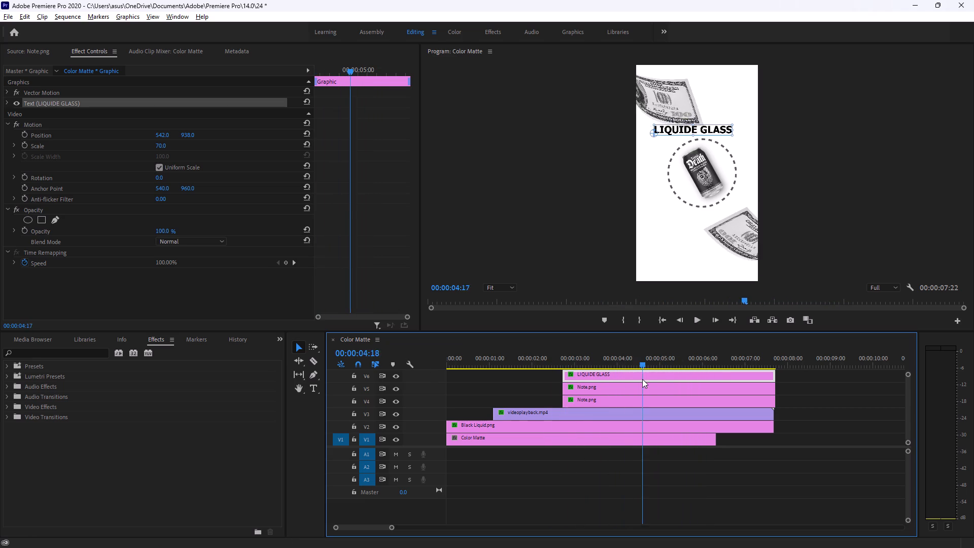
{"action": "left_click_drag", "start_coordinate": [642, 379], "coordinate": [638, 376]}
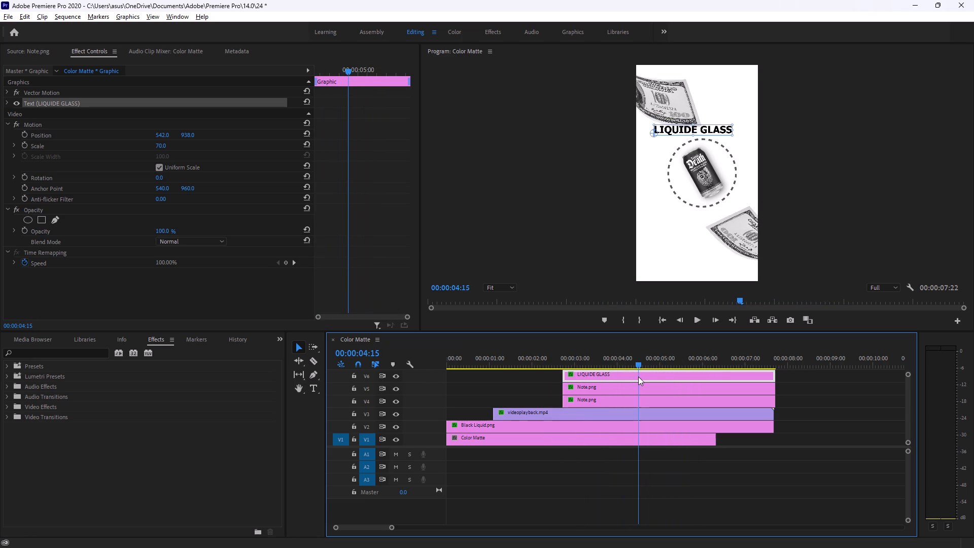
{"action": "left_click_drag", "start_coordinate": [638, 376], "coordinate": [667, 376]}
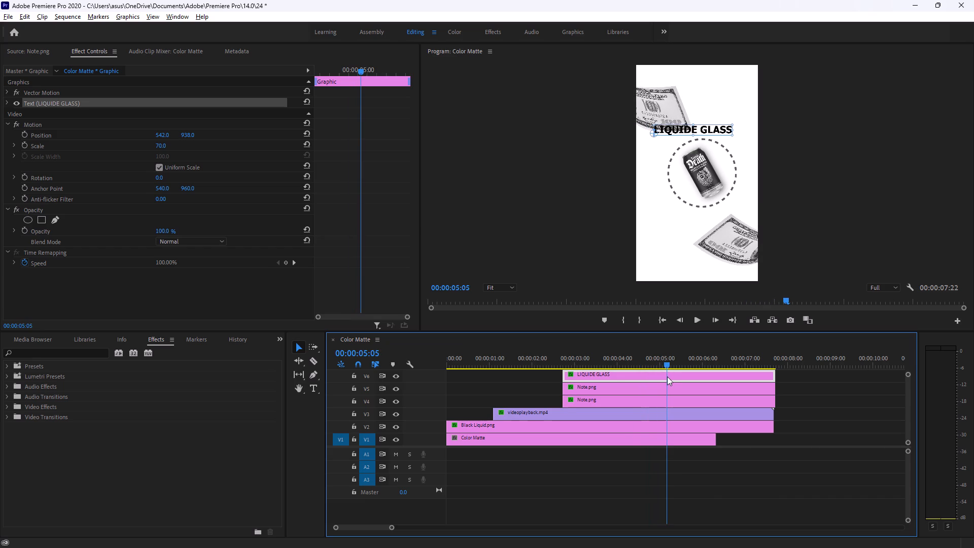
{"action": "left_click_drag", "start_coordinate": [667, 376], "coordinate": [666, 376]}
{"action": "left_click", "coordinate": [664, 375]}
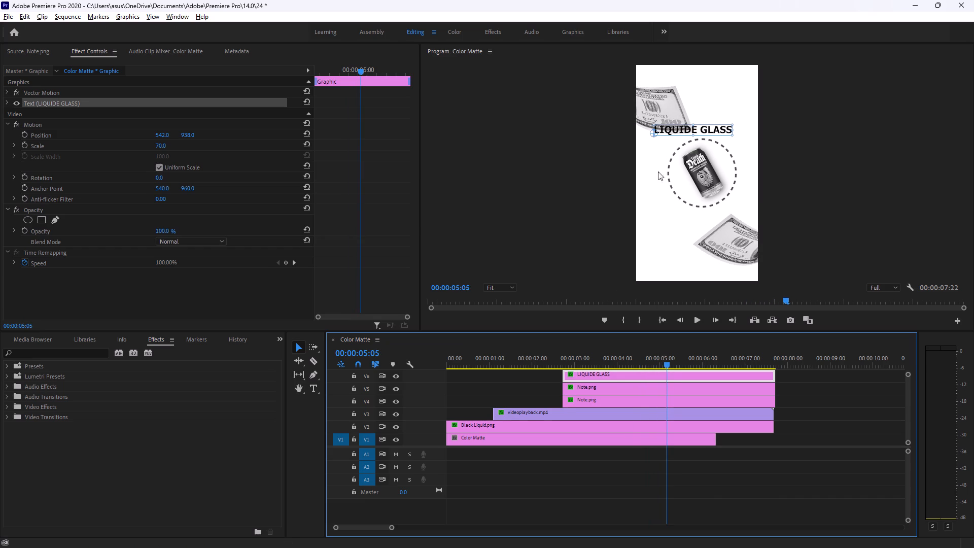
{"action": "left_click", "coordinate": [616, 388]}
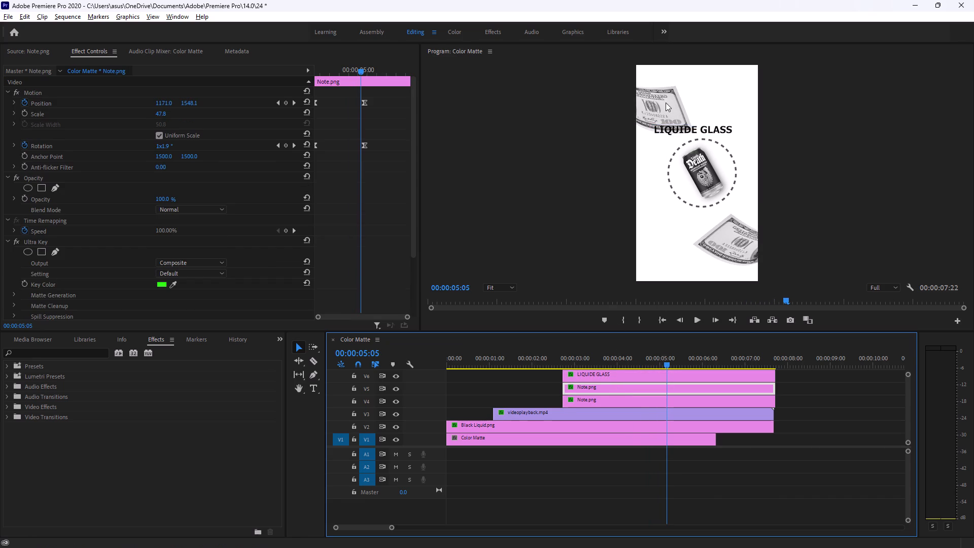
{"action": "left_click", "coordinate": [666, 102]}
{"action": "double_click", "coordinate": [661, 113]}
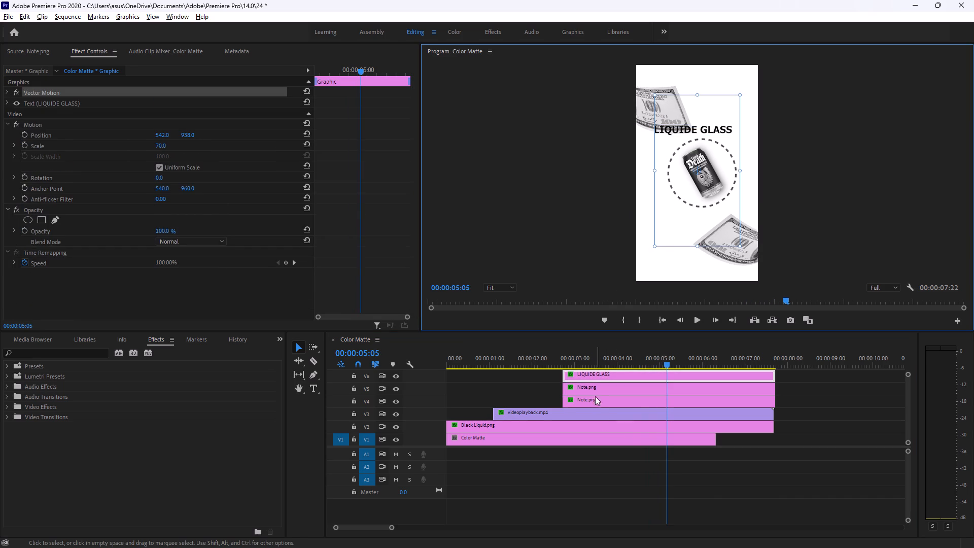
{"action": "left_click", "coordinate": [596, 397]}
{"action": "left_click", "coordinate": [596, 397]}
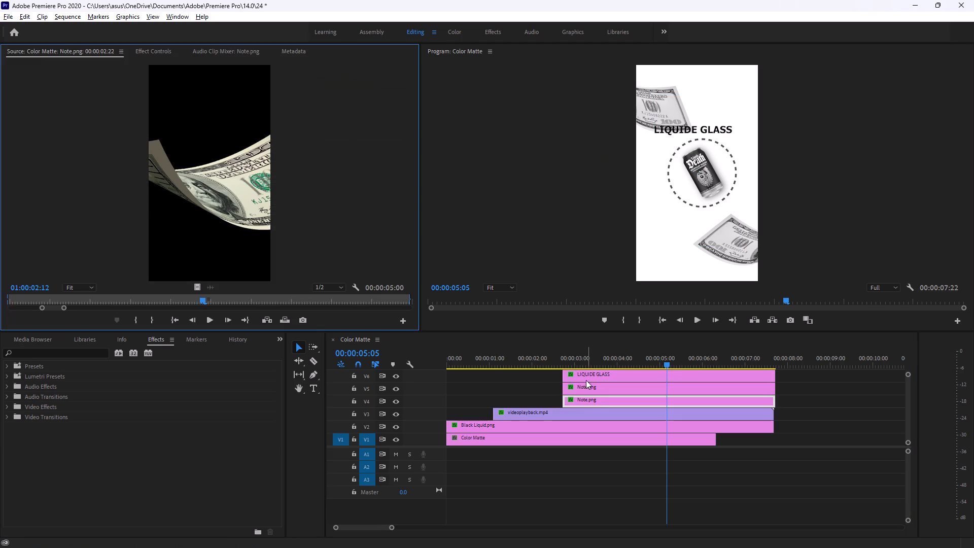
{"action": "left_click", "coordinate": [646, 101]}
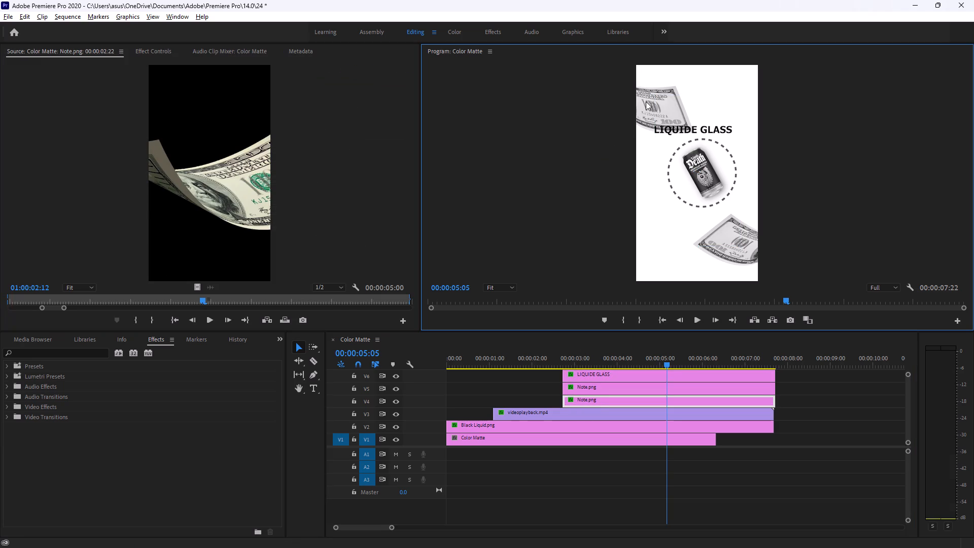
{"action": "left_click", "coordinate": [649, 100]}
{"action": "double_click", "coordinate": [644, 100]}
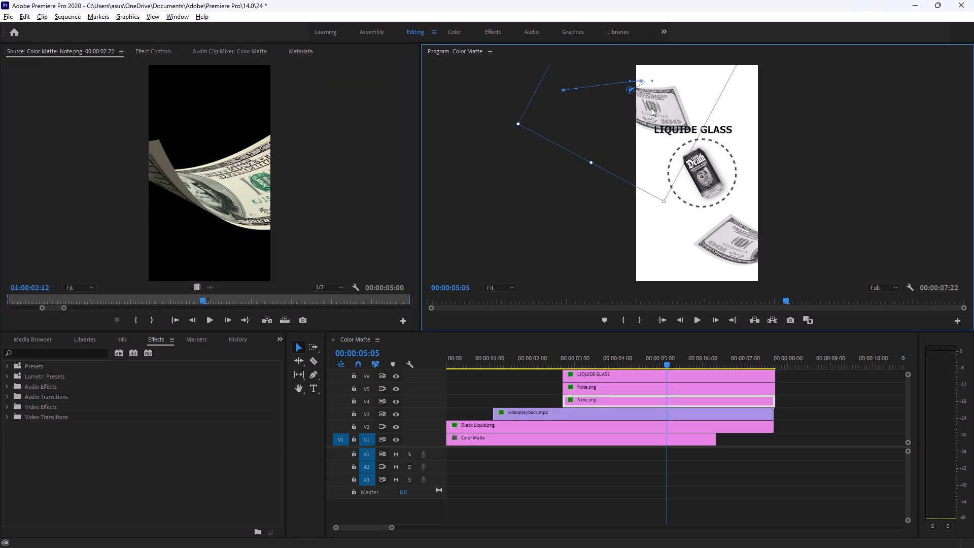
{"action": "left_click_drag", "start_coordinate": [651, 108], "coordinate": [653, 102]}
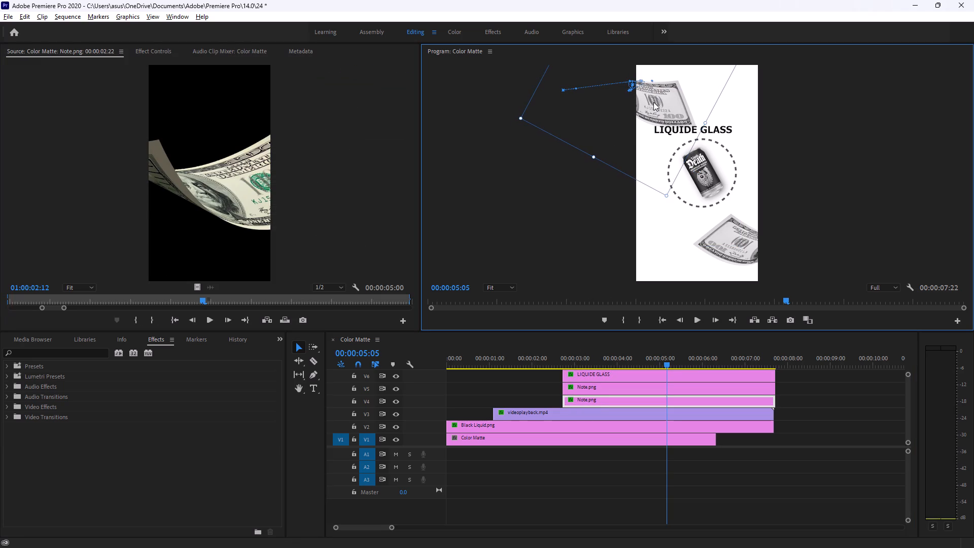
Scrub the sequence between about 00:00:04:04 and 00:00:05:20 to review the banknotes' movement around the title.
{"action": "left_click_drag", "start_coordinate": [663, 361], "coordinate": [625, 354]}
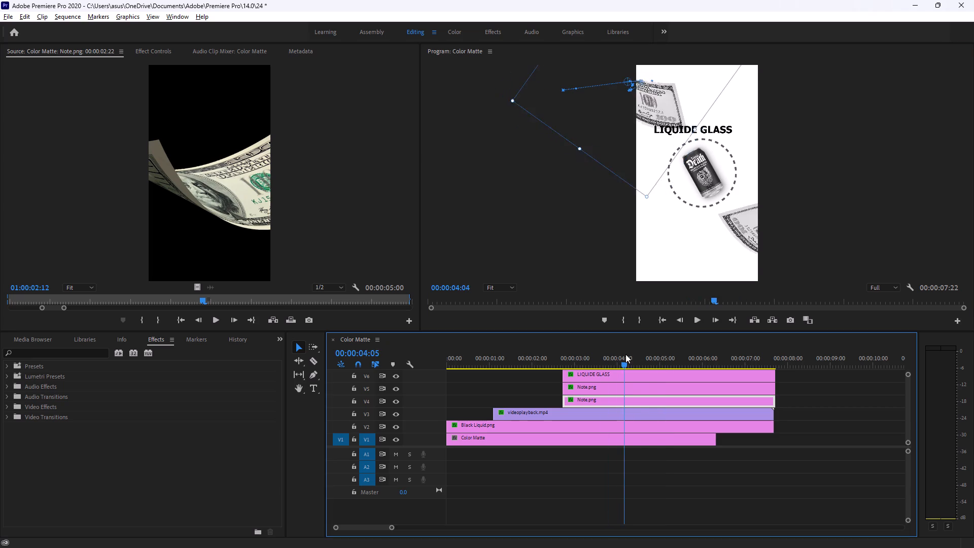
{"action": "left_click_drag", "start_coordinate": [625, 354], "coordinate": [677, 354]}
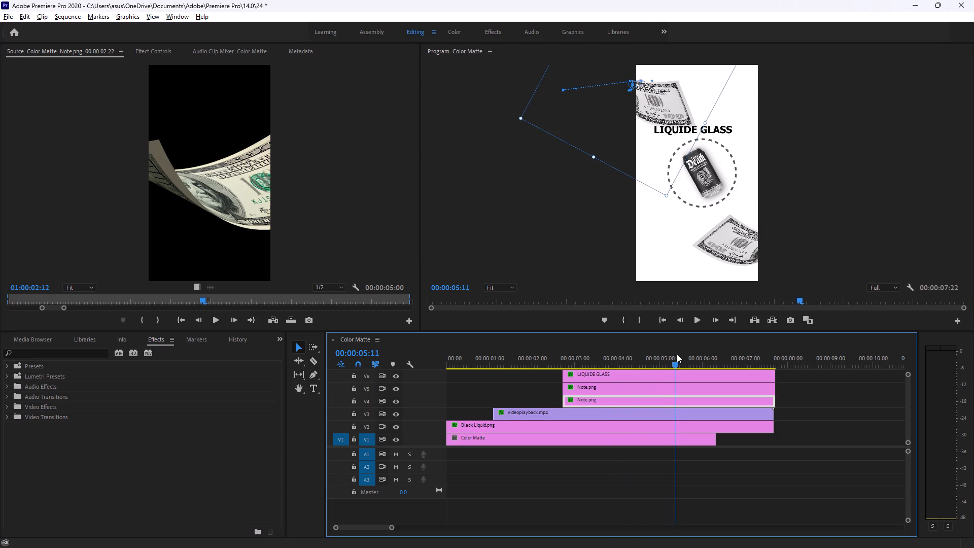
{"action": "left_click_drag", "start_coordinate": [677, 354], "coordinate": [664, 356]}
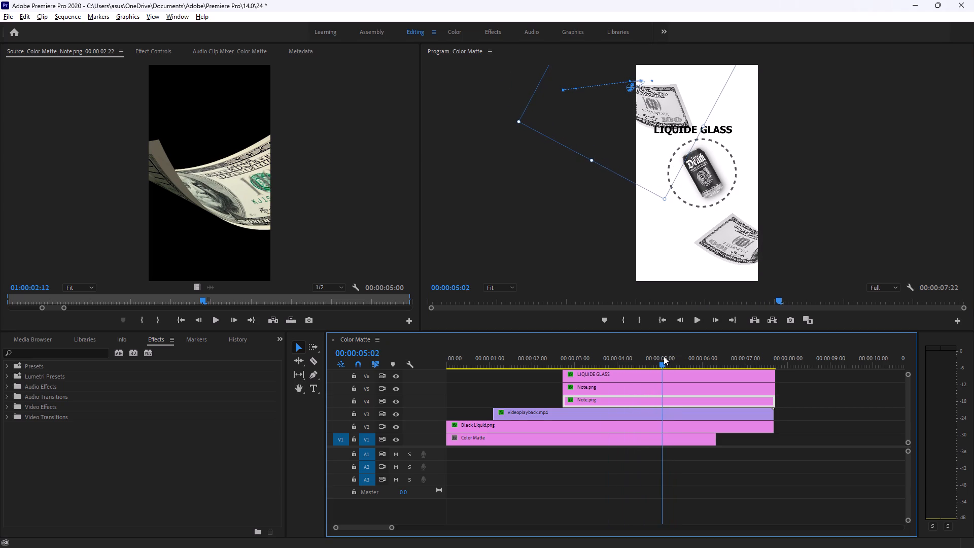
{"action": "left_click_drag", "start_coordinate": [664, 356], "coordinate": [689, 356]}
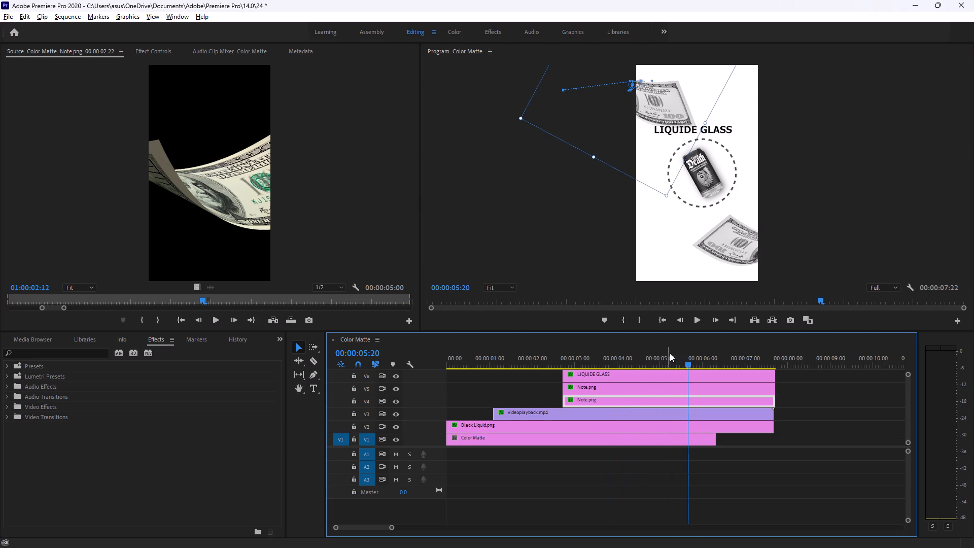
Check the tutorial in Brave, and nest the videoplayback.mp4 and Black Liquid.png clips in Premiere Pro under the default name.
{"action": "key", "text": "alt+Tab"}
{"action": "left_click", "coordinate": [485, 258]}
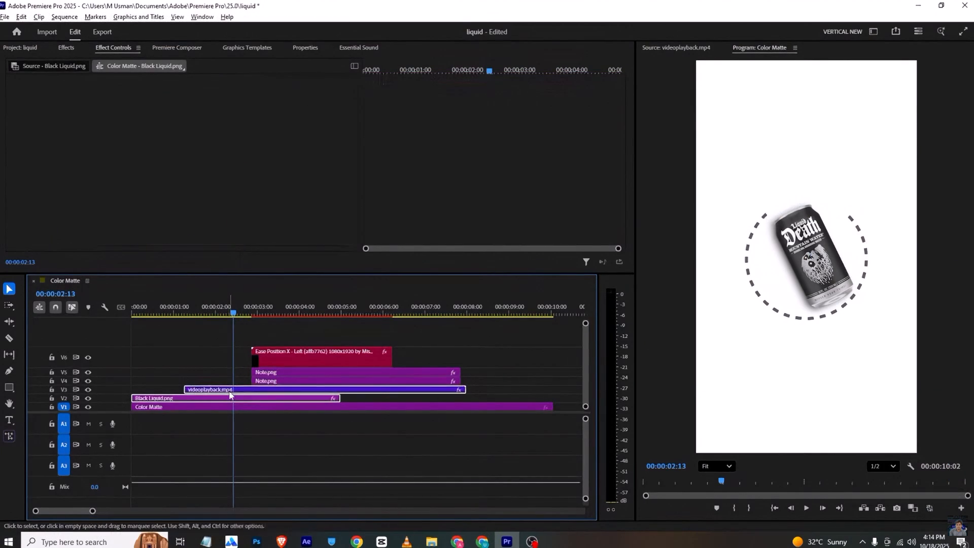
{"action": "key", "text": "space"}
{"action": "key", "text": "alt+Tab"}
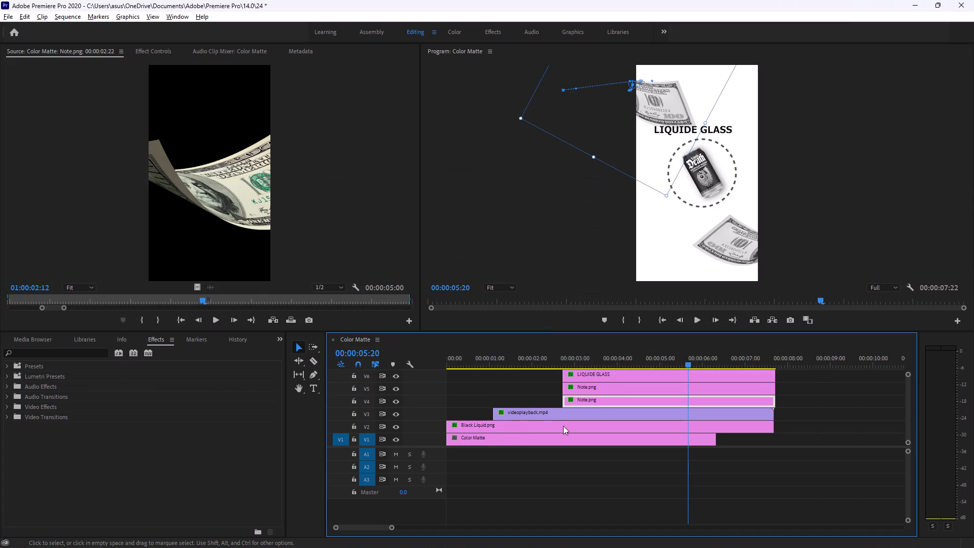
{"action": "left_click_drag", "start_coordinate": [470, 401], "coordinate": [503, 425]}
{"action": "right_click", "coordinate": [509, 409]}
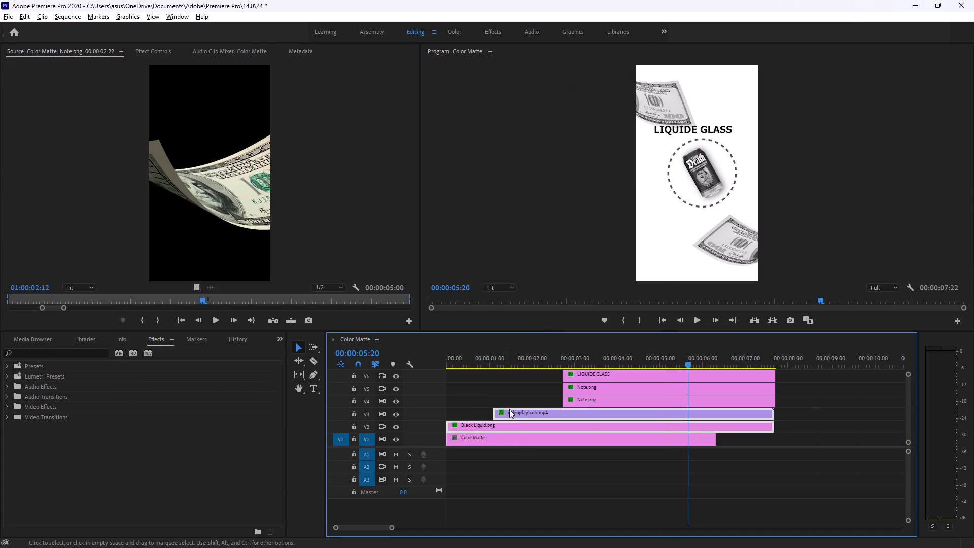
{"action": "left_click", "coordinate": [546, 304]}
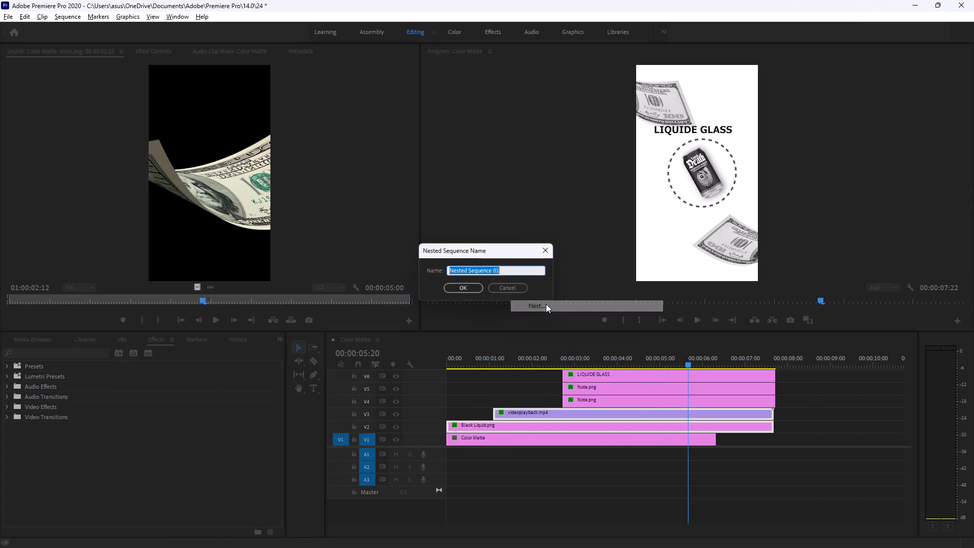
{"action": "left_click", "coordinate": [468, 288]}
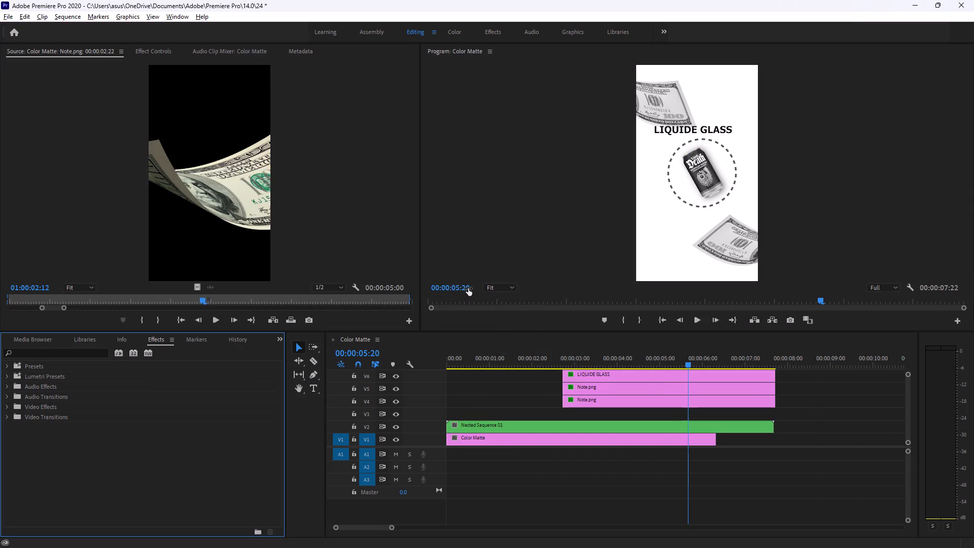
Consult the tutorial in Brave around 7:18 and reduce the nested can-and-circle sequence's scale to 79 in Premiere Pro.
{"action": "key", "text": "alt+Tab"}
{"action": "left_click", "coordinate": [470, 288]}
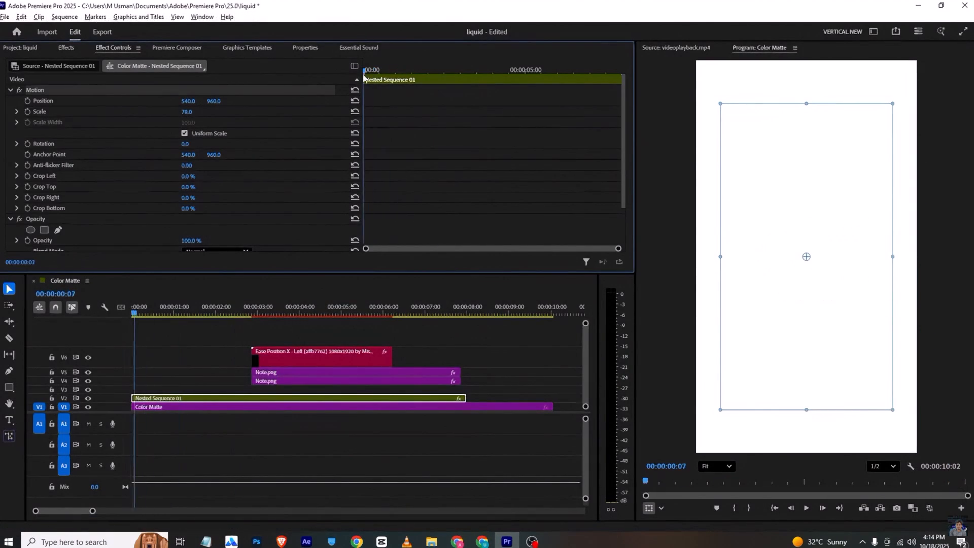
{"action": "key", "text": "space"}
{"action": "key", "text": "alt+Tab"}
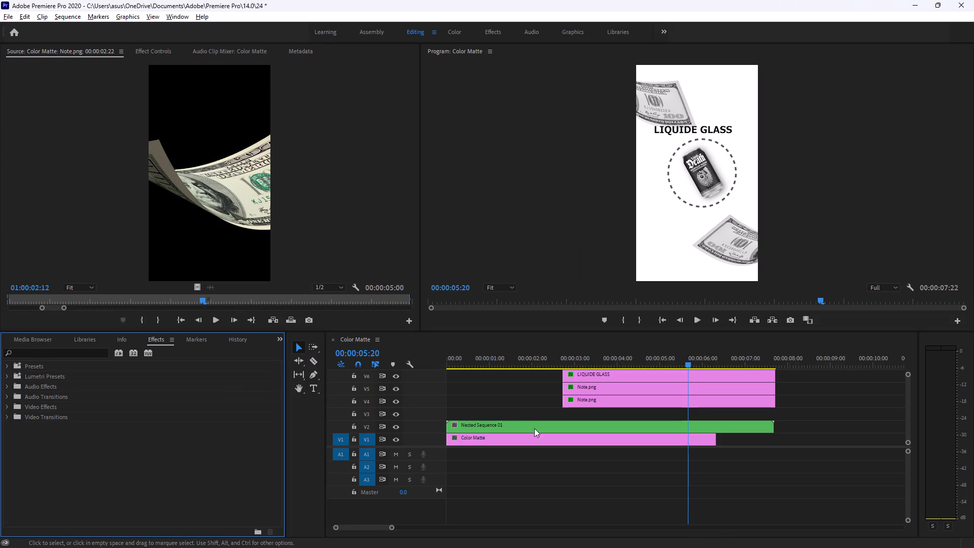
{"action": "left_click", "coordinate": [514, 423]}
{"action": "left_click", "coordinate": [150, 51]}
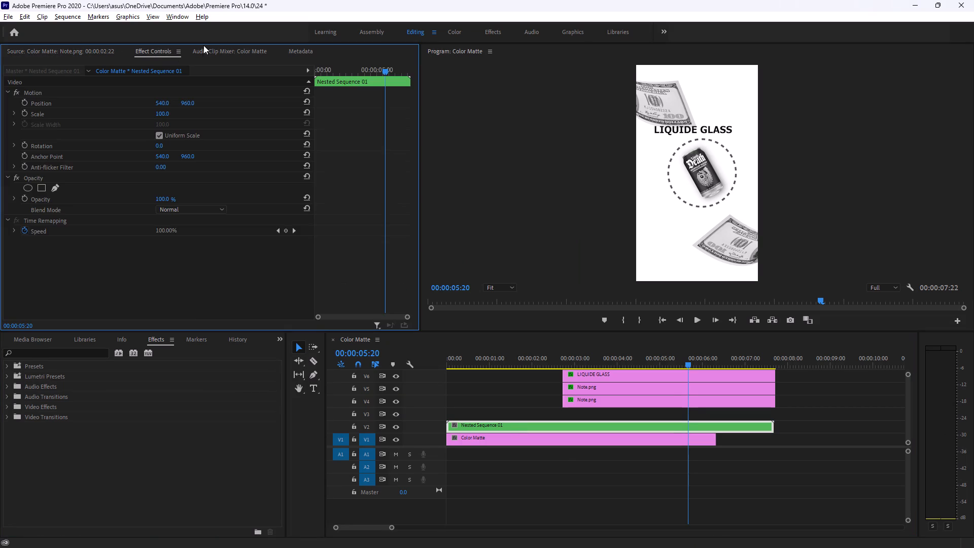
{"action": "key", "text": "alt+Tab"}
{"action": "left_click", "coordinate": [436, 231]}
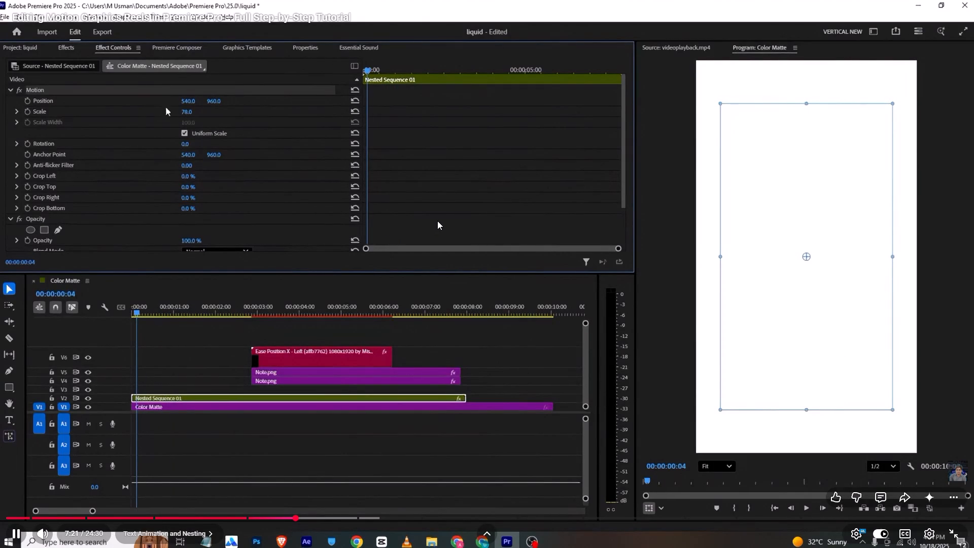
{"action": "key", "text": "Left"}
{"action": "key", "text": "space"}
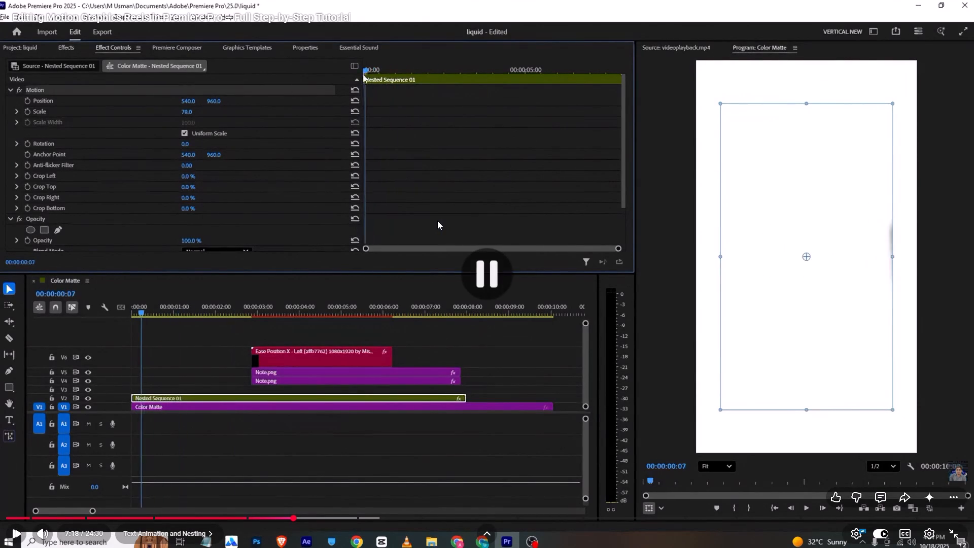
{"action": "key", "text": "alt+Tab"}
{"action": "left_click_drag", "start_coordinate": [162, 110], "coordinate": [164, 116]}
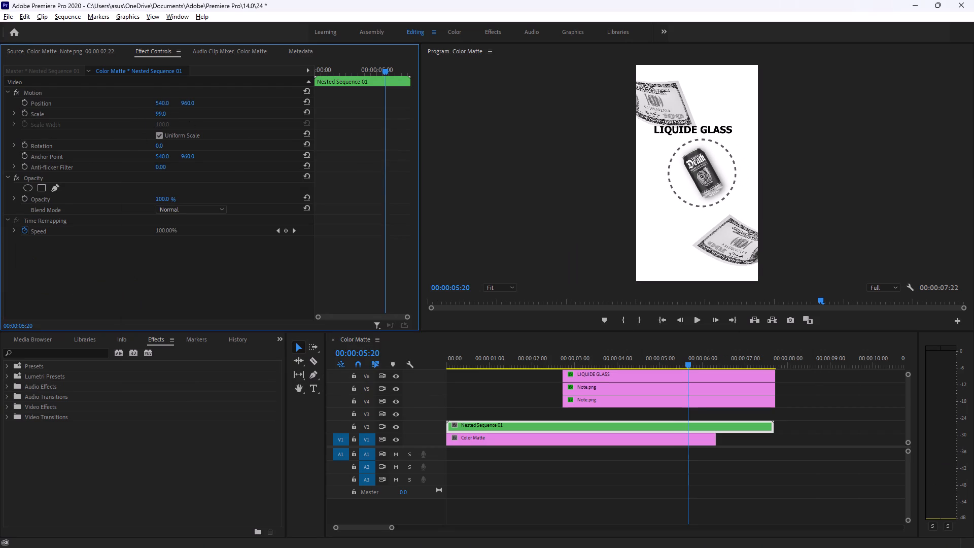
{"action": "left_click_drag", "start_coordinate": [164, 116], "coordinate": [168, 120]}
{"action": "left_click_drag", "start_coordinate": [168, 120], "coordinate": [162, 121]}
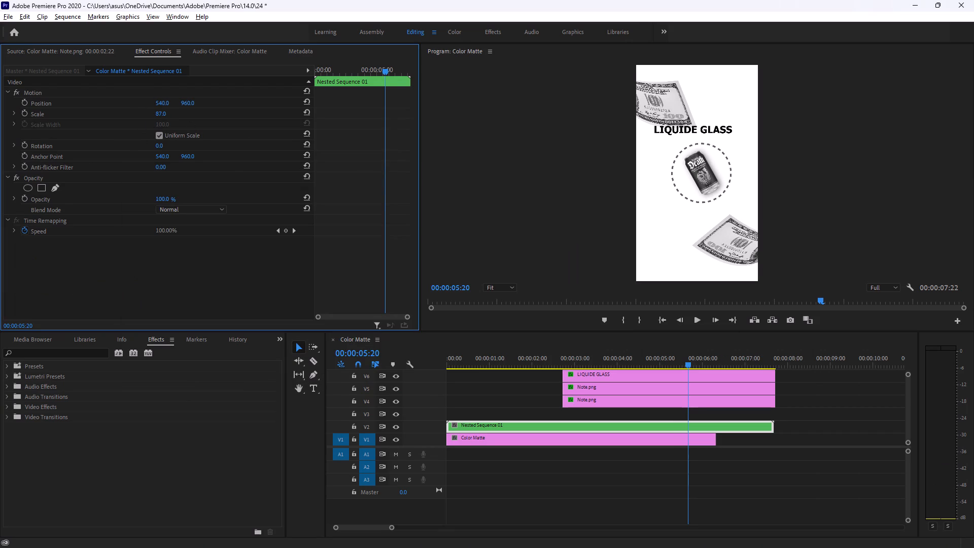
{"action": "left_click_drag", "start_coordinate": [162, 121], "coordinate": [158, 122]}
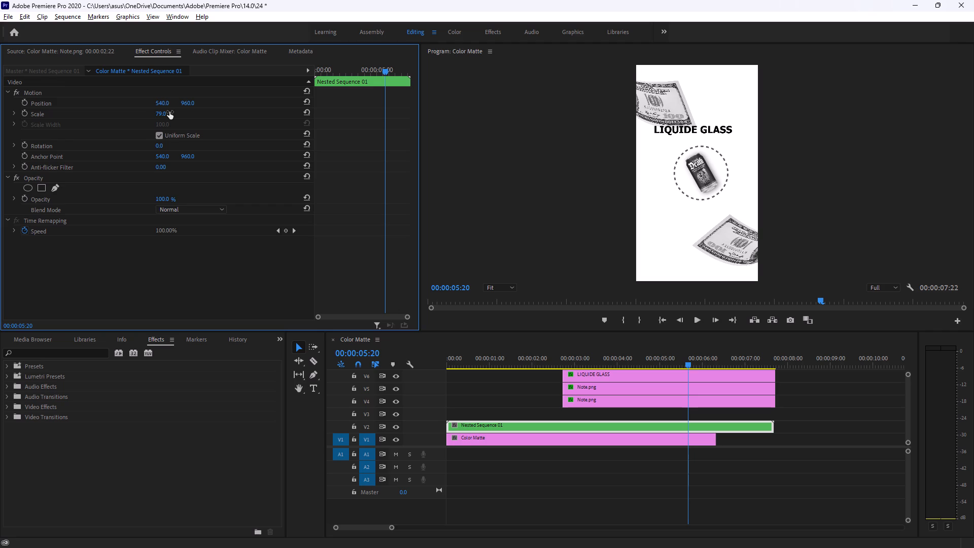
Check the tutorial in Brave for the scrubbing of the nest, and review the scaled nest in Premiere Pro, stopping at 00:00:00:14.
{"action": "key", "text": "alt+Tab"}
{"action": "left_click", "coordinate": [357, 300]}
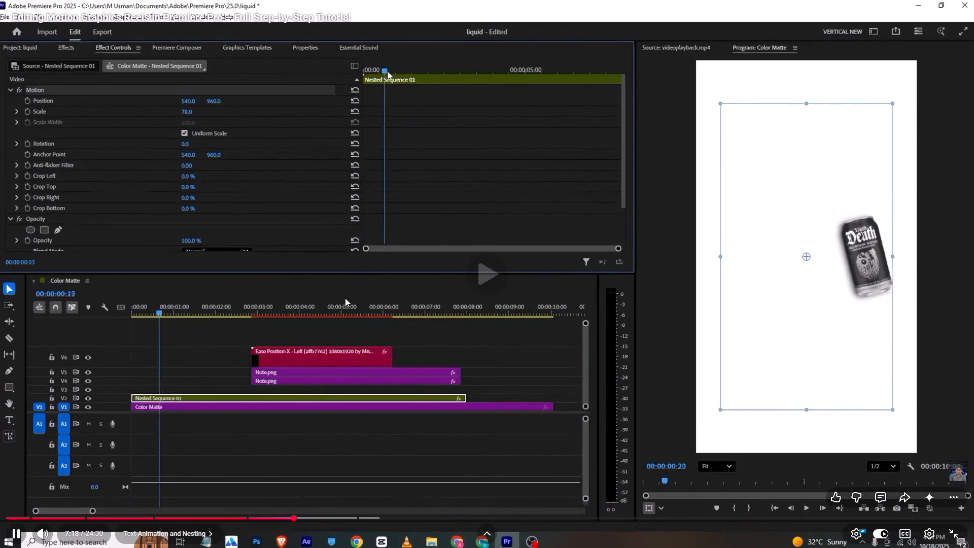
{"action": "key", "text": "space"}
{"action": "key", "text": "alt+Tab"}
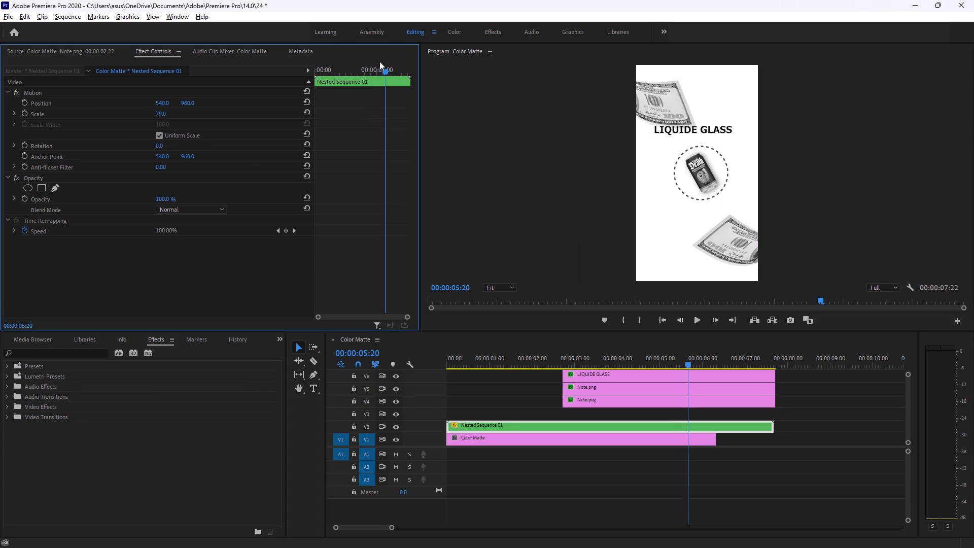
{"action": "left_click_drag", "start_coordinate": [384, 67], "coordinate": [349, 74]}
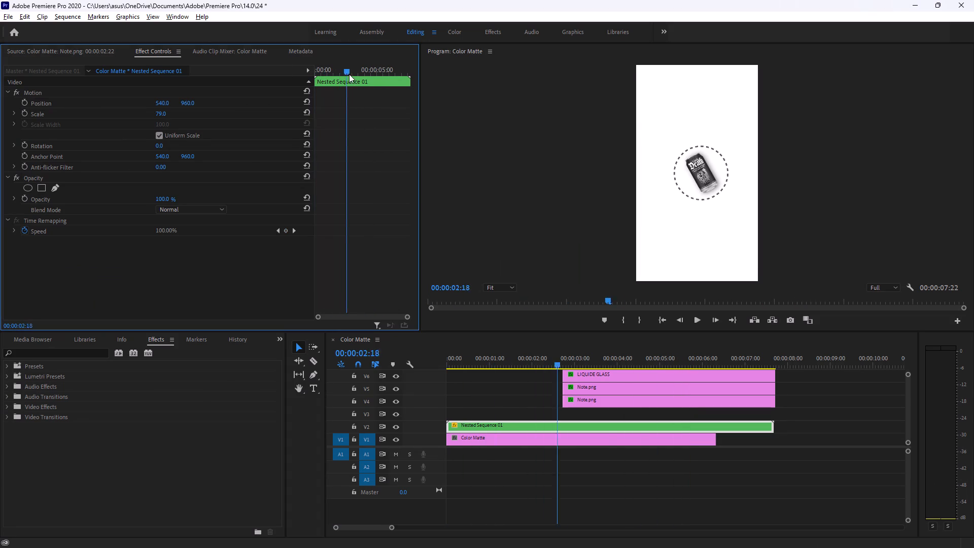
{"action": "left_click_drag", "start_coordinate": [349, 74], "coordinate": [394, 70]}
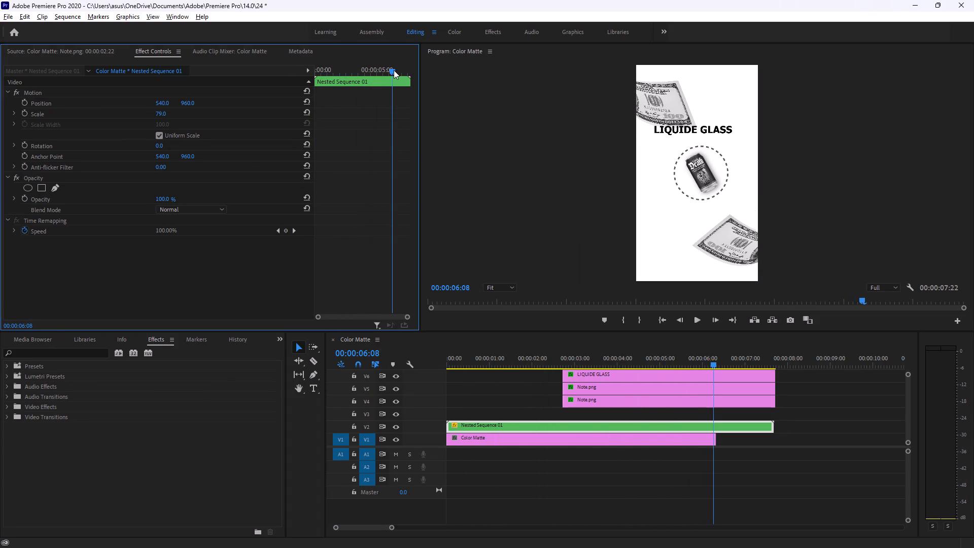
{"action": "left_click_drag", "start_coordinate": [394, 70], "coordinate": [302, 80]}
{"action": "key", "text": "space"}
{"action": "key", "text": "space"}
Watch the tutorial in Brave from about 7:20 for how the nest's position is adjusted, pause it and return to Premiere Pro.
{"action": "key", "text": "alt+Tab"}
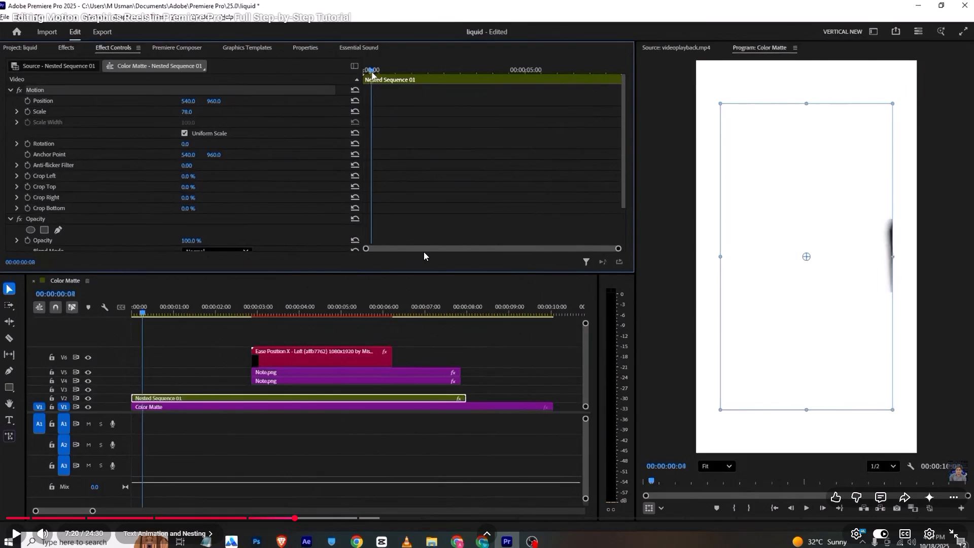
{"action": "left_click", "coordinate": [424, 252]}
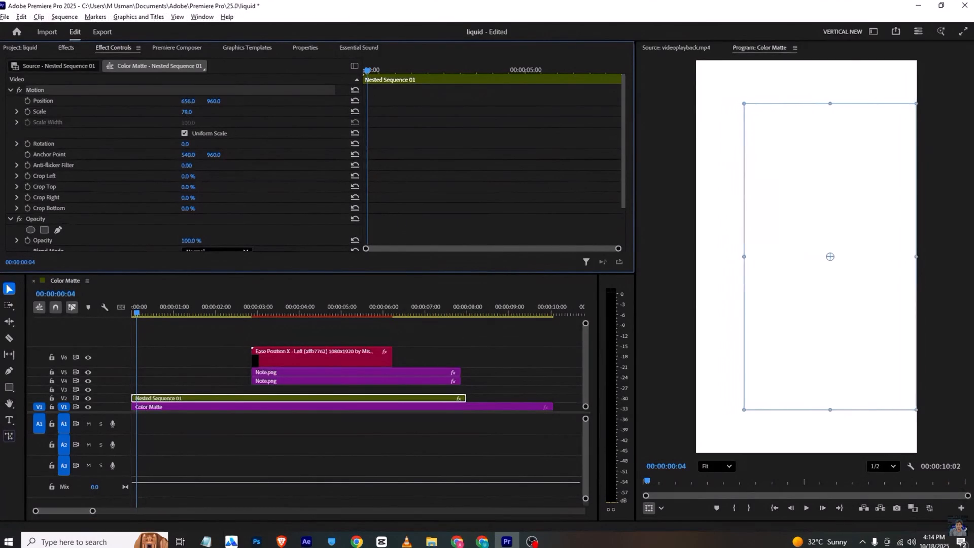
{"action": "key", "text": "space"}
{"action": "key", "text": "alt+Tab"}
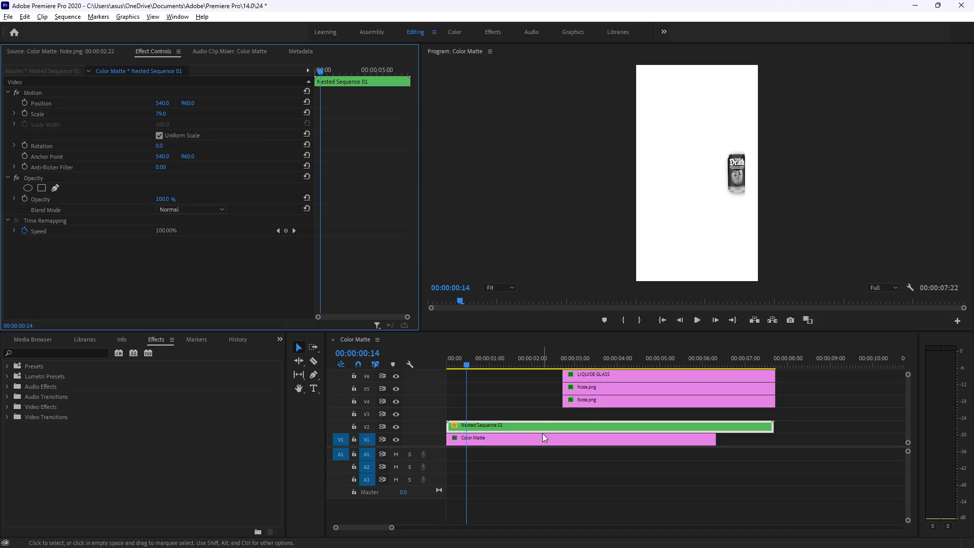
Move the playhead to 00:00:00:00 with the nested sequence selected, and check the tutorial's nest position in Brave around 7:26.
{"action": "left_click", "coordinate": [541, 427]}
{"action": "left_click", "coordinate": [702, 157]}
{"action": "left_click", "coordinate": [702, 173]}
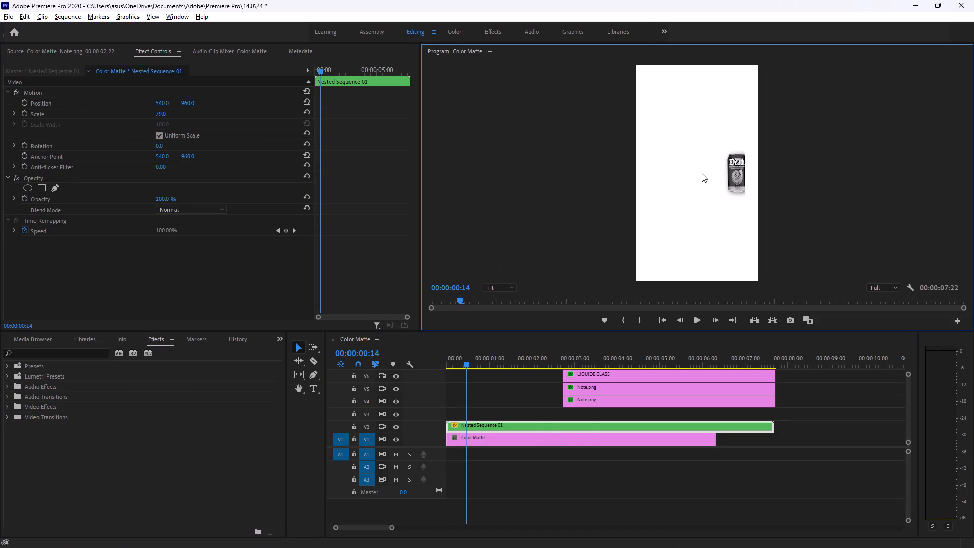
{"action": "left_click", "coordinate": [312, 65]}
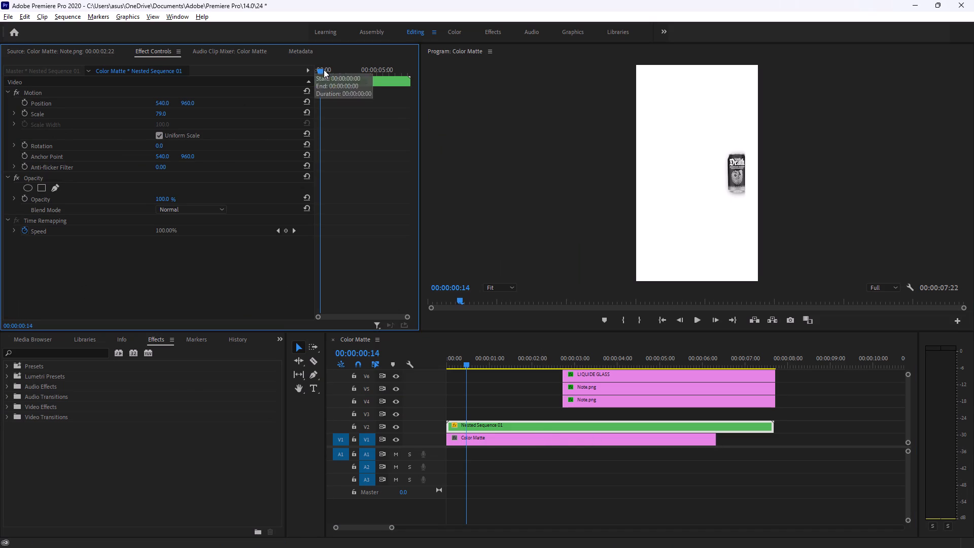
{"action": "left_click_drag", "start_coordinate": [323, 70], "coordinate": [283, 78]}
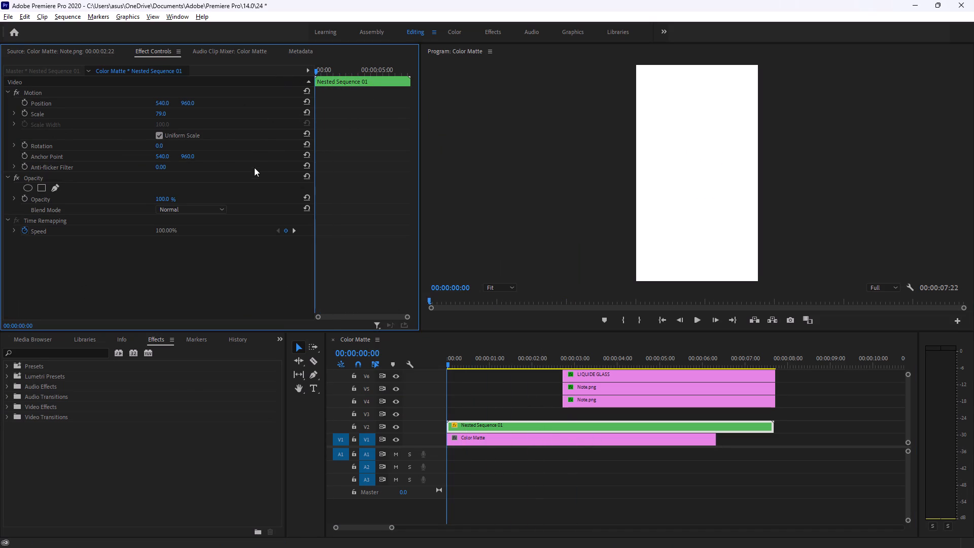
{"action": "key", "text": "alt+Tab"}
{"action": "left_click", "coordinate": [300, 271]}
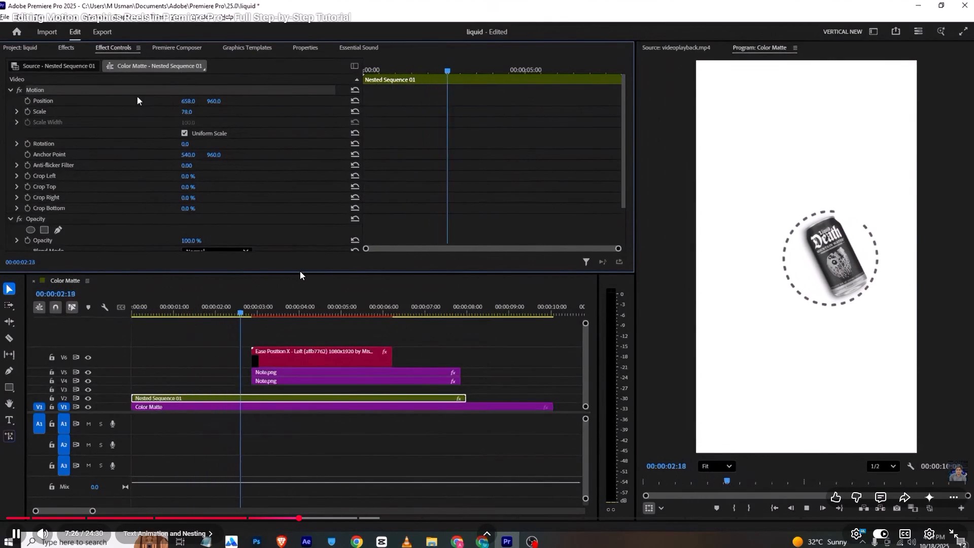
{"action": "key", "text": "space"}
{"action": "key", "text": "alt+Tab"}
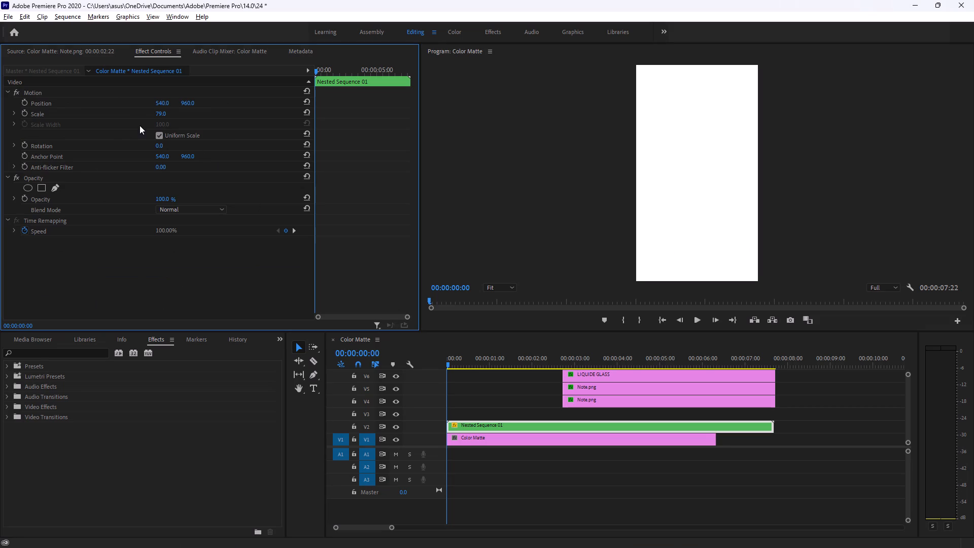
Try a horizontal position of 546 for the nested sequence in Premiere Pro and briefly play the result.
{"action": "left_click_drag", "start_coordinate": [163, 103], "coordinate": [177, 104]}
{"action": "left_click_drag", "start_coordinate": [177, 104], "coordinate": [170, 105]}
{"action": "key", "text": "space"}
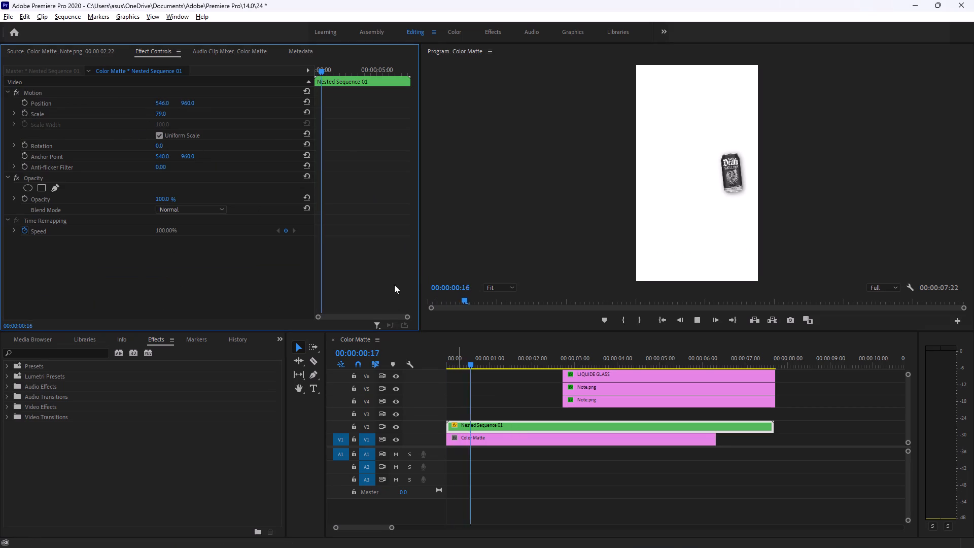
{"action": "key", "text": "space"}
Play the sequence to 00:00:01:11 and shift the nested can-and-circle sequence to a horizontal position of 636.
{"action": "left_click", "coordinate": [522, 423]}
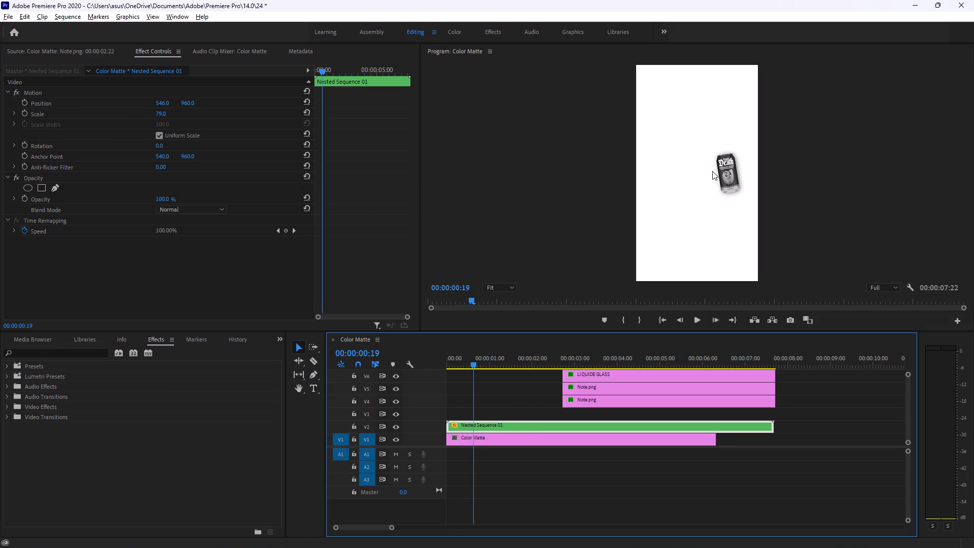
{"action": "key", "text": "space"}
{"action": "key", "text": "space"}
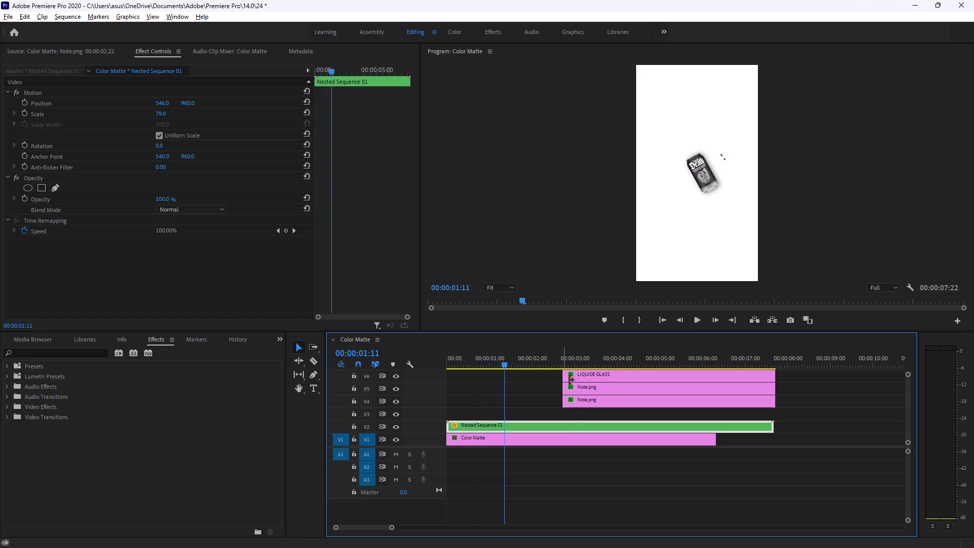
{"action": "left_click", "coordinate": [712, 176]}
{"action": "left_click", "coordinate": [710, 176]}
{"action": "left_click", "coordinate": [710, 176]}
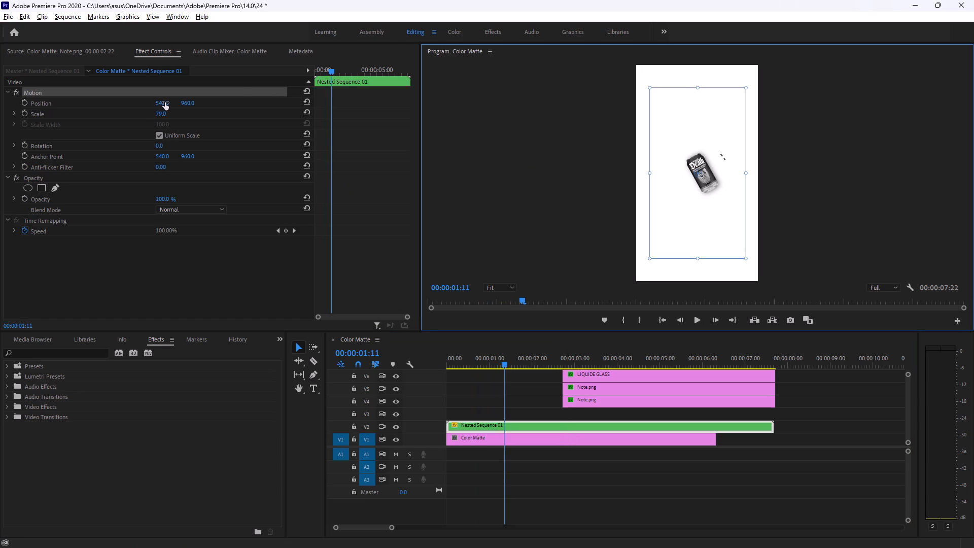
{"action": "left_click_drag", "start_coordinate": [164, 104], "coordinate": [193, 99]}
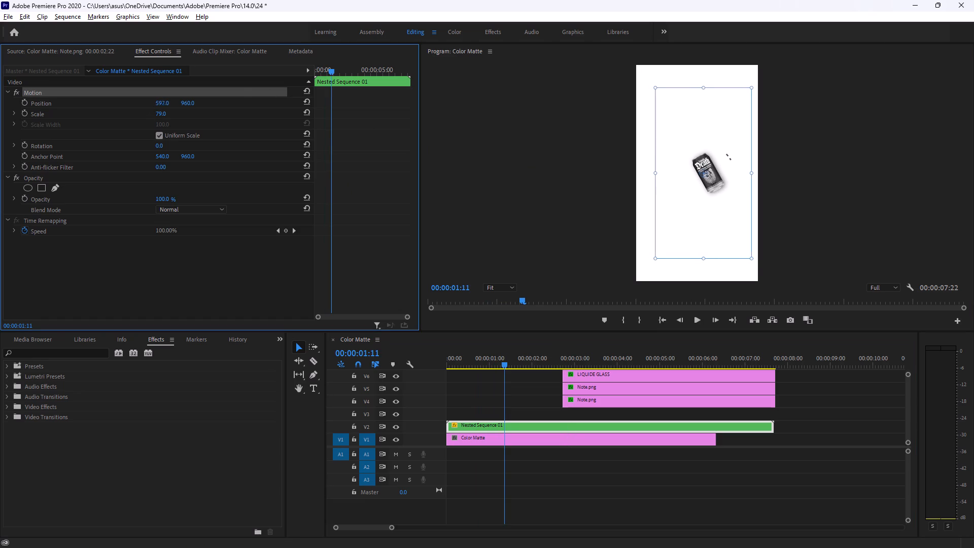
{"action": "left_click_drag", "start_coordinate": [193, 99], "coordinate": [210, 96]}
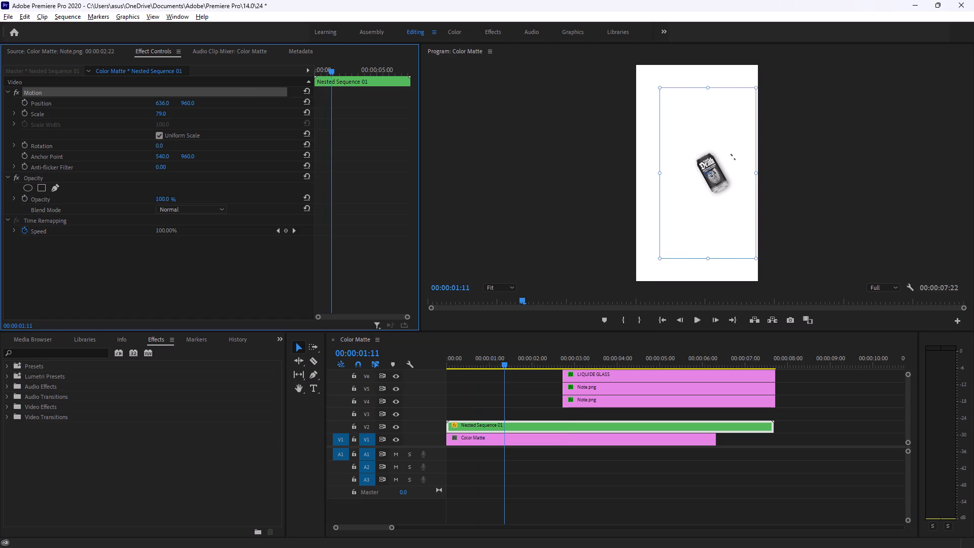
{"action": "left_click_drag", "start_coordinate": [210, 96], "coordinate": [211, 97]}
Glance at the tutorial in Brave, and increase the nested sequence's horizontal position slightly further in Premiere Pro.
{"action": "key", "text": "alt+Tab"}
{"action": "left_click", "coordinate": [374, 242]}
{"action": "key", "text": "alt+Tab"}
{"action": "left_click_drag", "start_coordinate": [164, 101], "coordinate": [173, 101]}
Replay the tutorial in Brave between about 7:18 and 7:32 to study the nest's position adjustment, and leave full-screen view.
{"action": "key", "text": "alt+Tab"}
{"action": "left_click", "coordinate": [347, 288]}
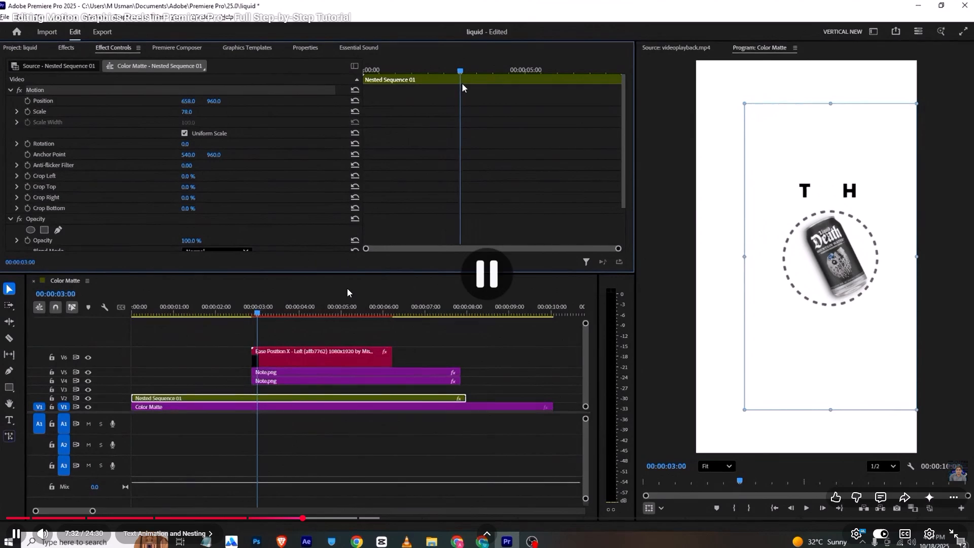
{"action": "key", "text": "Left"}
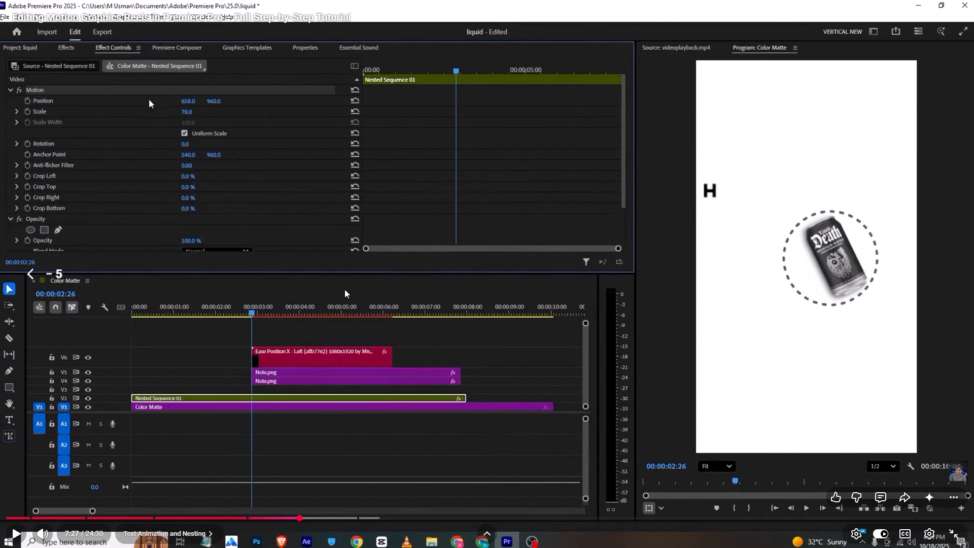
{"action": "key", "text": "Left"}
{"action": "key", "text": "space"}
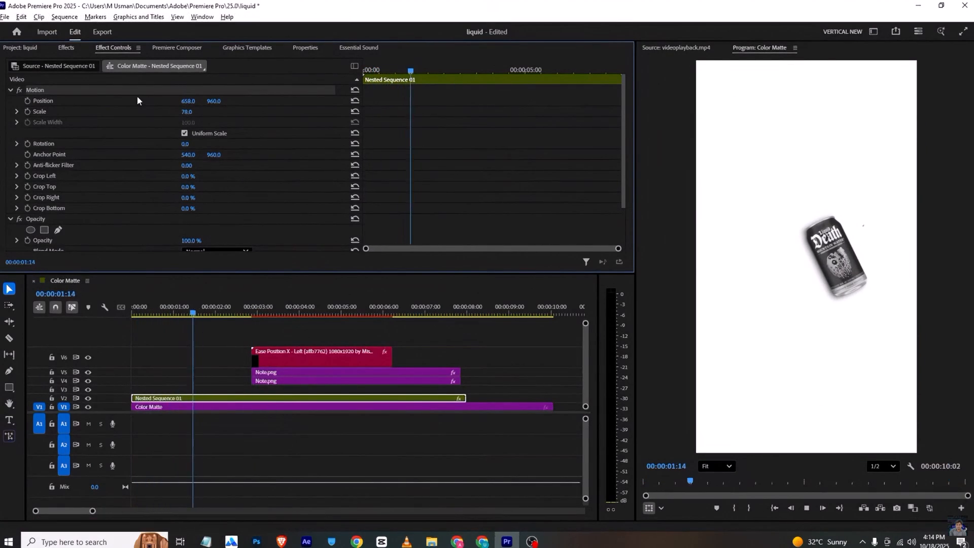
{"action": "key", "text": "space"}
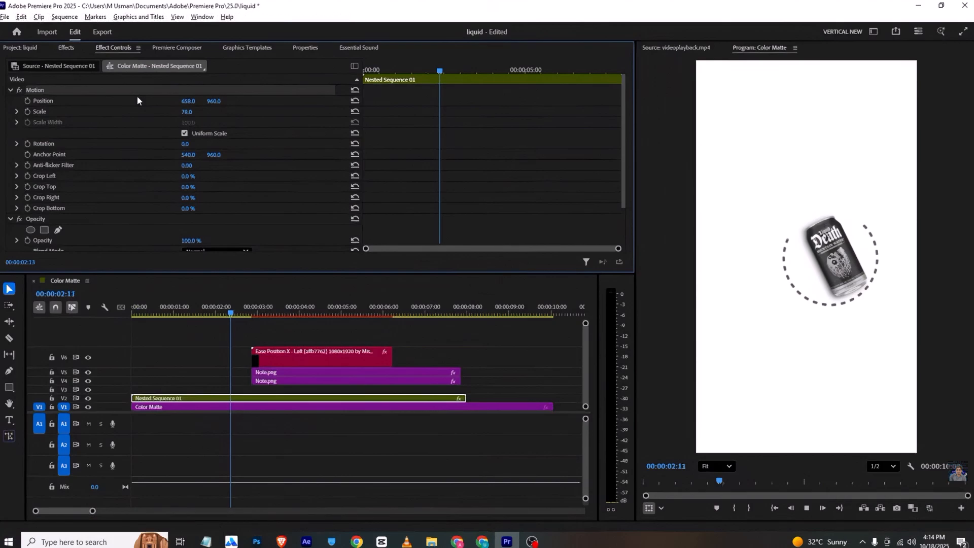
{"action": "key", "text": "space"}
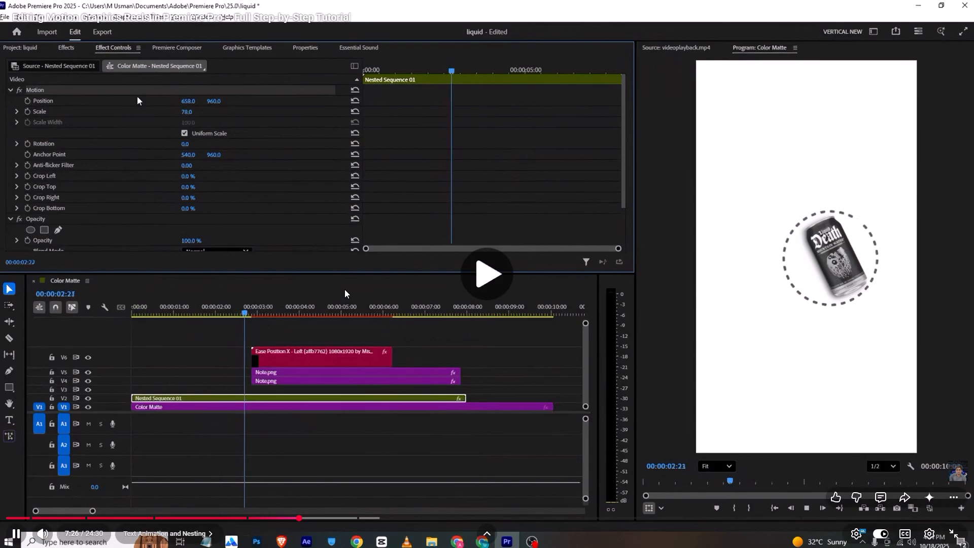
{"action": "key", "text": "space"}
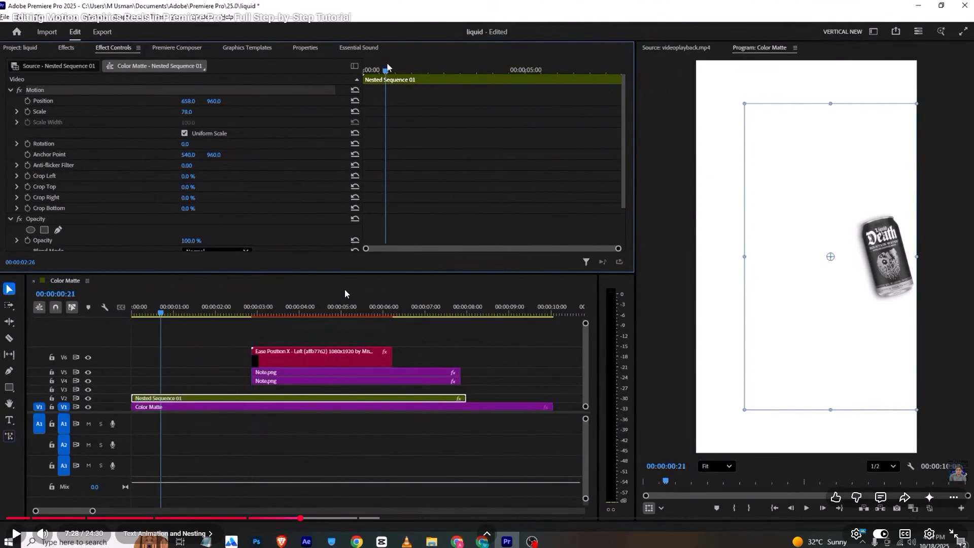
{"action": "key", "text": "Left"}
{"action": "key", "text": "Left"}
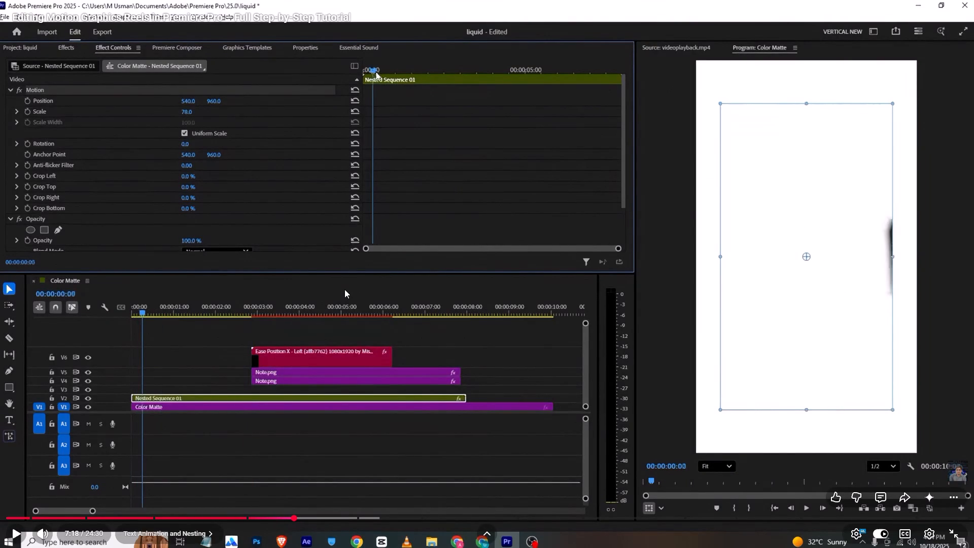
{"action": "key", "text": "Escape"}
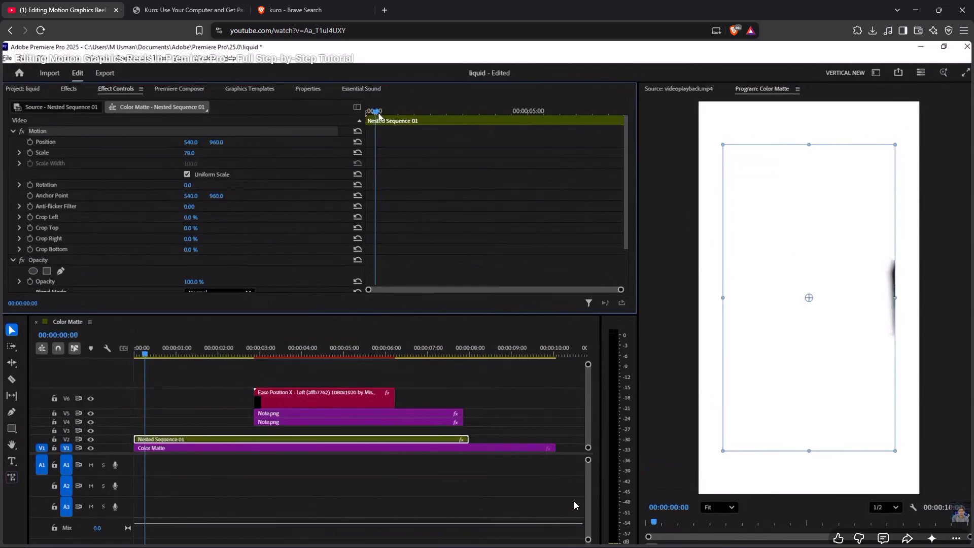
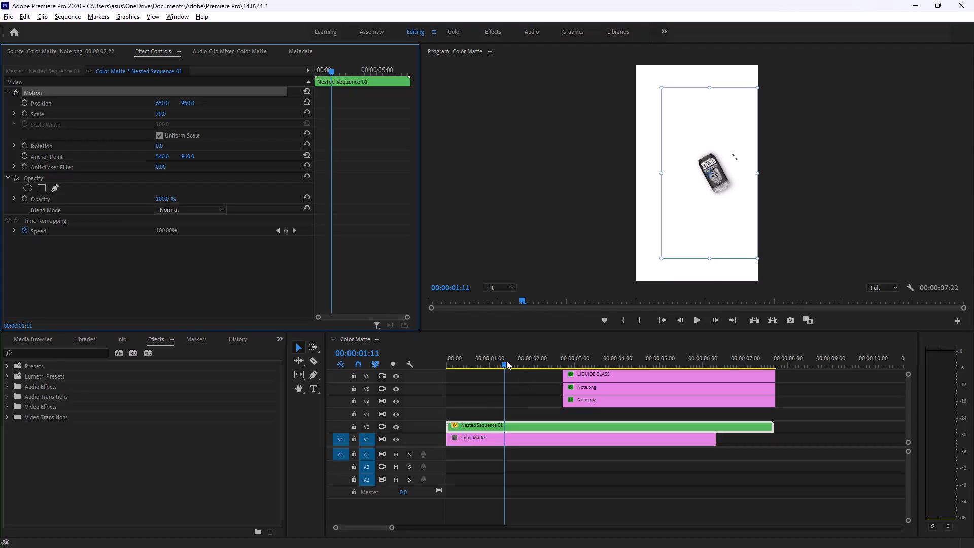
Play the sequence from its start to 00:00:04:25 to review the nested sequence's placement with the title and banknotes.
{"action": "left_click_drag", "start_coordinate": [503, 360], "coordinate": [416, 353]}
{"action": "key", "text": "space"}
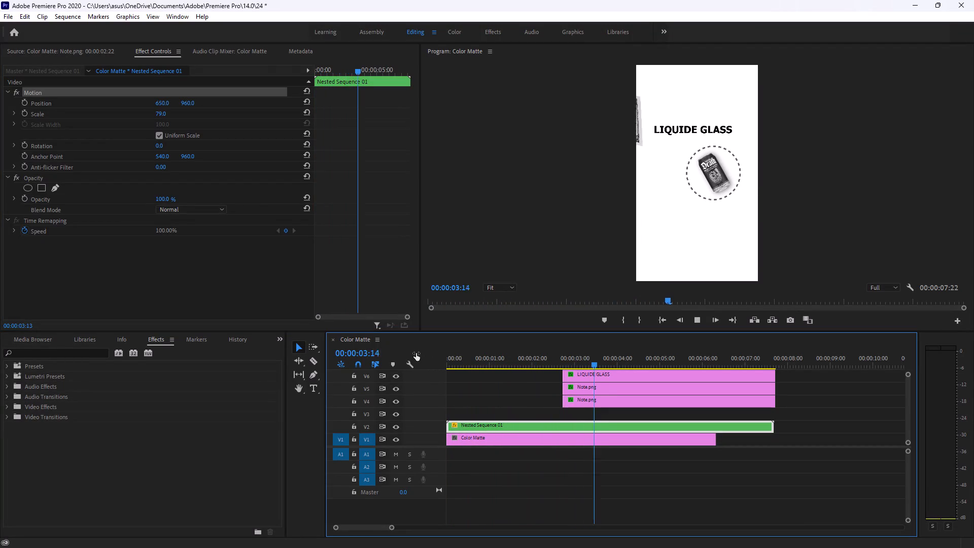
{"action": "key", "text": "space"}
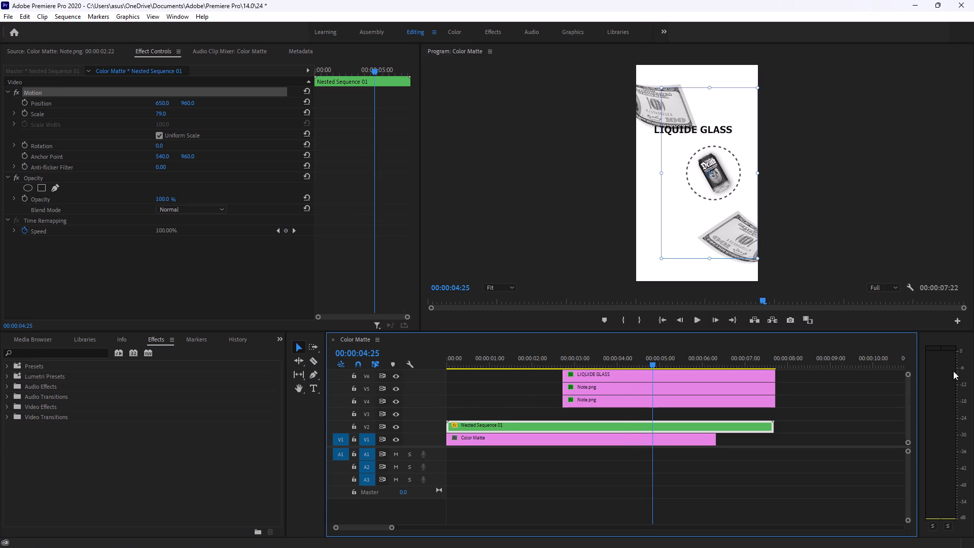
Adjust the display height of the video tracks in the Color Matte timeline, making them slightly taller.
{"action": "left_click_drag", "start_coordinate": [907, 372], "coordinate": [907, 368]}
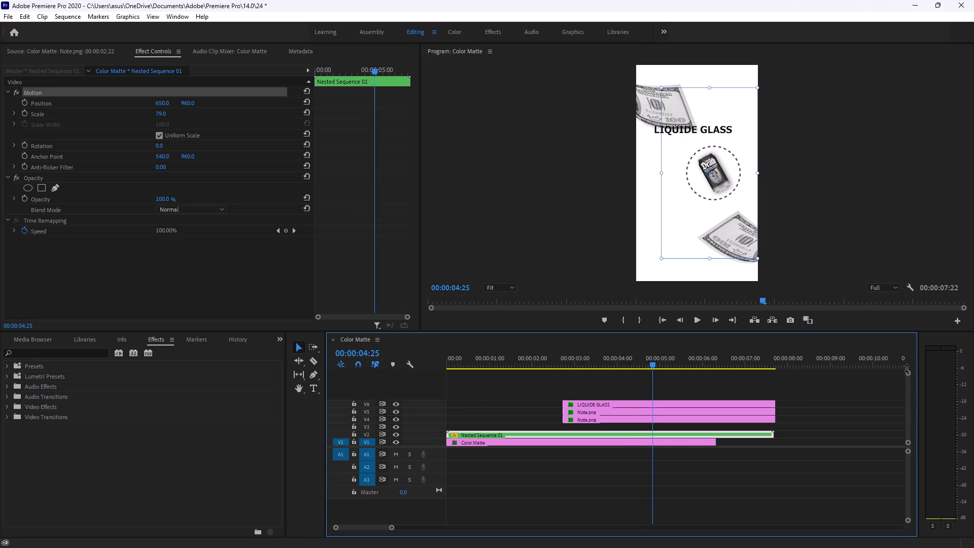
{"action": "left_click_drag", "start_coordinate": [907, 368], "coordinate": [905, 363]}
{"action": "left_click_drag", "start_coordinate": [905, 363], "coordinate": [904, 363]}
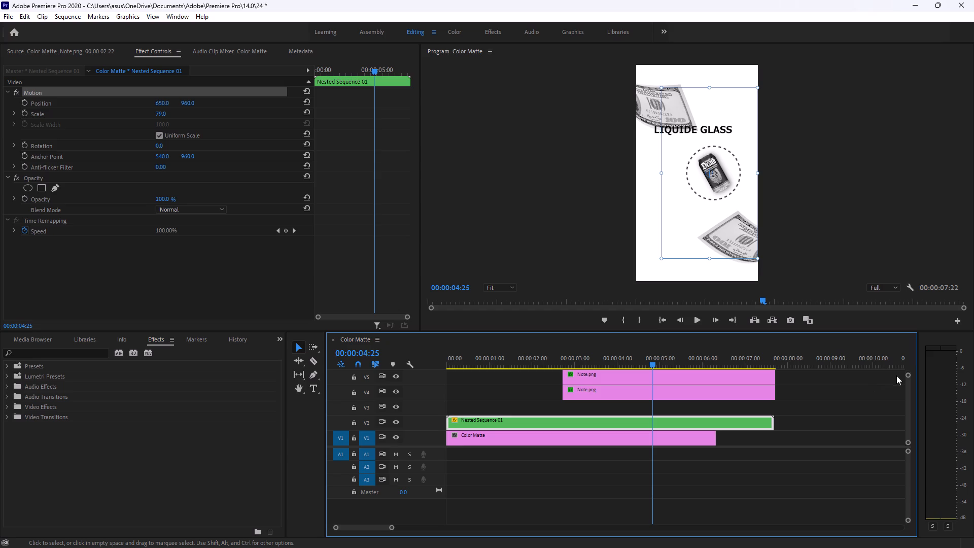
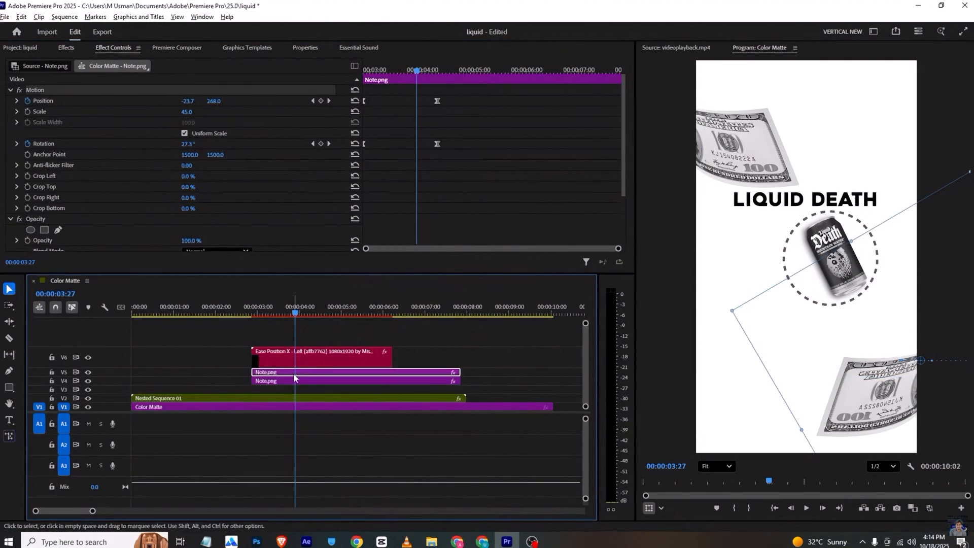
Pause the tutorial video in Brave at 7:45, where the banknote clips are being nested.
{"action": "left_click", "coordinate": [527, 327]}
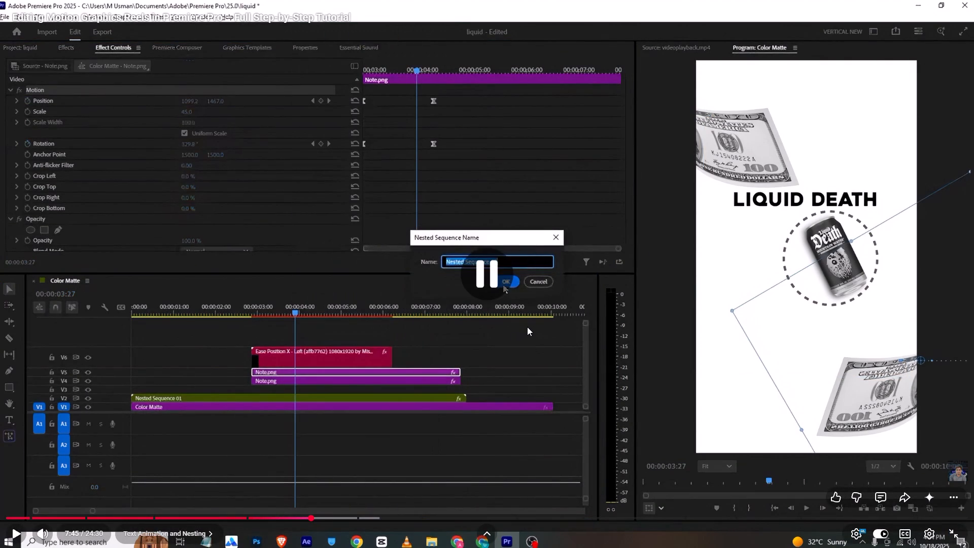
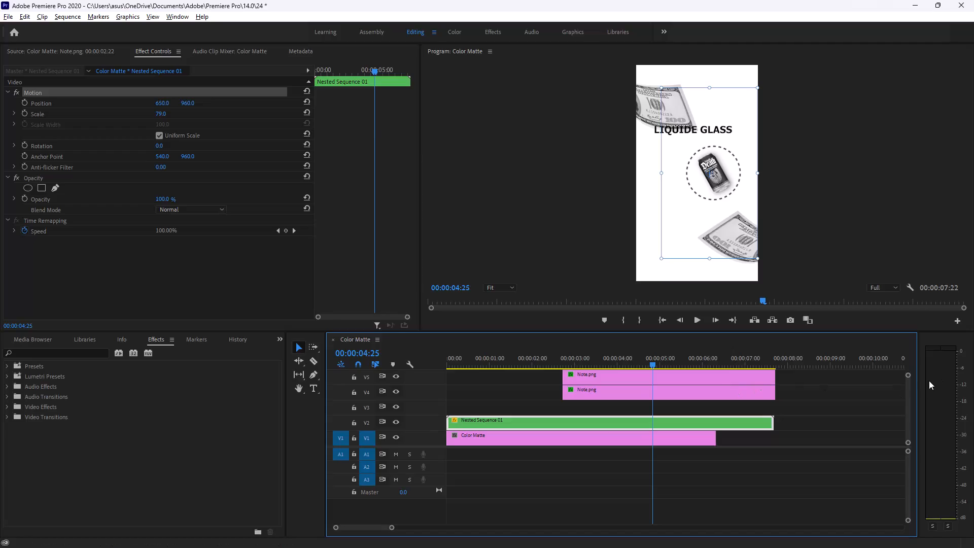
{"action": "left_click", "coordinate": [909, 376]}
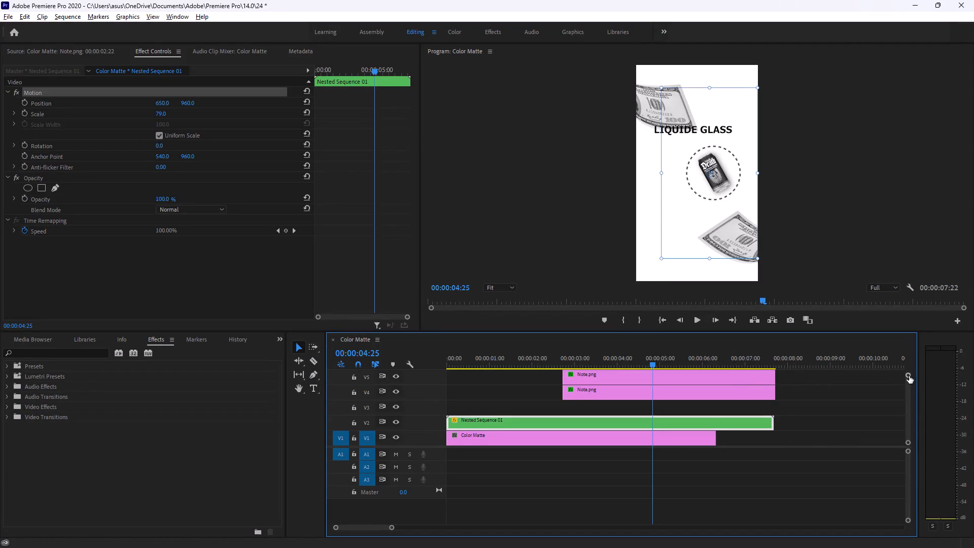
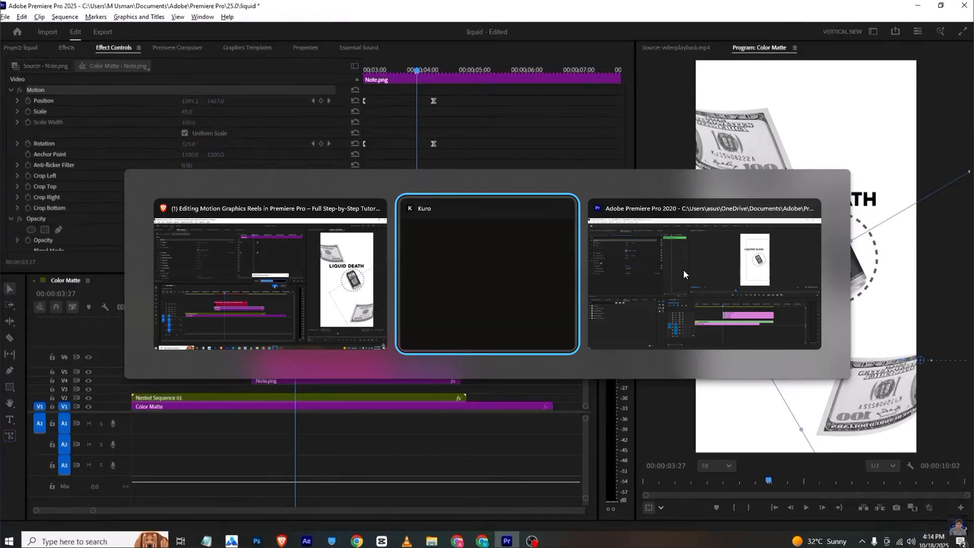
Switch to the tutorial video in Brave and rewatch the LIQUID DEATH title placement from about 7:35.
{"action": "left_click", "coordinate": [340, 279]}
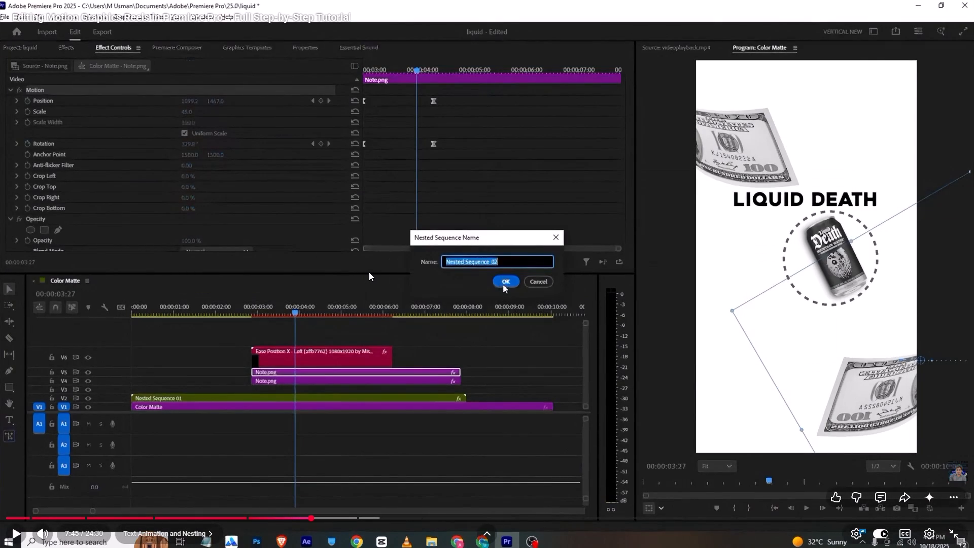
{"action": "key", "text": "alt+Tab"}
{"action": "key", "text": "alt+Tab"}
{"action": "key", "text": "alt+Tab"}
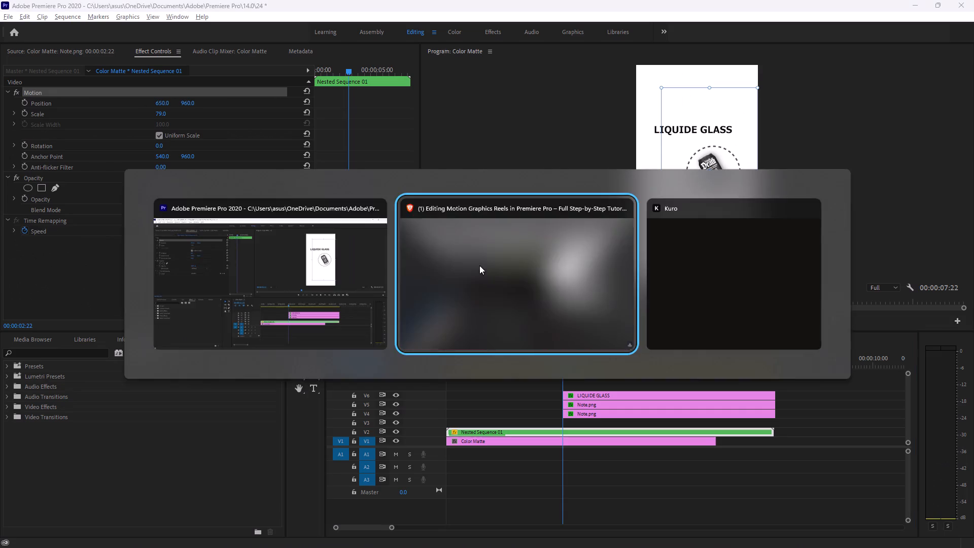
{"action": "key", "text": "alt+Tab"}
{"action": "key", "text": "alt+Tab"}
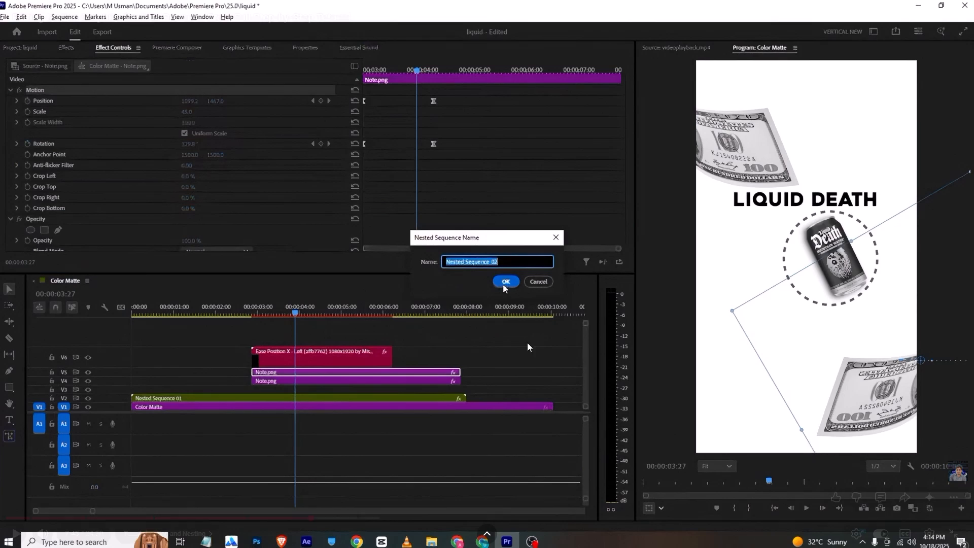
{"action": "key", "text": "Left"}
{"action": "key", "text": "Left"}
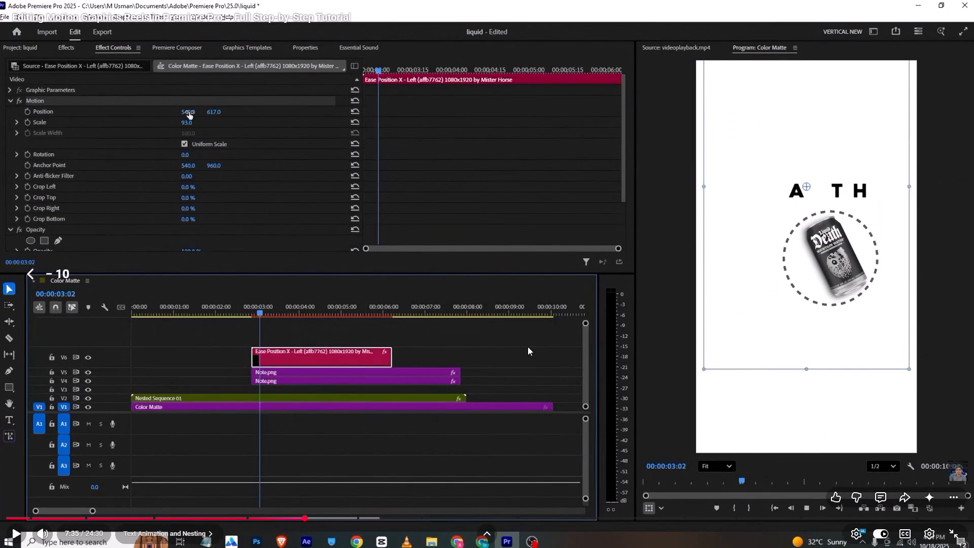
{"action": "key", "text": "Left"}
{"action": "key", "text": "space"}
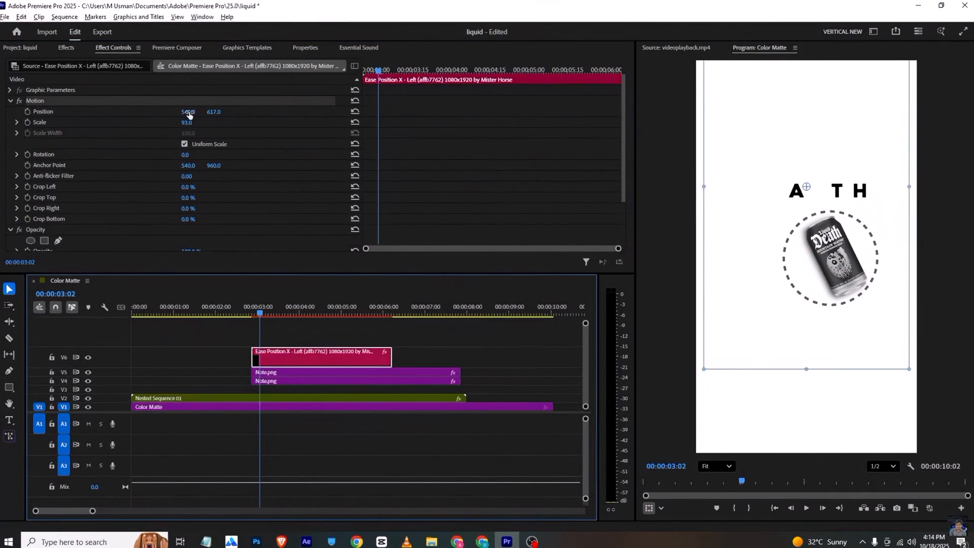
{"action": "key", "text": "space"}
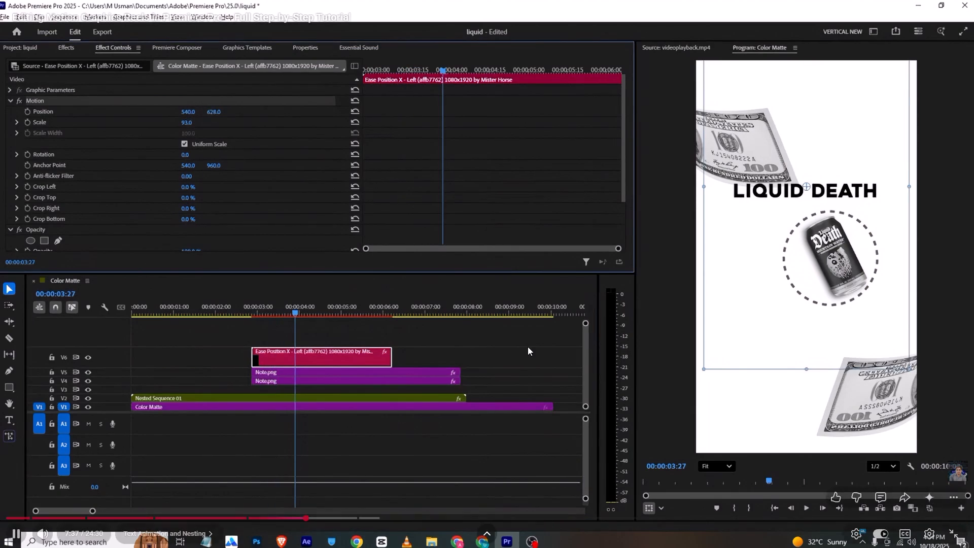
{"action": "key", "text": "alt+Tab"}
Shrink the LIQUIDE GLASS title text to scale 94 and place it just above the dashed circle, at about 208, 582.
{"action": "key", "text": "space"}
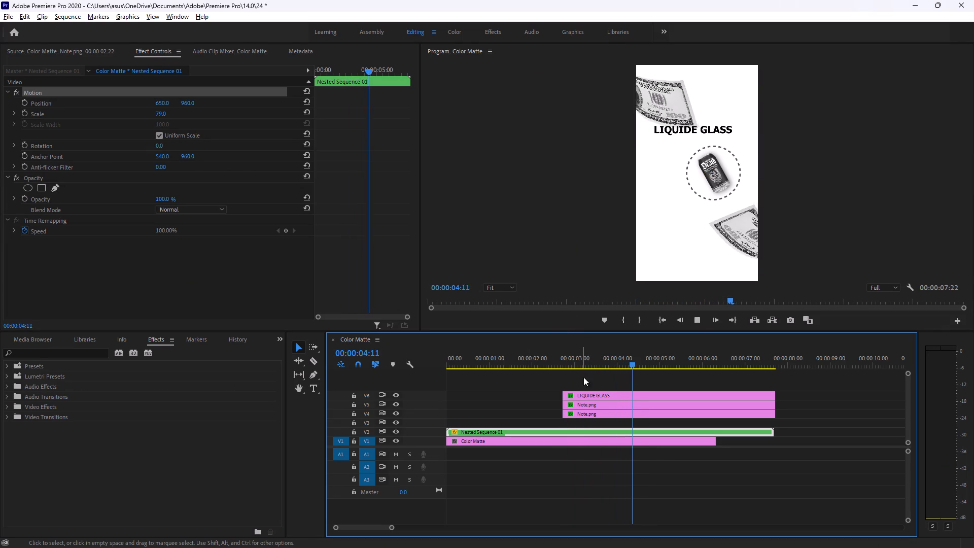
{"action": "key", "text": "space"}
{"action": "left_click", "coordinate": [604, 394]}
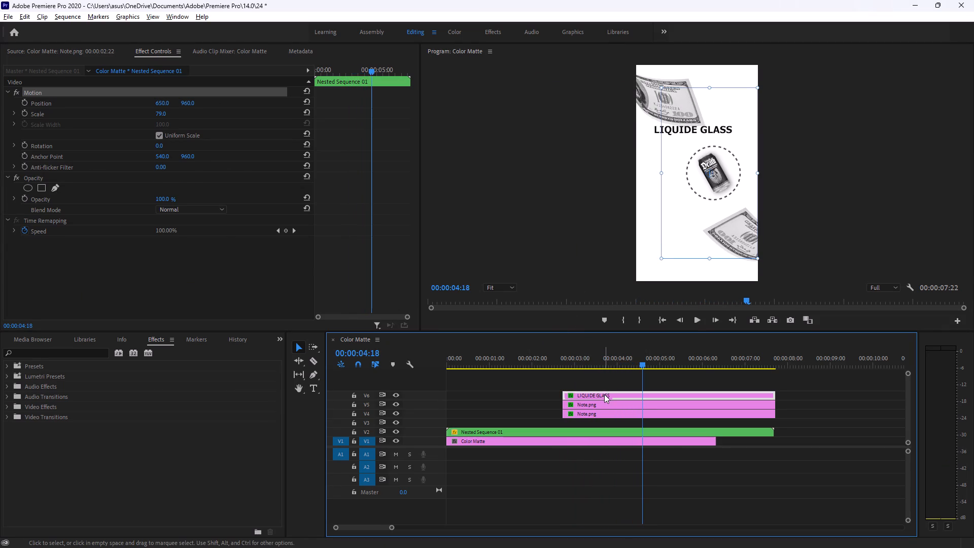
{"action": "left_click", "coordinate": [715, 124]}
{"action": "left_click", "coordinate": [714, 128]}
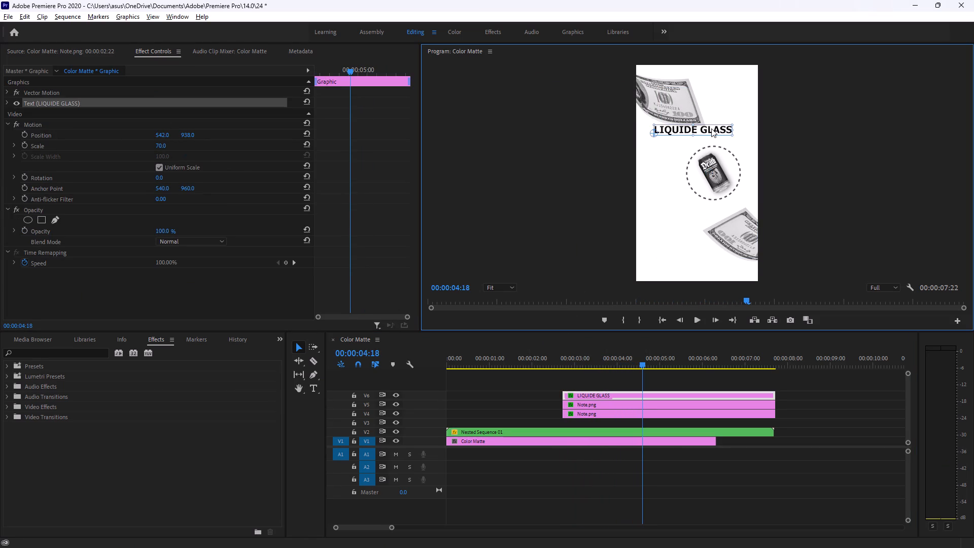
{"action": "left_click_drag", "start_coordinate": [711, 128], "coordinate": [721, 136]}
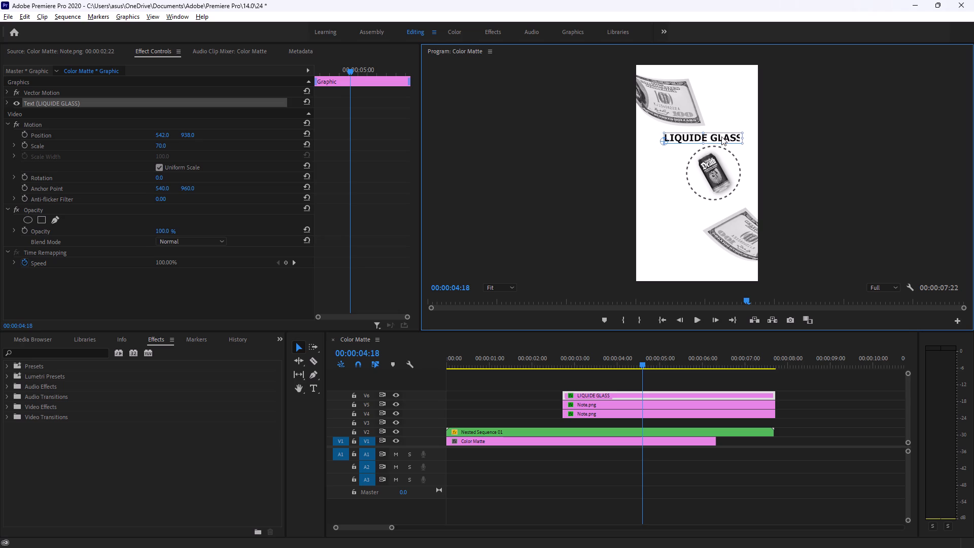
{"action": "left_click_drag", "start_coordinate": [721, 136], "coordinate": [714, 136]}
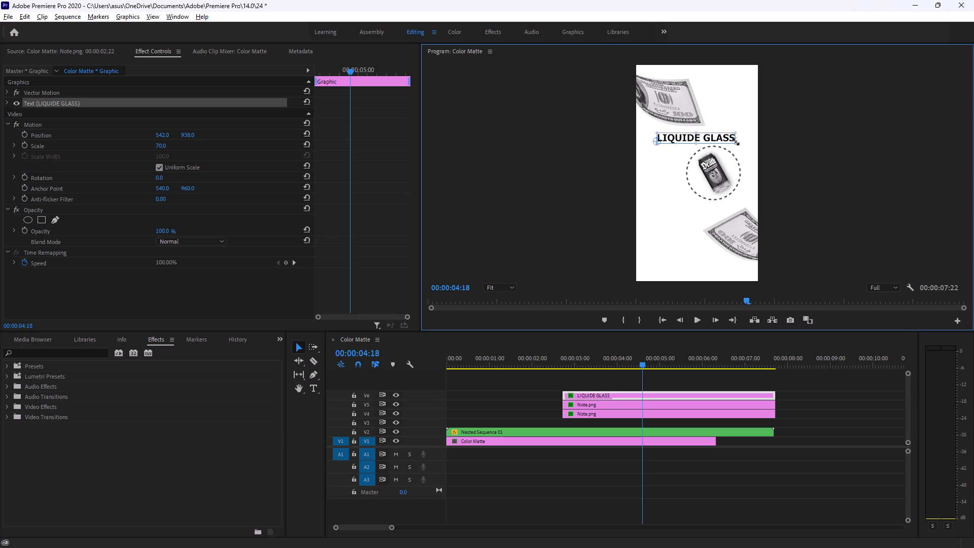
{"action": "left_click_drag", "start_coordinate": [736, 142], "coordinate": [729, 139]}
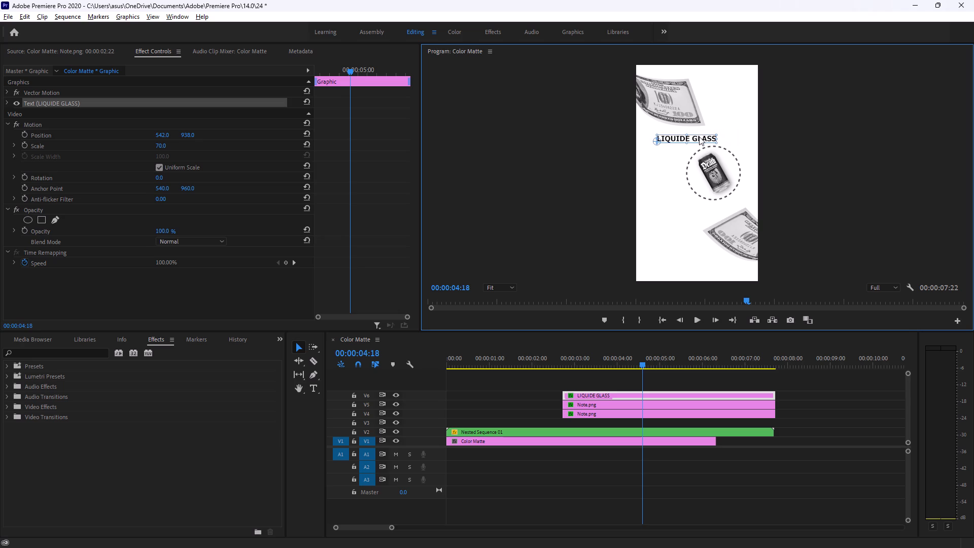
{"action": "left_click_drag", "start_coordinate": [699, 136], "coordinate": [733, 134]}
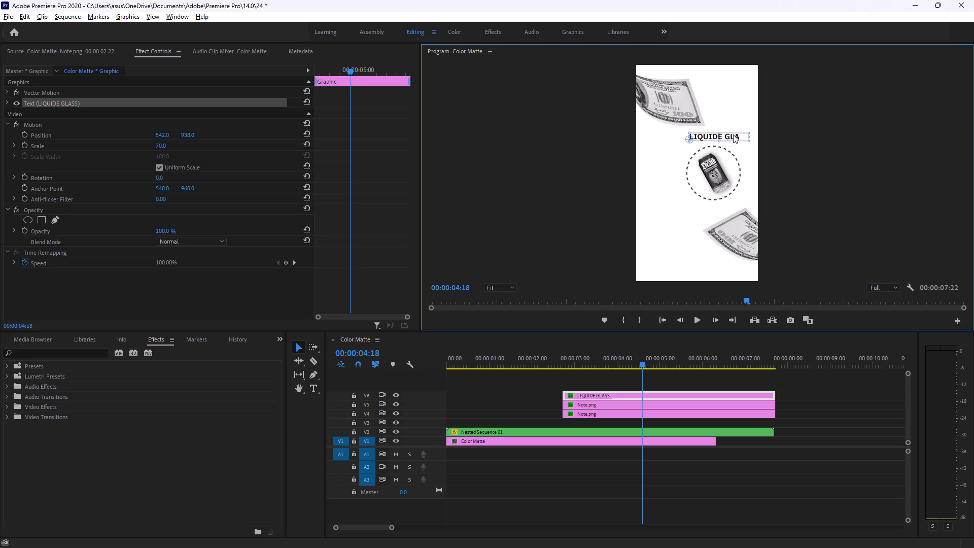
{"action": "left_click_drag", "start_coordinate": [733, 134], "coordinate": [720, 135]}
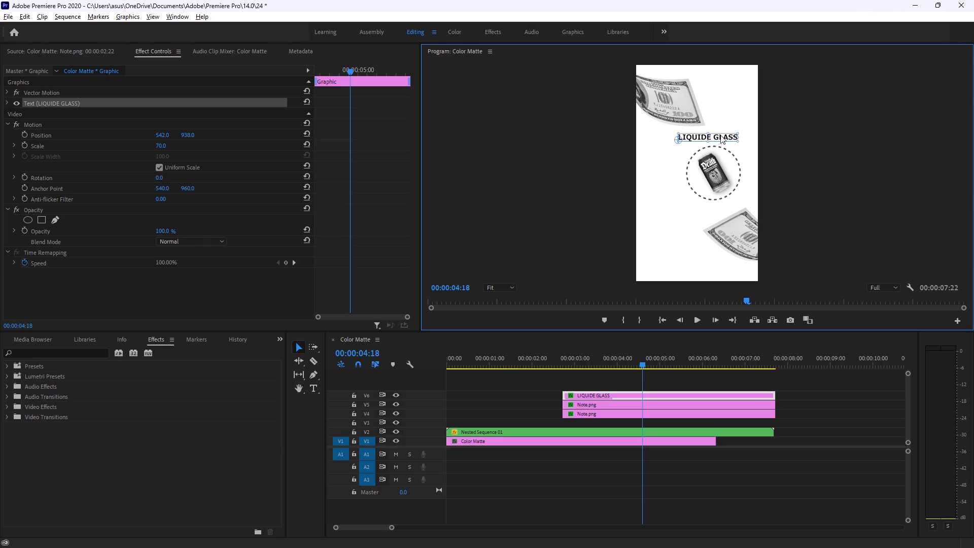
{"action": "left_click_drag", "start_coordinate": [720, 135], "coordinate": [717, 139]}
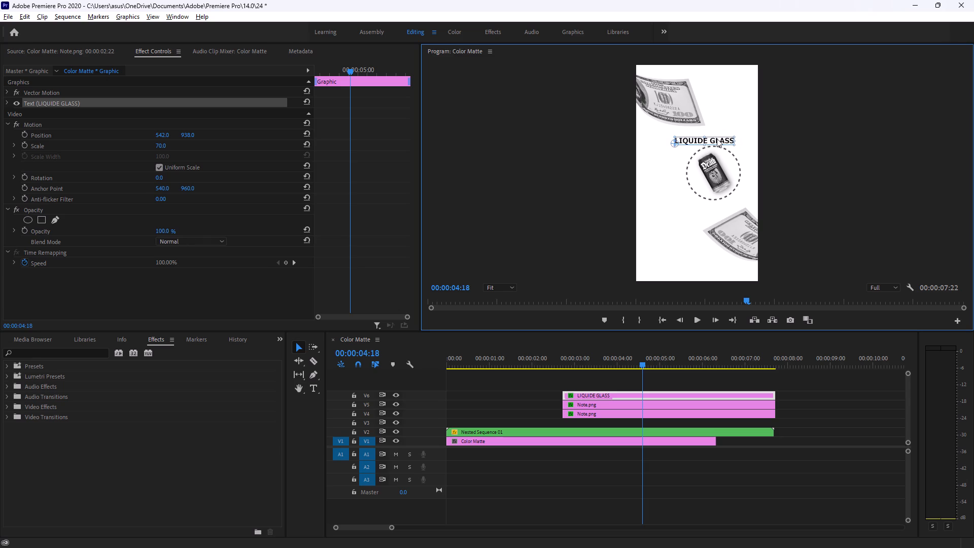
{"action": "left_click_drag", "start_coordinate": [717, 139], "coordinate": [713, 136]}
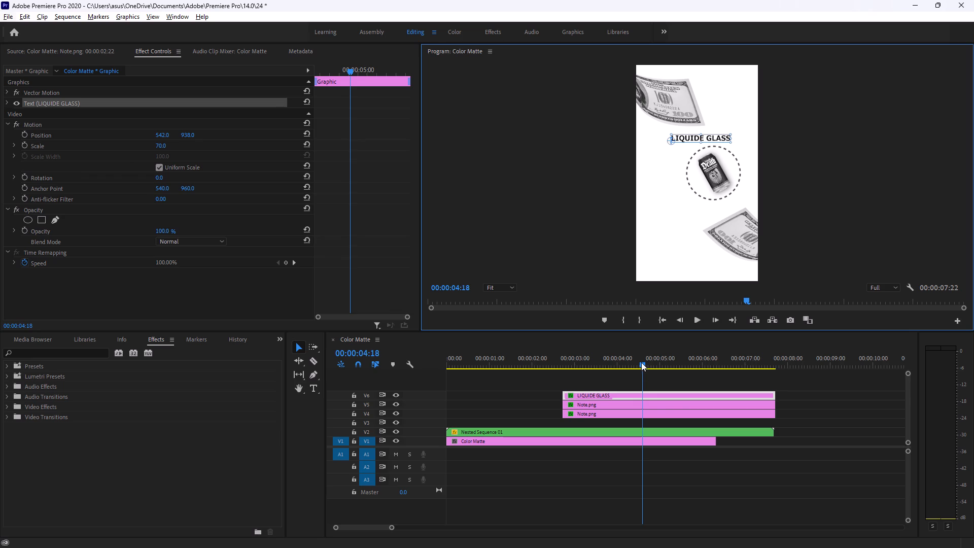
At 00:00:02:22, the start of the LIQUIDE GLASS clip, set the title text's tracking to -4.
{"action": "left_click_drag", "start_coordinate": [641, 362], "coordinate": [562, 364]}
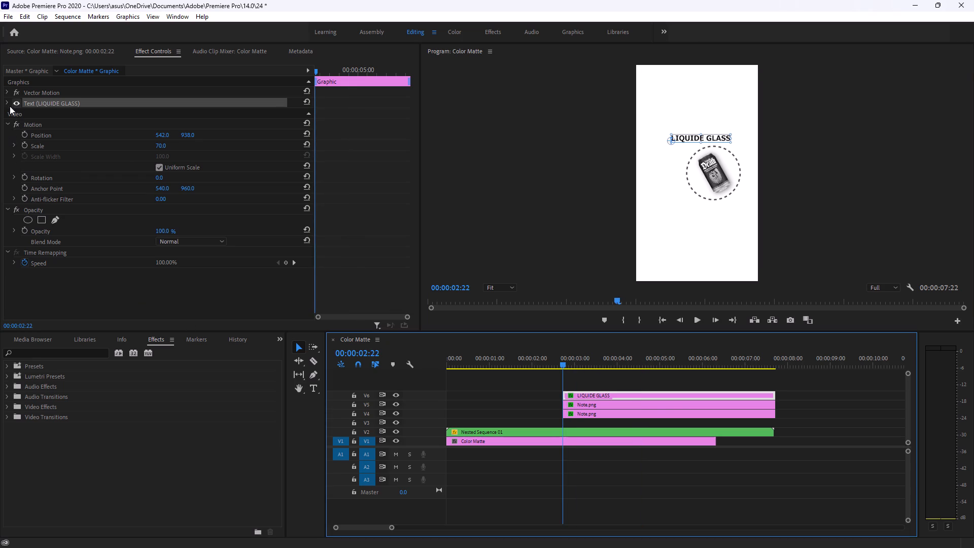
{"action": "left_click", "coordinate": [6, 100]}
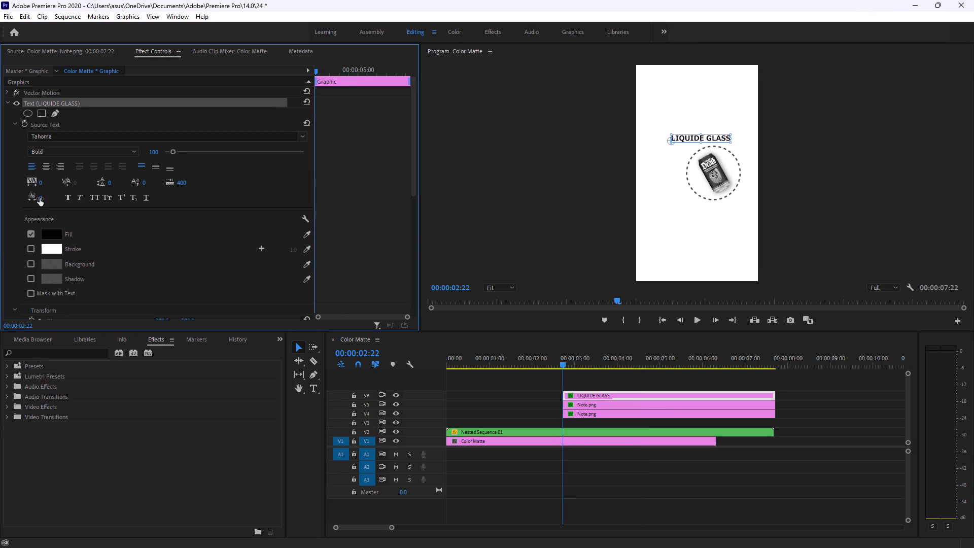
{"action": "left_click_drag", "start_coordinate": [42, 182], "coordinate": [47, 183]}
{"action": "left_click_drag", "start_coordinate": [47, 183], "coordinate": [79, 178]}
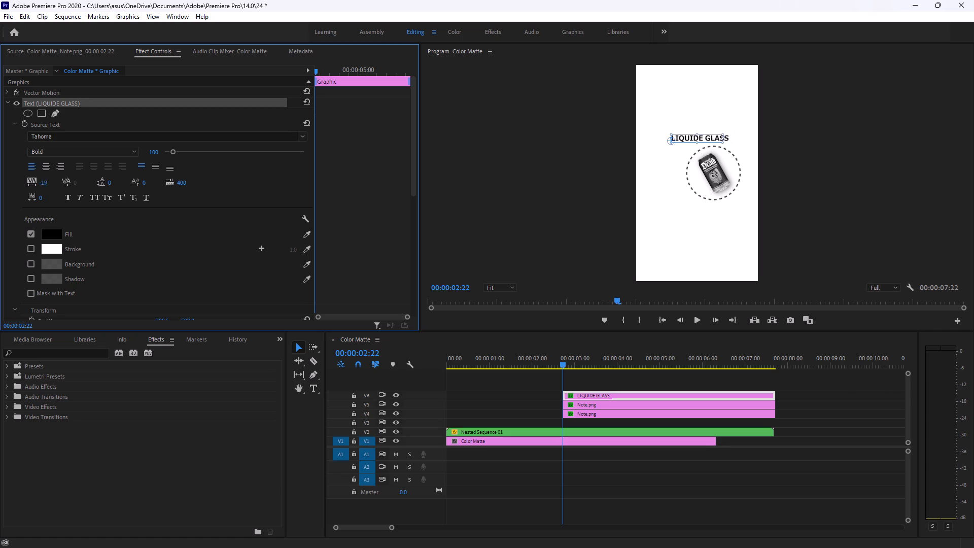
{"action": "left_click_drag", "start_coordinate": [79, 178], "coordinate": [76, 192]}
{"action": "left_click_drag", "start_coordinate": [76, 192], "coordinate": [153, 194]}
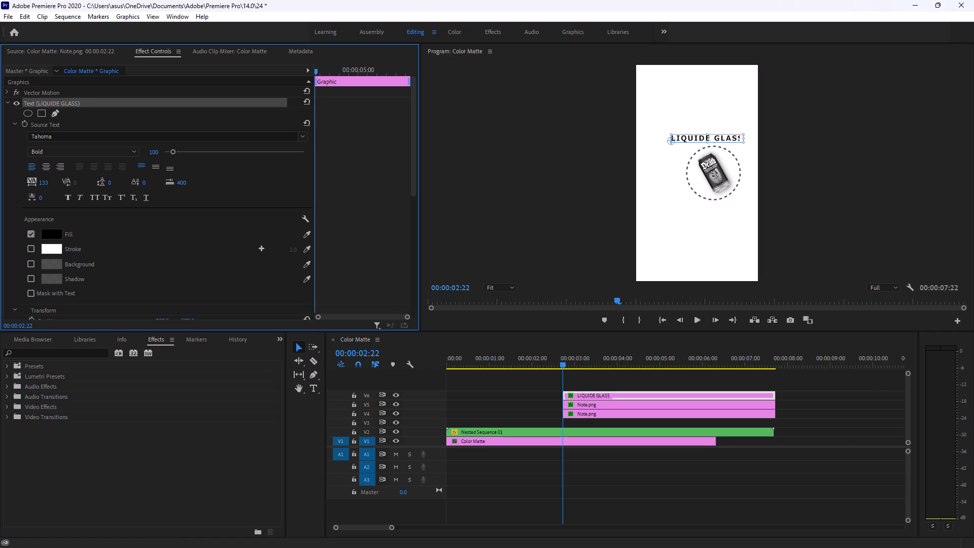
{"action": "left_click_drag", "start_coordinate": [153, 194], "coordinate": [123, 191]}
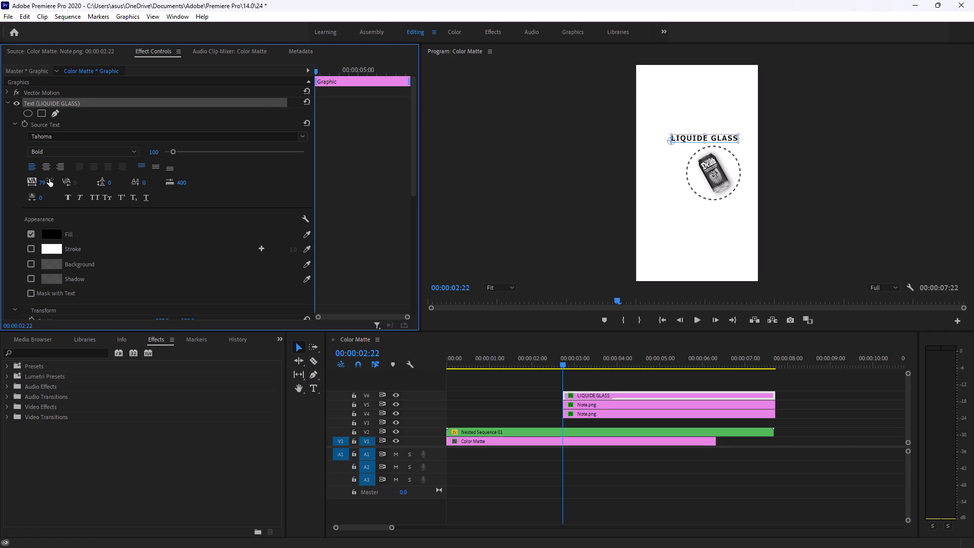
{"action": "left_click_drag", "start_coordinate": [48, 182], "coordinate": [21, 185]}
{"action": "left_click_drag", "start_coordinate": [21, 185], "coordinate": [24, 186]}
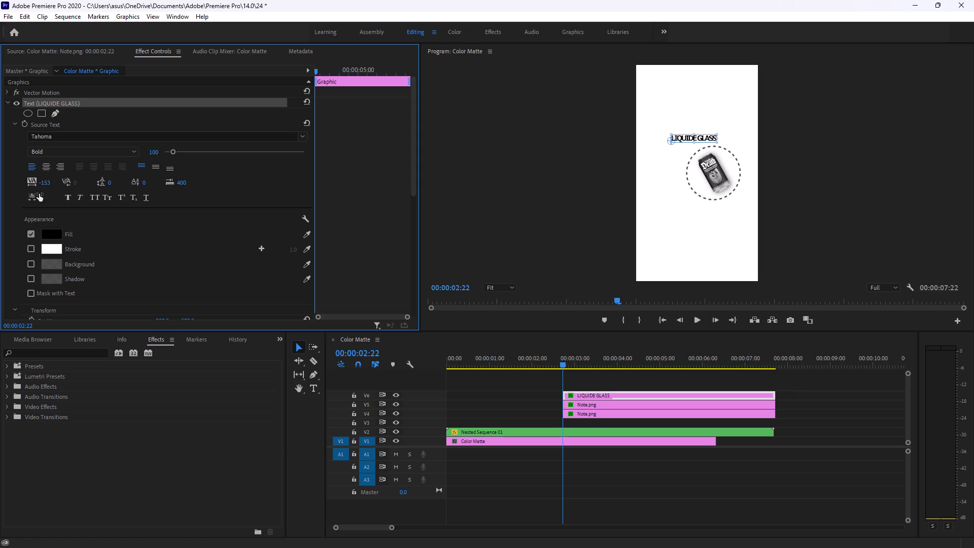
{"action": "left_click_drag", "start_coordinate": [49, 183], "coordinate": [105, 189]}
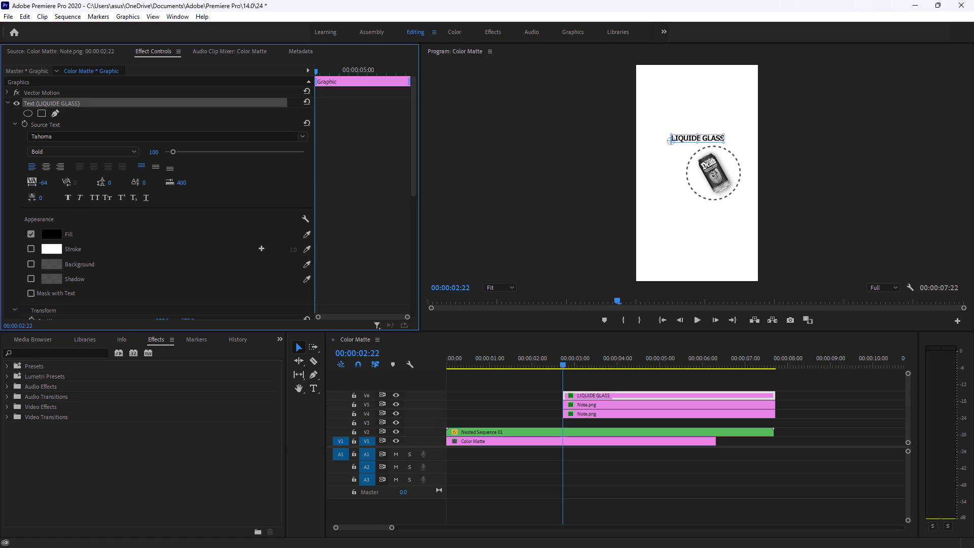
{"action": "left_click_drag", "start_coordinate": [105, 189], "coordinate": [132, 199]}
Set the LIQUIDE GLASS text's leading to 189 and its baseline shift to -3.
{"action": "left_click_drag", "start_coordinate": [109, 182], "coordinate": [121, 183]}
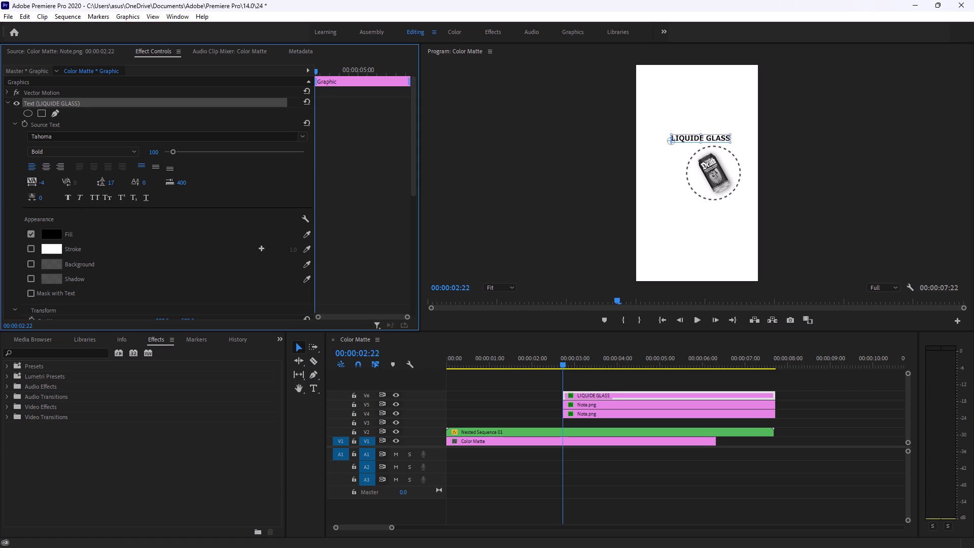
{"action": "left_click_drag", "start_coordinate": [121, 183], "coordinate": [550, 221]}
{"action": "left_click_drag", "start_coordinate": [550, 221], "coordinate": [427, 243]}
{"action": "left_click_drag", "start_coordinate": [141, 179], "coordinate": [137, 186]}
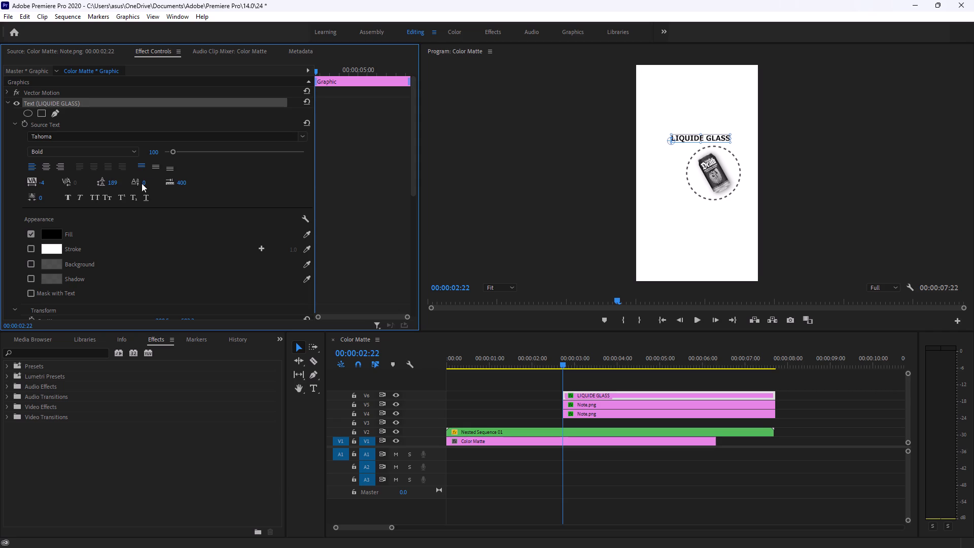
{"action": "left_click", "coordinate": [144, 182]}
Set the LIQUIDE GLASS text's tab width to 409 and its tsume to 2.
{"action": "left_click_drag", "start_coordinate": [181, 184], "coordinate": [163, 183]}
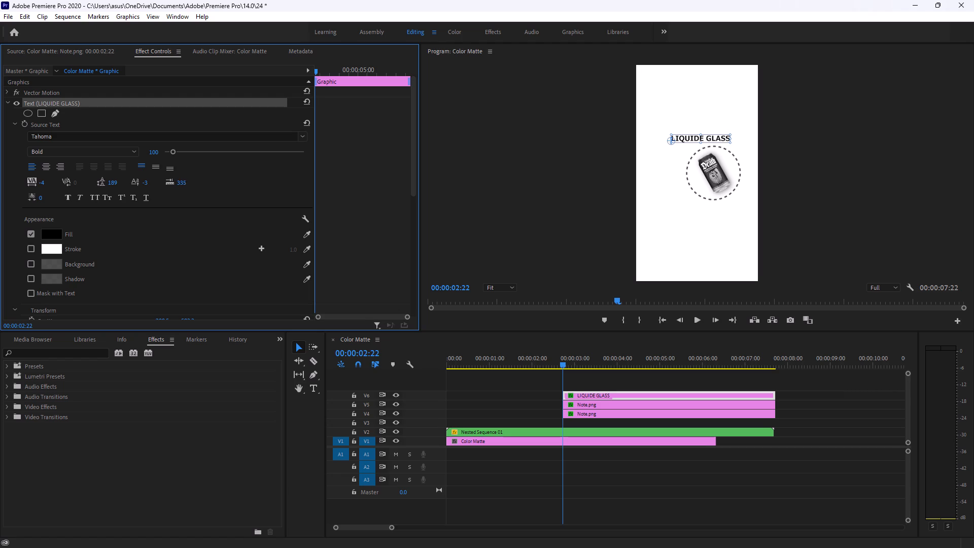
{"action": "left_click_drag", "start_coordinate": [163, 183], "coordinate": [189, 183]}
{"action": "left_click_drag", "start_coordinate": [42, 195], "coordinate": [43, 195]}
{"action": "left_click_drag", "start_coordinate": [43, 195], "coordinate": [336, 202]}
{"action": "left_click_drag", "start_coordinate": [336, 202], "coordinate": [193, 213]}
Examine the LIQUIDE GLASS clip's text transform, motion and opacity properties and compare its look with the tutorial's title in Brave.
{"action": "scroll", "coordinate": [133, 268], "scroll_direction": "down", "scroll_amount": 5}
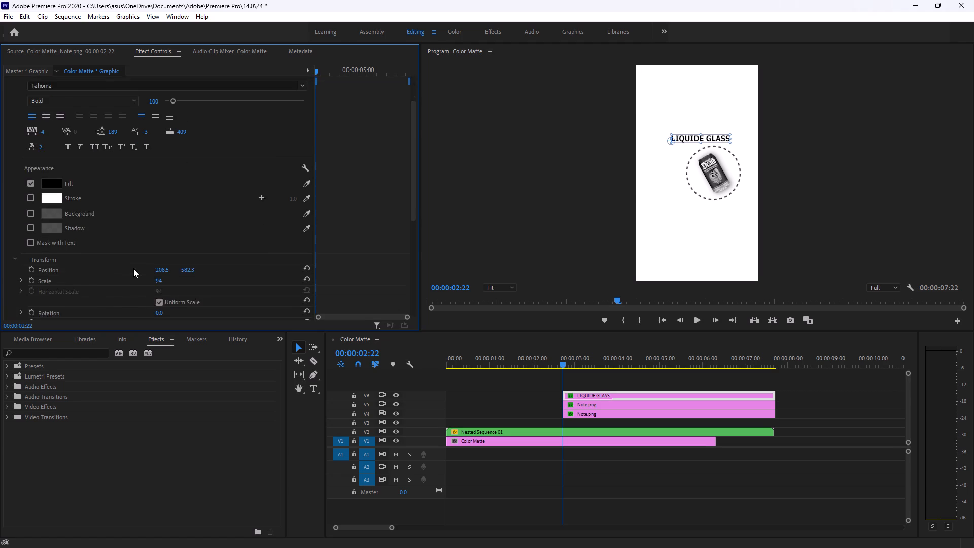
{"action": "scroll", "coordinate": [133, 268], "scroll_direction": "down", "scroll_amount": 14}
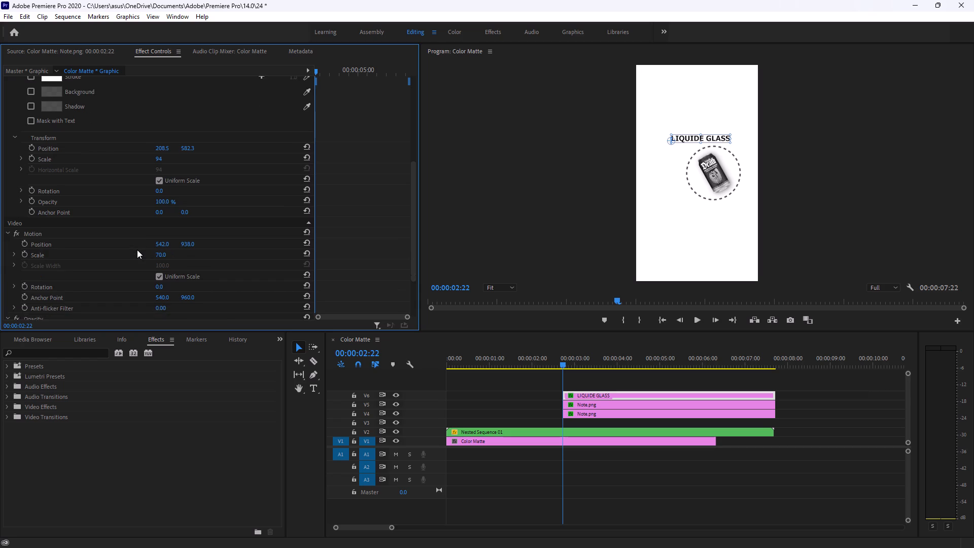
{"action": "scroll", "coordinate": [137, 250], "scroll_direction": "down", "scroll_amount": 4}
{"action": "scroll", "coordinate": [135, 241], "scroll_direction": "up", "scroll_amount": 4}
{"action": "scroll", "coordinate": [62, 187], "scroll_direction": "down", "scroll_amount": 1}
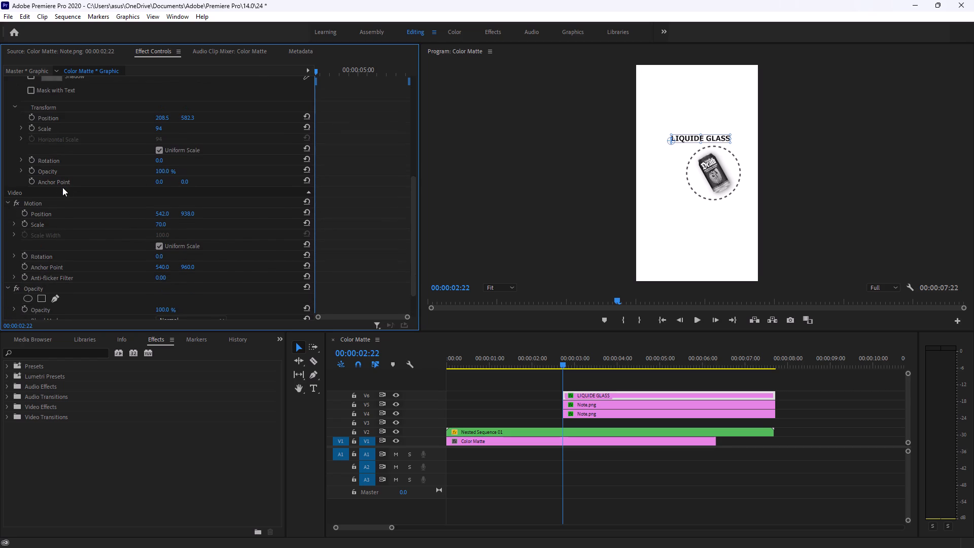
{"action": "scroll", "coordinate": [65, 181], "scroll_direction": "up", "scroll_amount": 2}
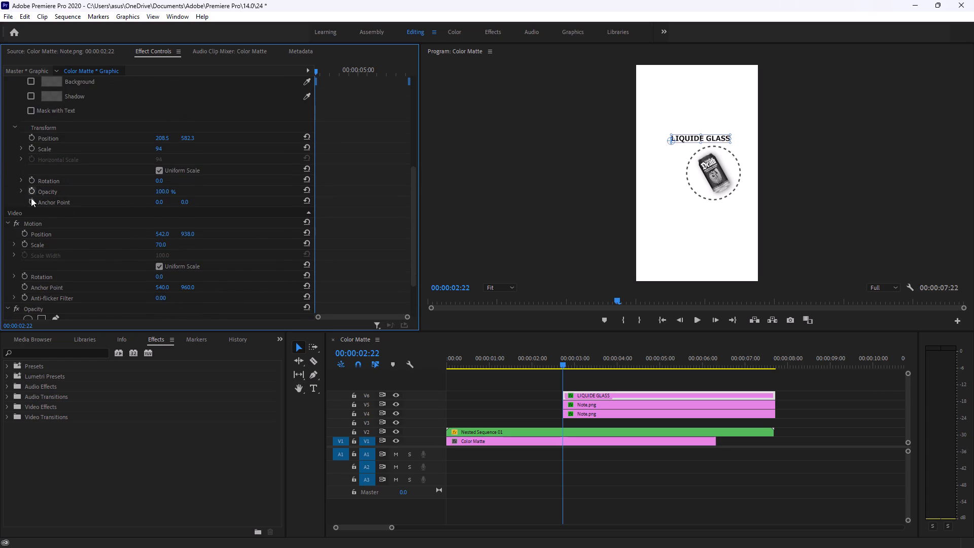
{"action": "scroll", "coordinate": [46, 226], "scroll_direction": "down", "scroll_amount": 4}
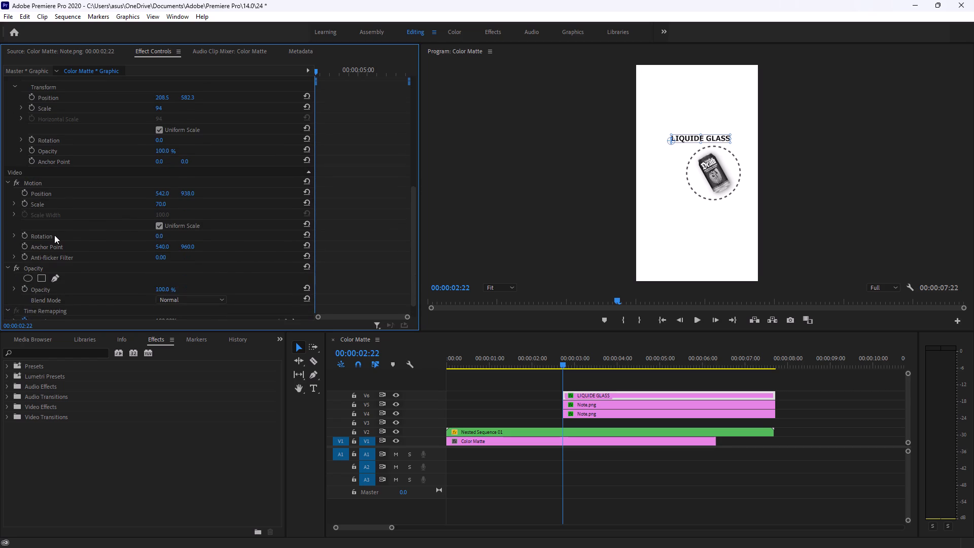
{"action": "scroll", "coordinate": [266, 266], "scroll_direction": "up", "scroll_amount": 6}
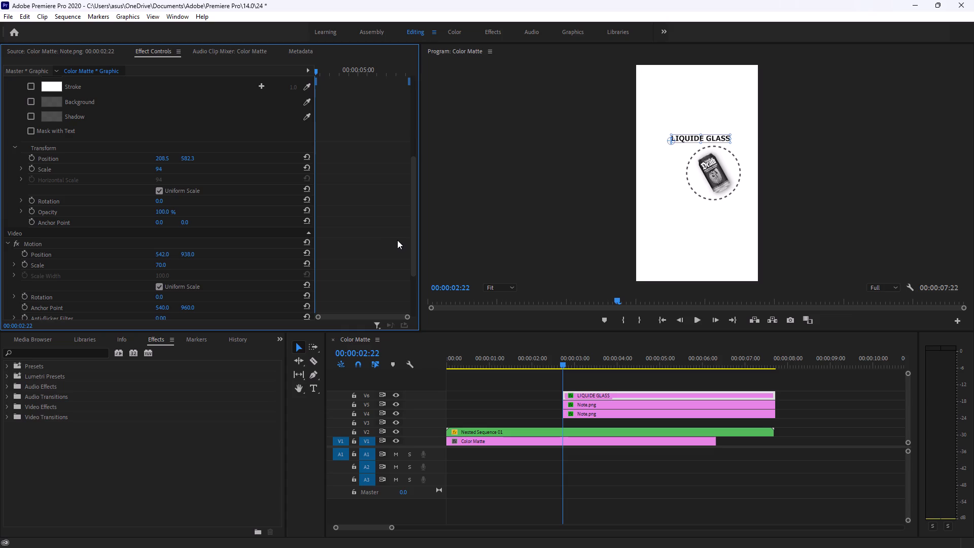
{"action": "key", "text": "alt+Tab"}
{"action": "left_click", "coordinate": [397, 285]}
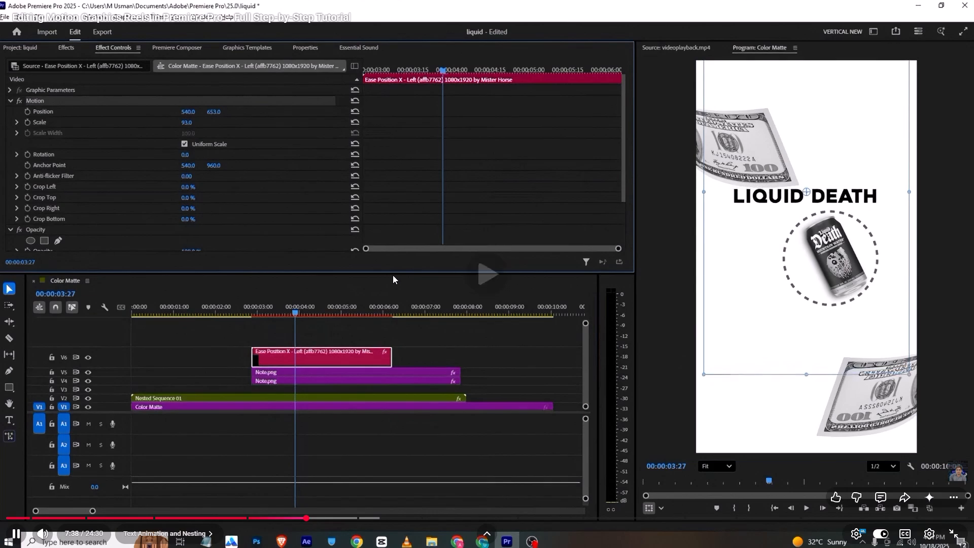
{"action": "left_click", "coordinate": [414, 274]}
{"action": "key", "text": "alt+Tab"}
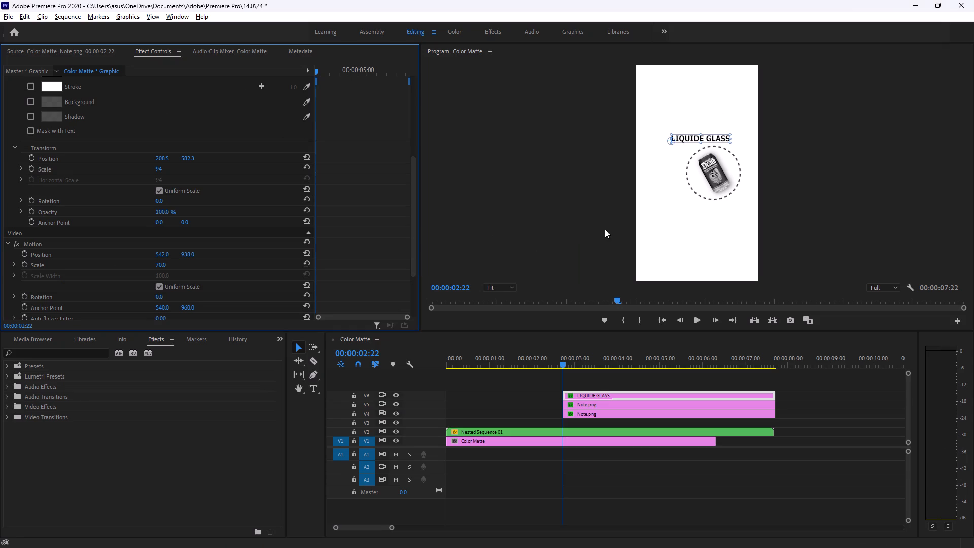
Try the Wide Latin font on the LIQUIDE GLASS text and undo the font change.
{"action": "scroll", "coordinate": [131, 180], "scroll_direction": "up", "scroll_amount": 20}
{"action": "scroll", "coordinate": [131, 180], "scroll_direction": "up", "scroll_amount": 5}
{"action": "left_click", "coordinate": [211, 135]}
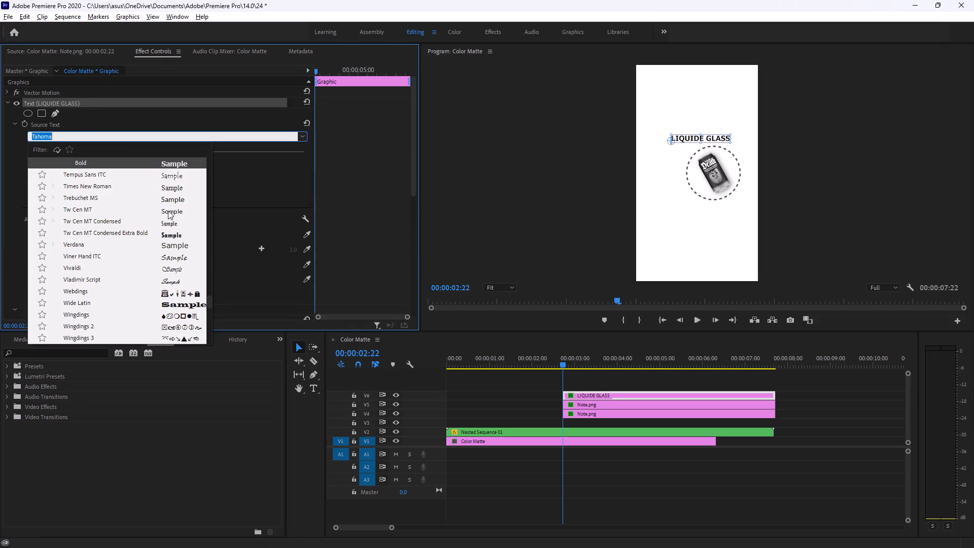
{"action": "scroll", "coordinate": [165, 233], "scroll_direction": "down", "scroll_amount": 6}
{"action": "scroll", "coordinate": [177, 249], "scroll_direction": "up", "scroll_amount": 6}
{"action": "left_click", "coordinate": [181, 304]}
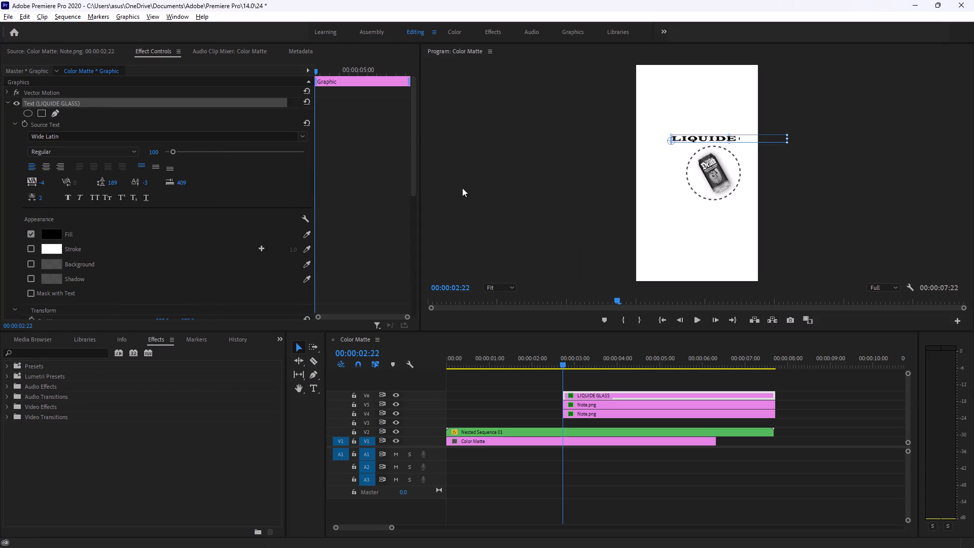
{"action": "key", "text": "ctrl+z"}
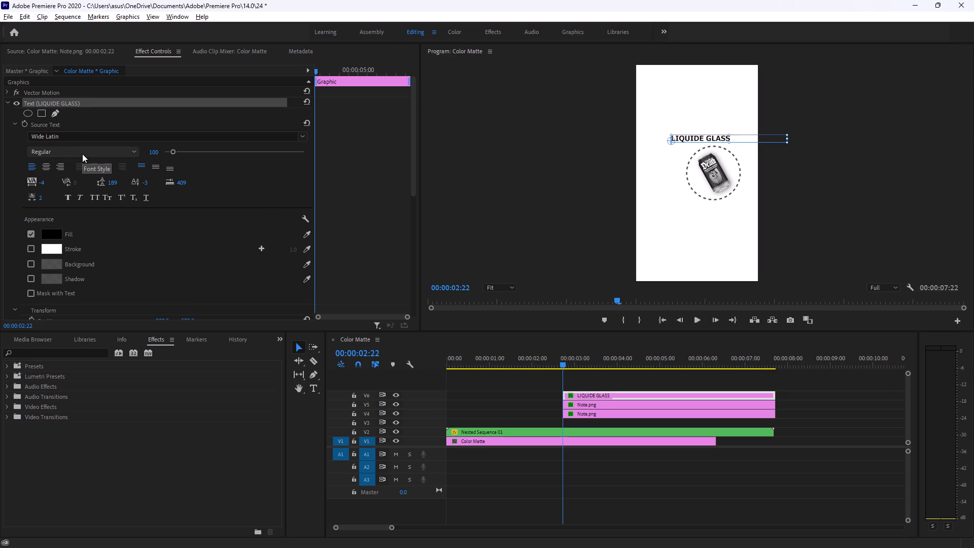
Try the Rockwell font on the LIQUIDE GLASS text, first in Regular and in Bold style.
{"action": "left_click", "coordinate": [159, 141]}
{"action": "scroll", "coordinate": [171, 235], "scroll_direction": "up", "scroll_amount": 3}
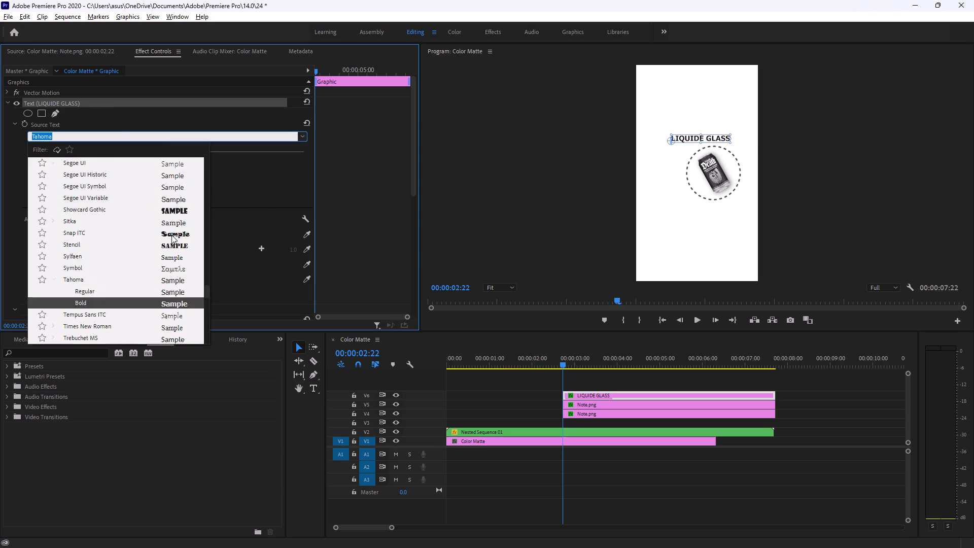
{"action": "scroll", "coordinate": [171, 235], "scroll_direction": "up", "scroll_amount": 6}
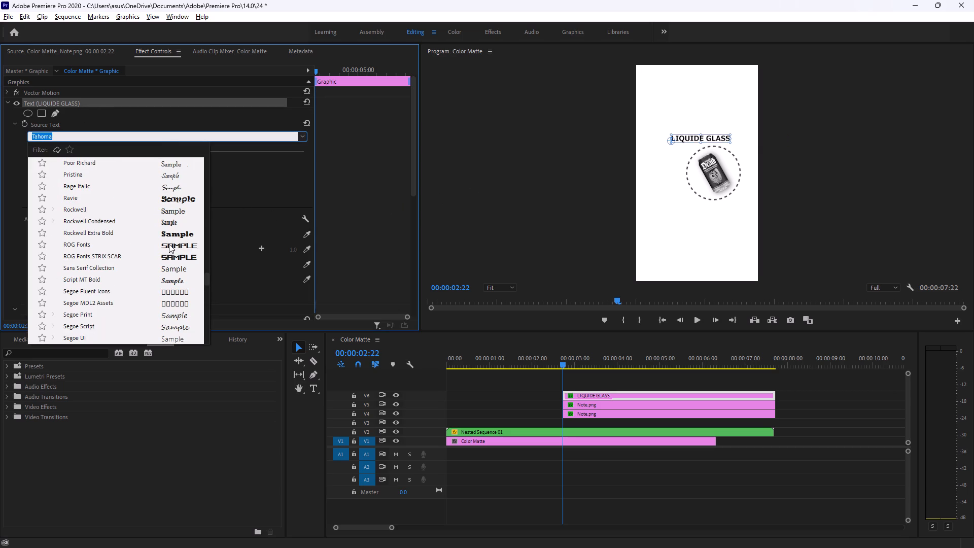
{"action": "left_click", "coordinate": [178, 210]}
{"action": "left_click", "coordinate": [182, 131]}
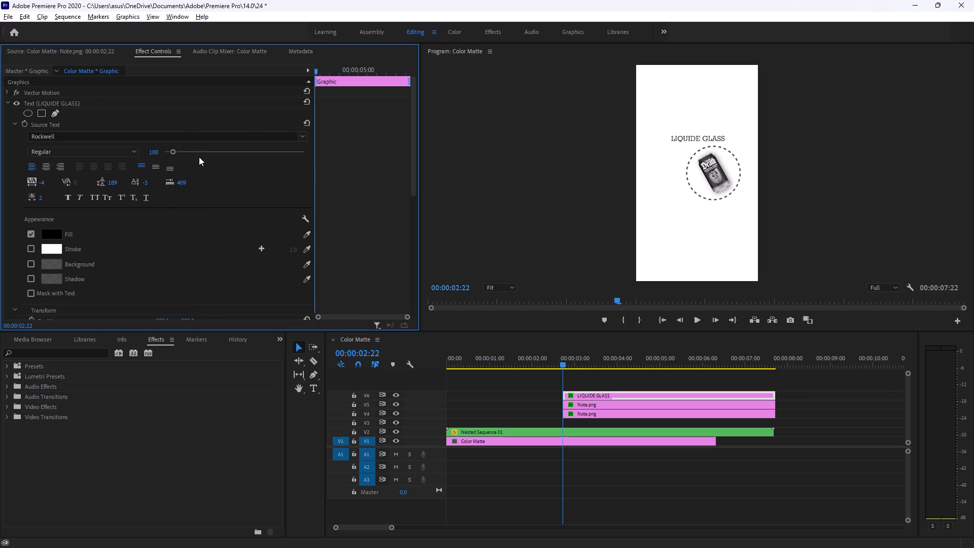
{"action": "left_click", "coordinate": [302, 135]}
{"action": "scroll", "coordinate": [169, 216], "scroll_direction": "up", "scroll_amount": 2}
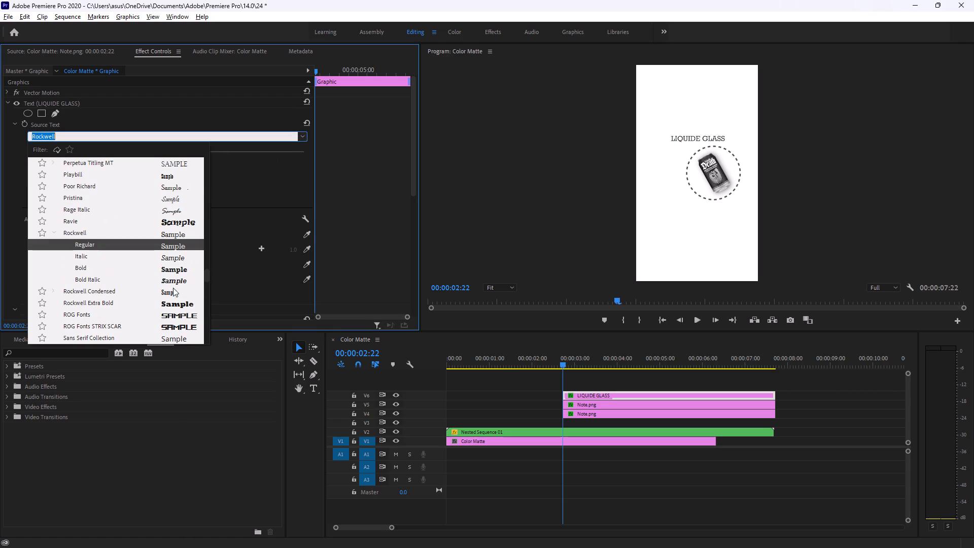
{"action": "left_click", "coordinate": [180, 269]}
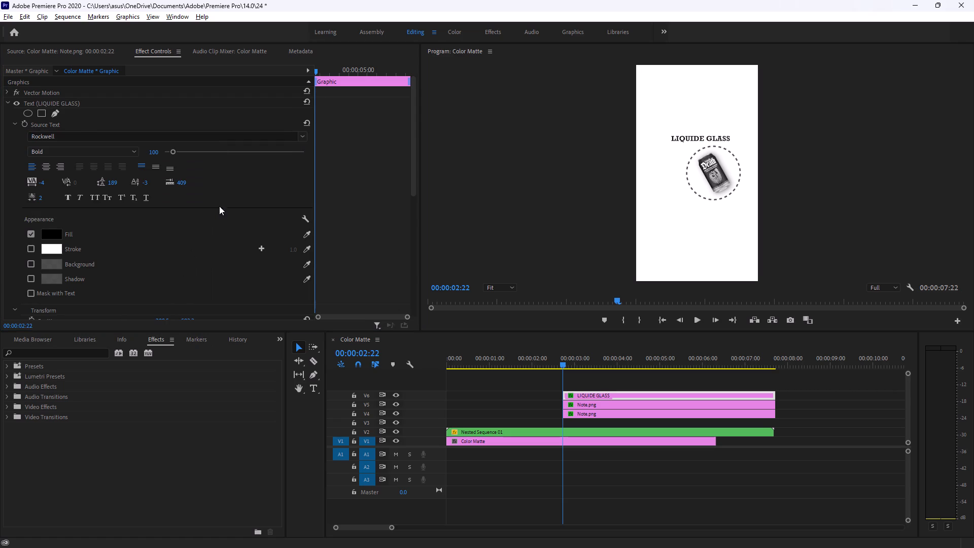
Set the LIQUIDE GLASS text's font to Rockwell Extra Bold.
{"action": "left_click", "coordinate": [301, 136]}
{"action": "left_click", "coordinate": [190, 199]}
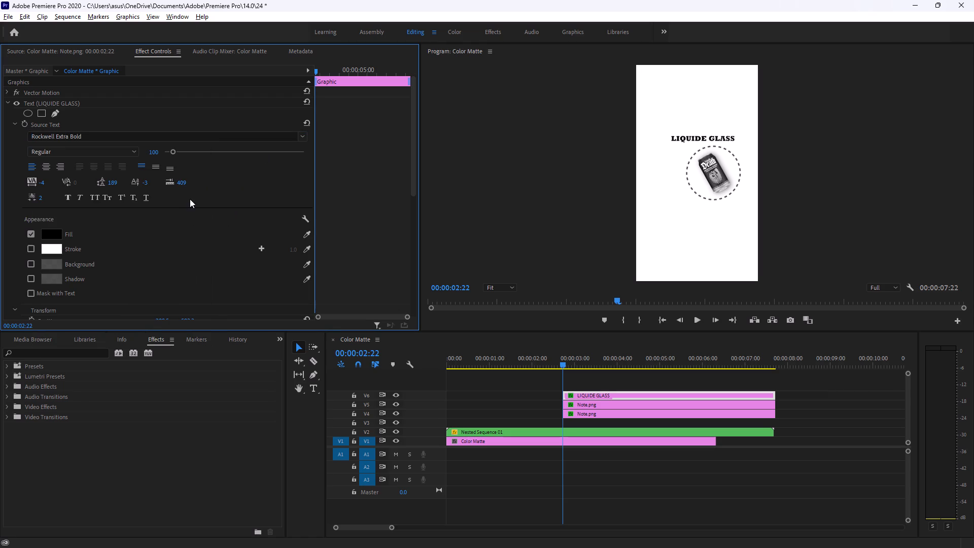
Scrub through the Color Matte sequence to preview the title together with the banknote and can animation.
{"action": "left_click_drag", "start_coordinate": [562, 361], "coordinate": [596, 360]}
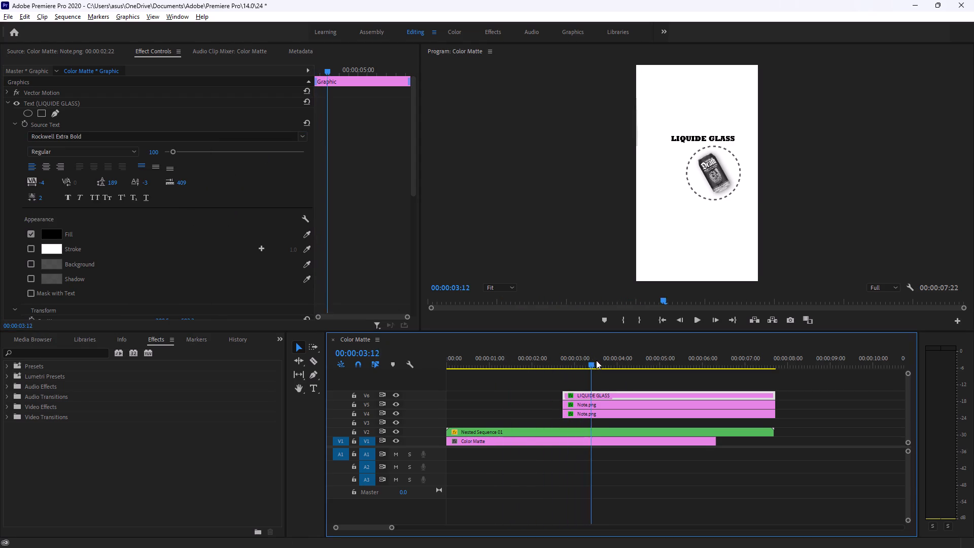
{"action": "left_click_drag", "start_coordinate": [596, 360], "coordinate": [662, 359]}
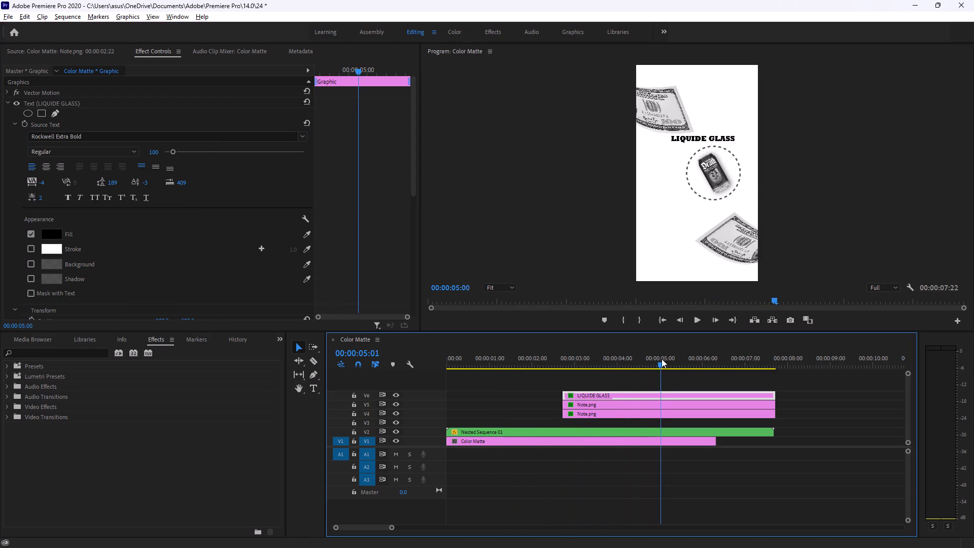
{"action": "left_click_drag", "start_coordinate": [662, 359], "coordinate": [491, 371]}
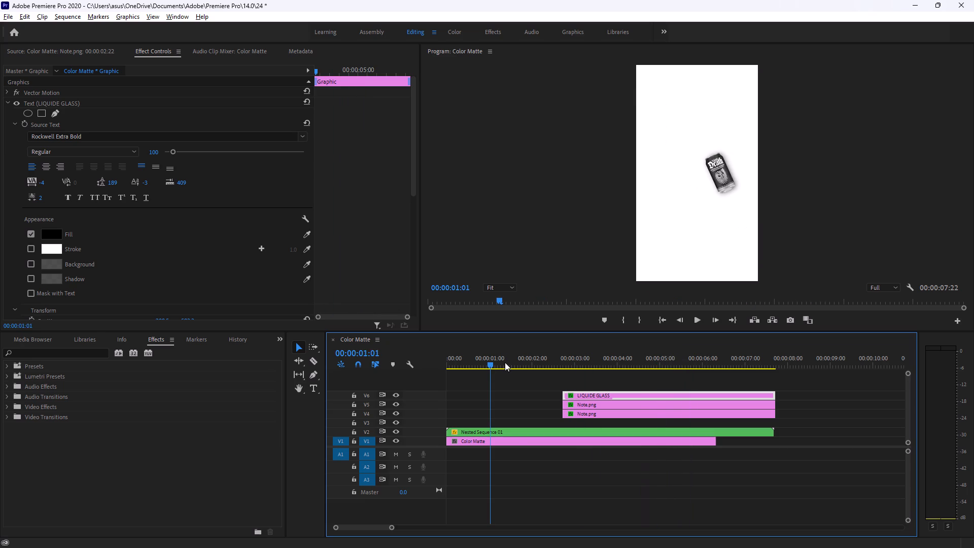
Switch to the tutorial in Brave and study how each Note.png clip is nested, replaying that part.
{"action": "key", "text": "alt+Tab"}
{"action": "left_click", "coordinate": [363, 324]}
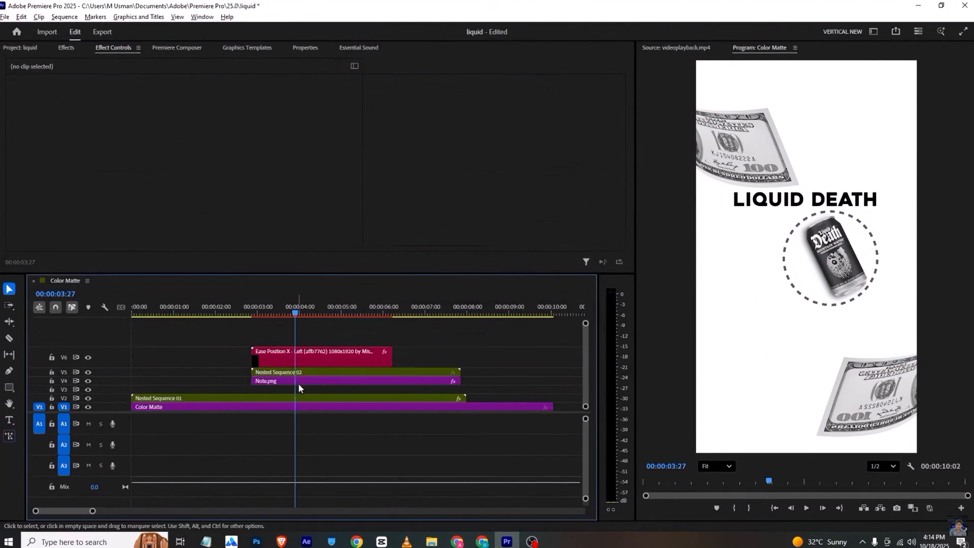
{"action": "key", "text": "space"}
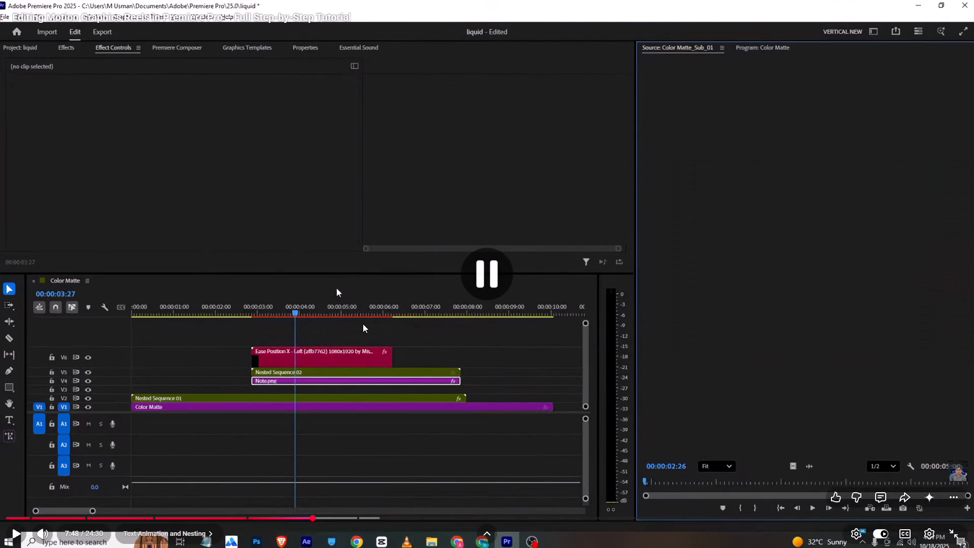
{"action": "key", "text": "alt+Tab"}
{"action": "key", "text": "alt+Tab"}
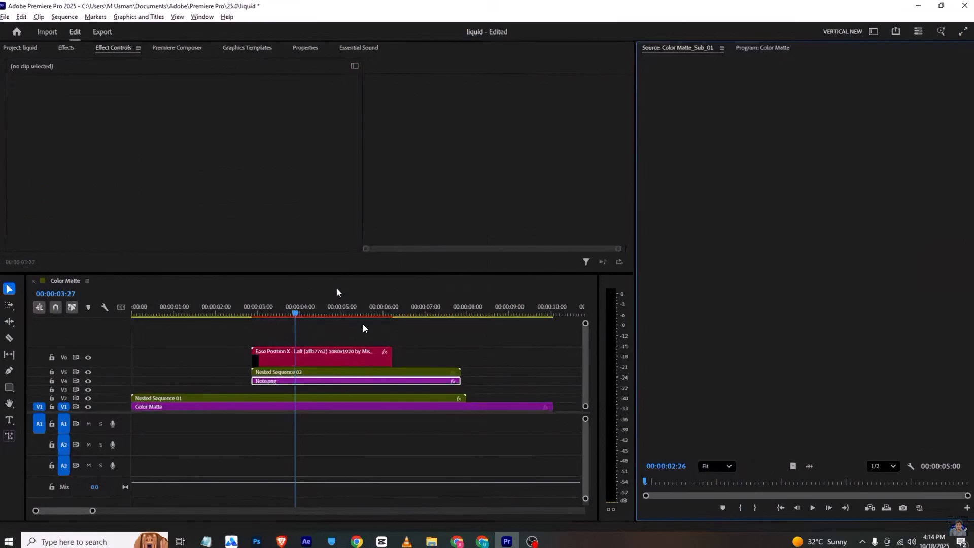
{"action": "key", "text": "space"}
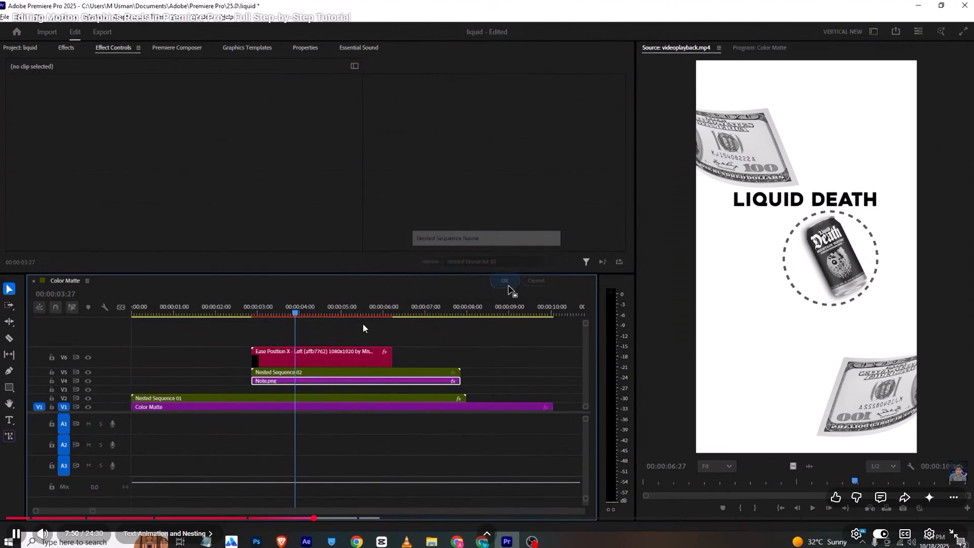
{"action": "key", "text": "space"}
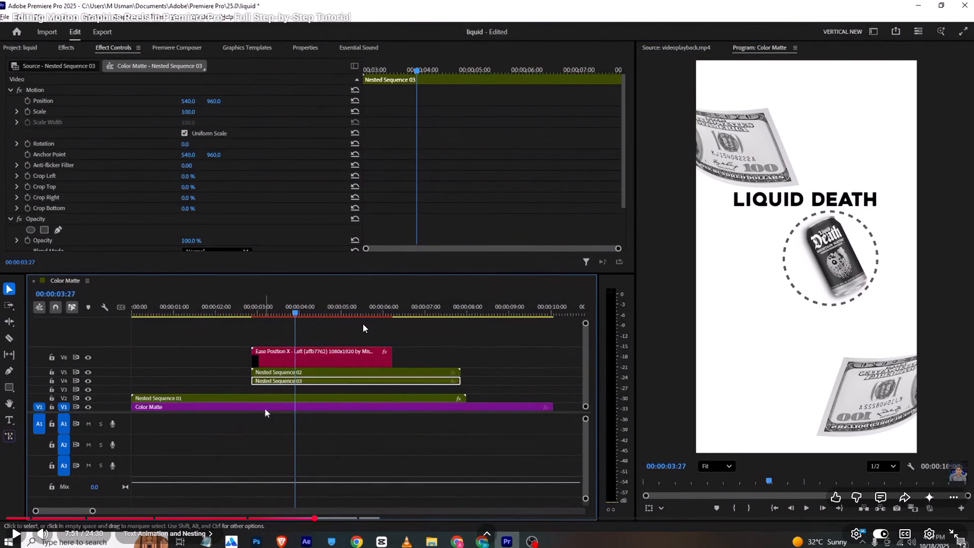
{"action": "key", "text": "Left"}
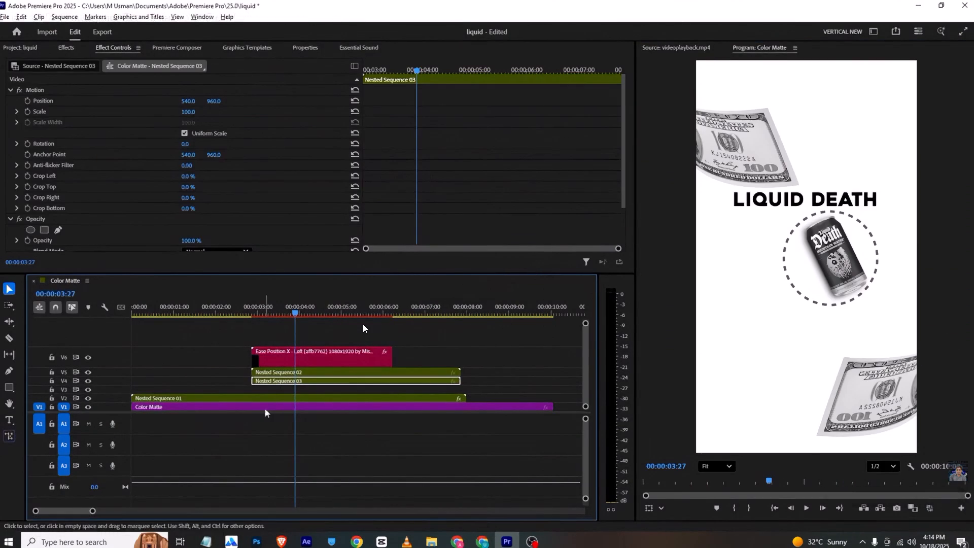
{"action": "key", "text": "space"}
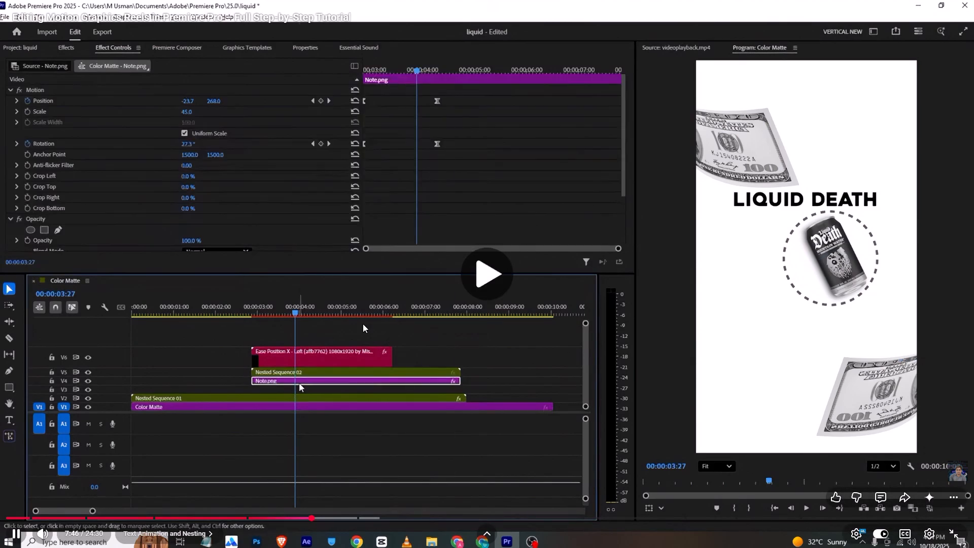
{"action": "key", "text": "space"}
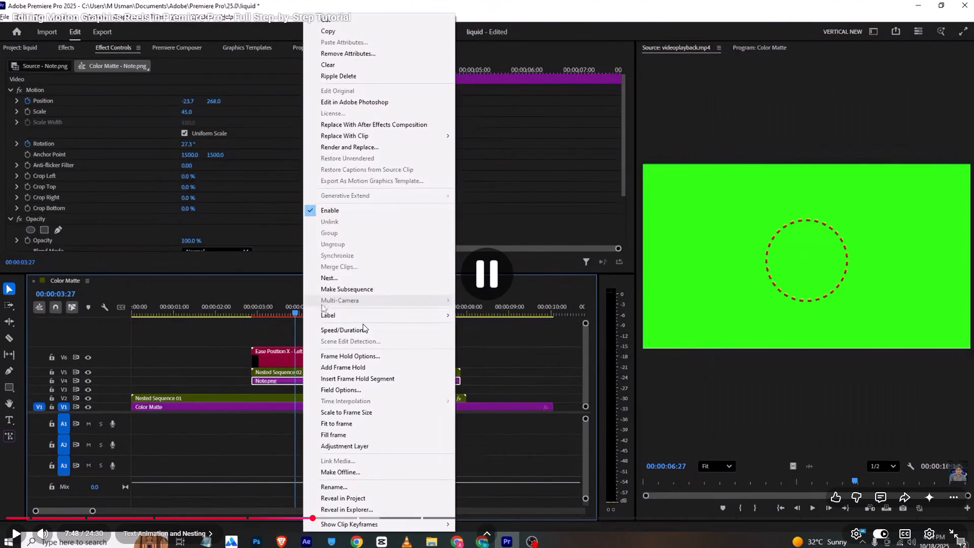
{"action": "key", "text": "alt+Tab"}
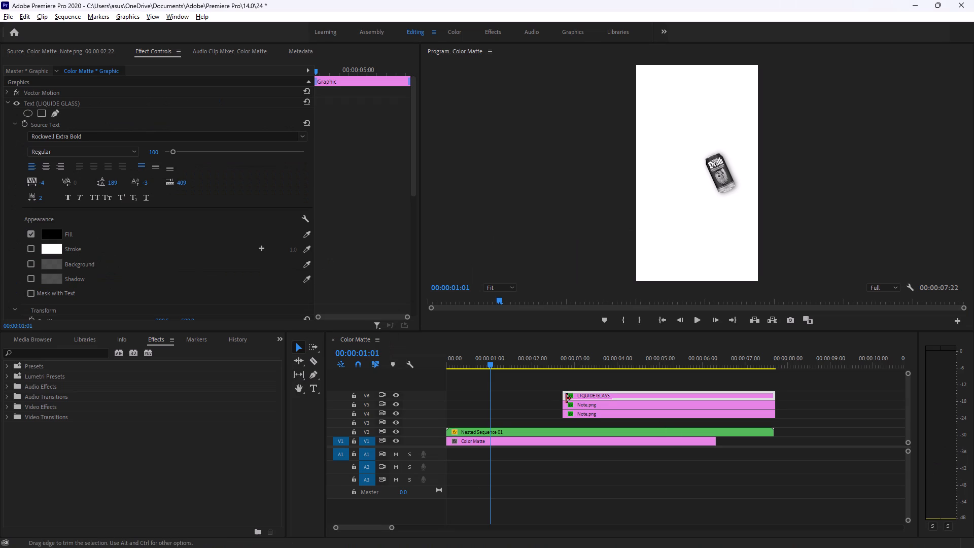
In Premiere Pro, nest the Note.png clip on track V5 into its own sequence, keeping the suggested name.
{"action": "left_click", "coordinate": [580, 399]}
{"action": "left_click", "coordinate": [582, 402]}
{"action": "right_click", "coordinate": [582, 402]}
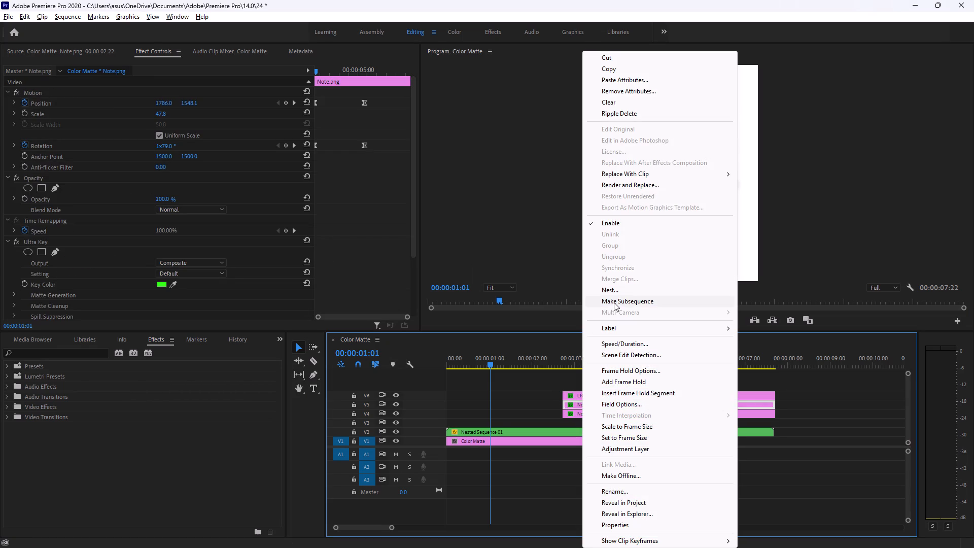
{"action": "left_click", "coordinate": [616, 291]}
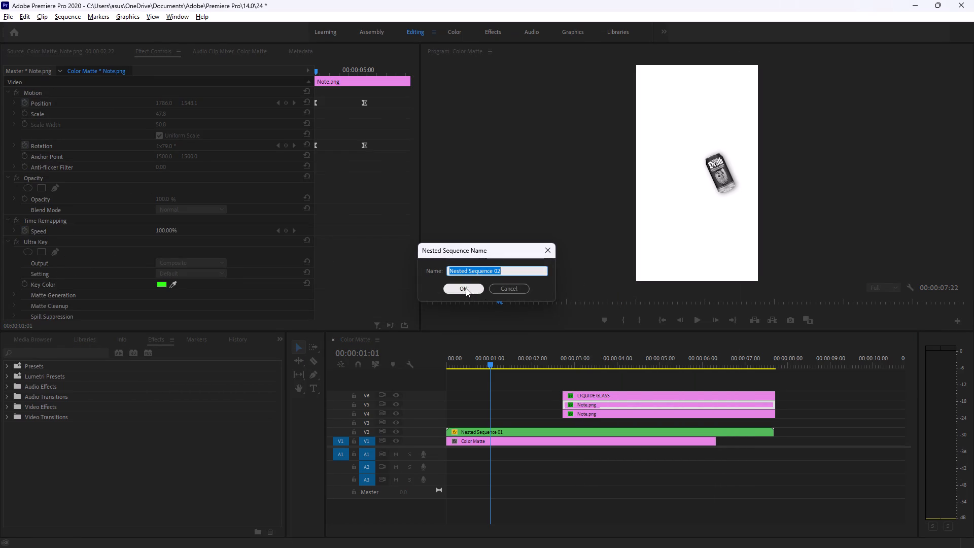
{"action": "left_click", "coordinate": [466, 288]}
Nest the Note.png clip on track V4 into its own sequence, keeping the suggested name.
{"action": "left_click", "coordinate": [578, 412]}
{"action": "right_click", "coordinate": [578, 412]}
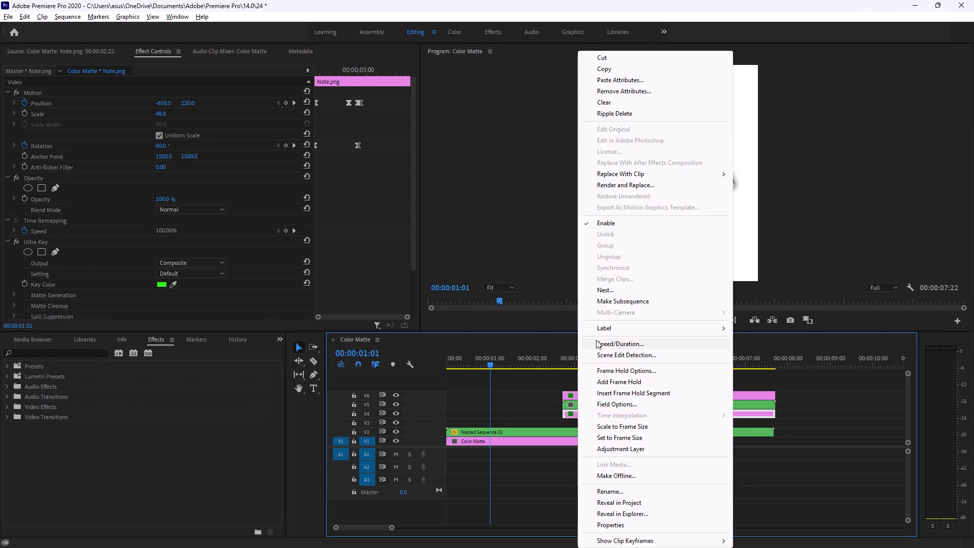
{"action": "left_click", "coordinate": [604, 292]}
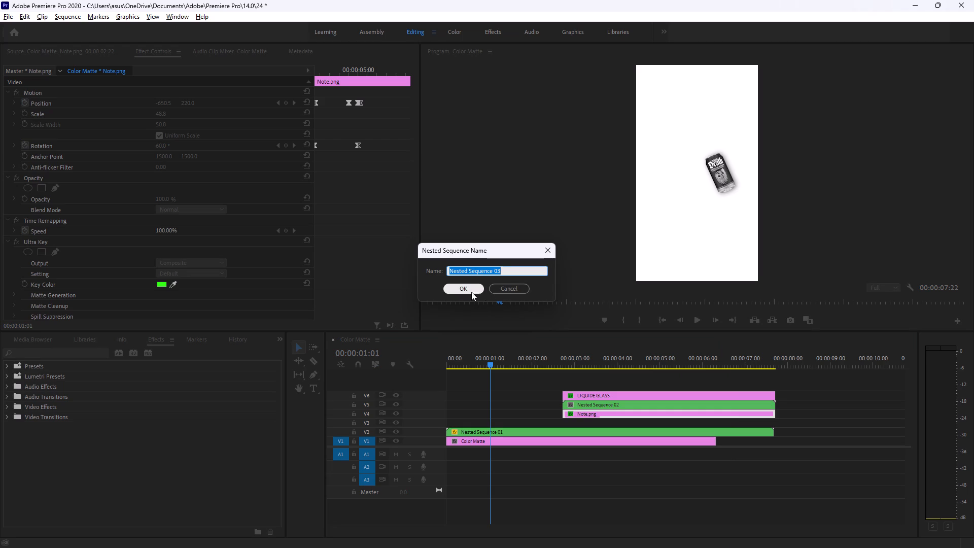
{"action": "left_click", "coordinate": [471, 287]}
Switch to the tutorial in Brave and watch how the nested banknote sequences are adjusted.
{"action": "key", "text": "alt+Tab"}
{"action": "left_click", "coordinate": [344, 345]}
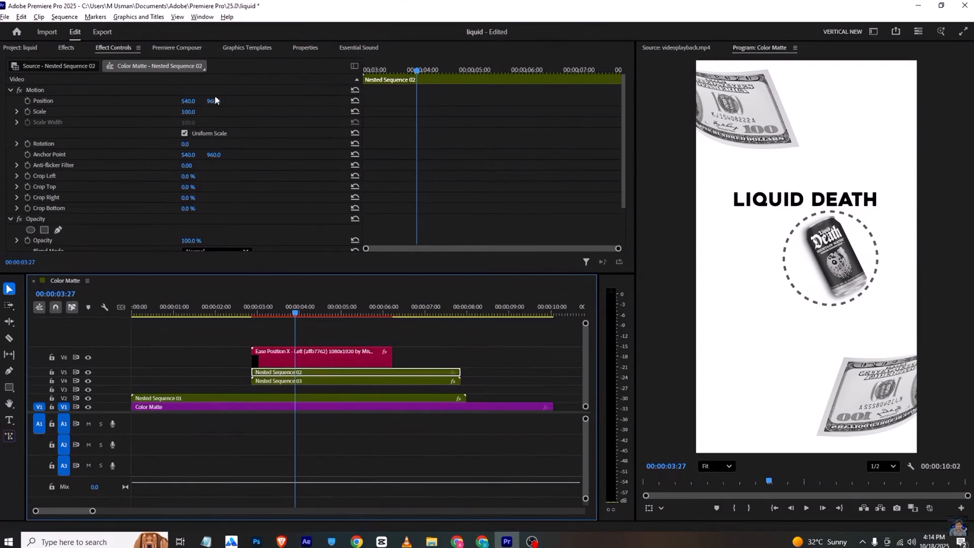
{"action": "key", "text": "space"}
In Premiere Pro, at 00:00:05:13 set Nested Sequence 03's scale to 112 and its position to 577, 1002.
{"action": "key", "text": "alt+Tab"}
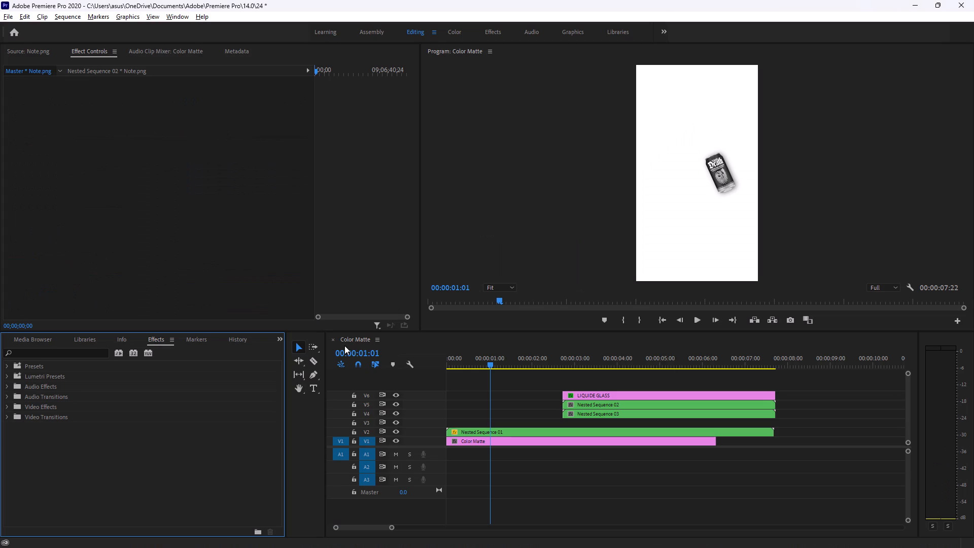
{"action": "left_click", "coordinate": [629, 400]}
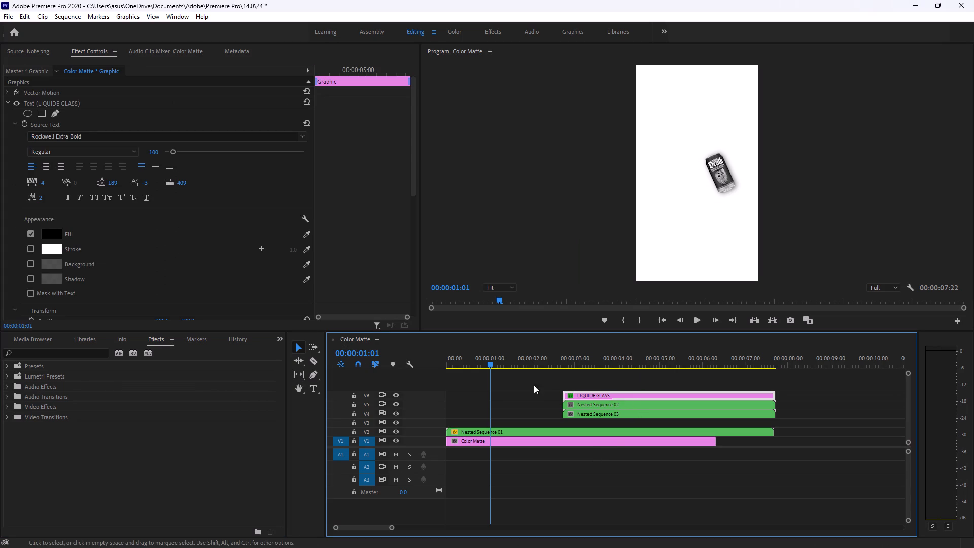
{"action": "left_click_drag", "start_coordinate": [489, 362], "coordinate": [565, 357]}
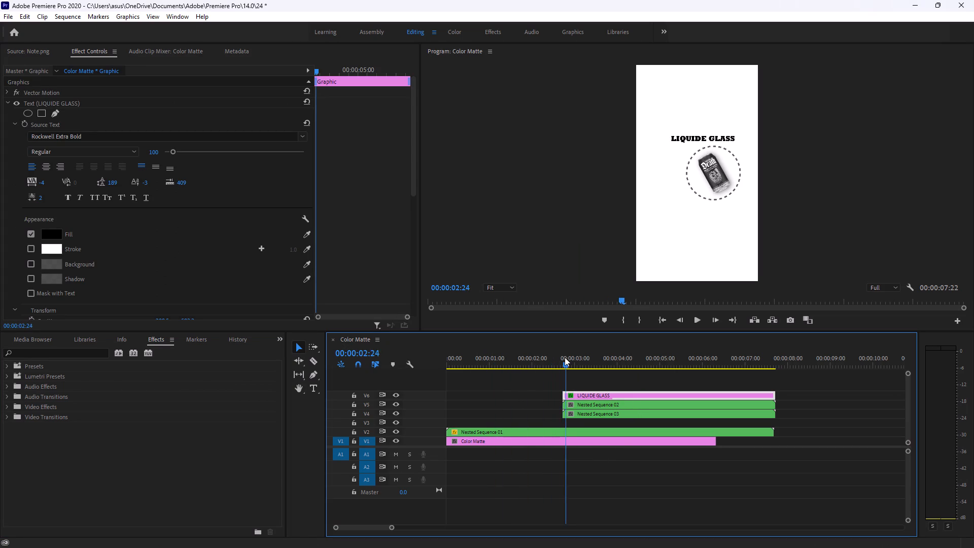
{"action": "left_click_drag", "start_coordinate": [565, 357], "coordinate": [658, 360]}
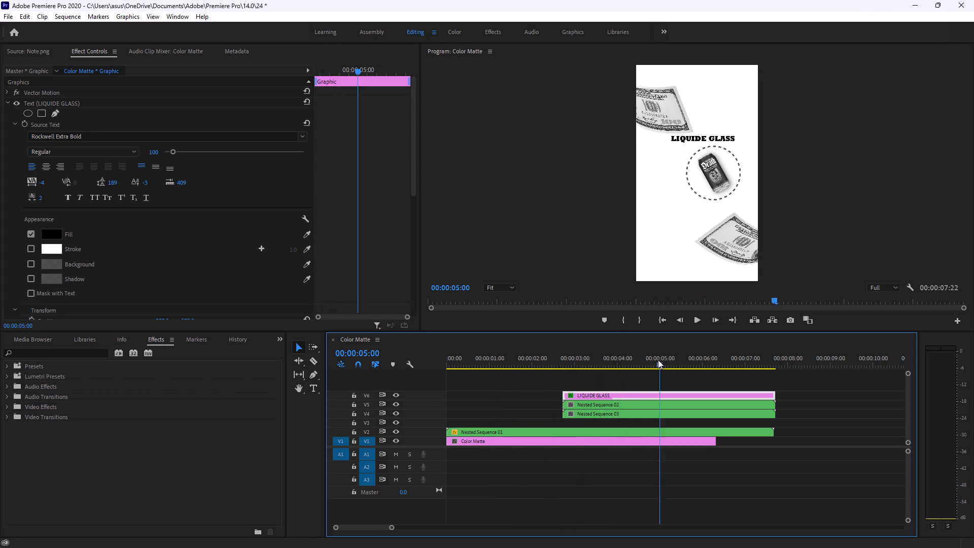
{"action": "left_click_drag", "start_coordinate": [658, 360], "coordinate": [676, 360]}
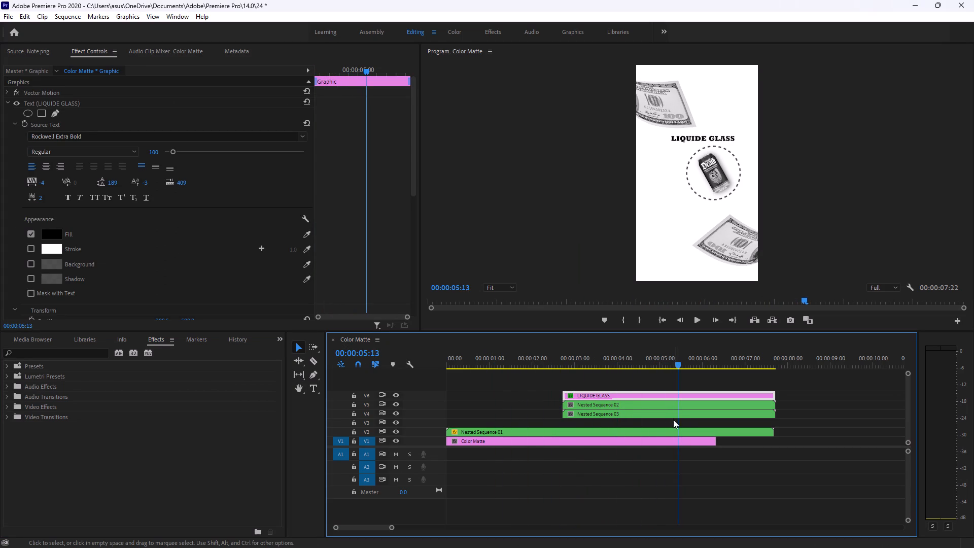
{"action": "left_click", "coordinate": [674, 413]}
{"action": "left_click", "coordinate": [662, 109]}
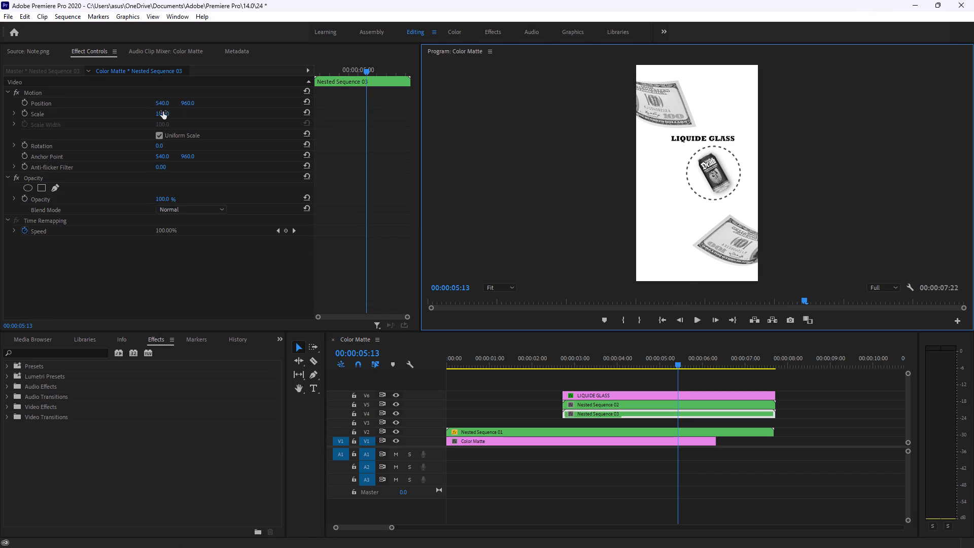
{"action": "left_click_drag", "start_coordinate": [162, 115], "coordinate": [169, 115]}
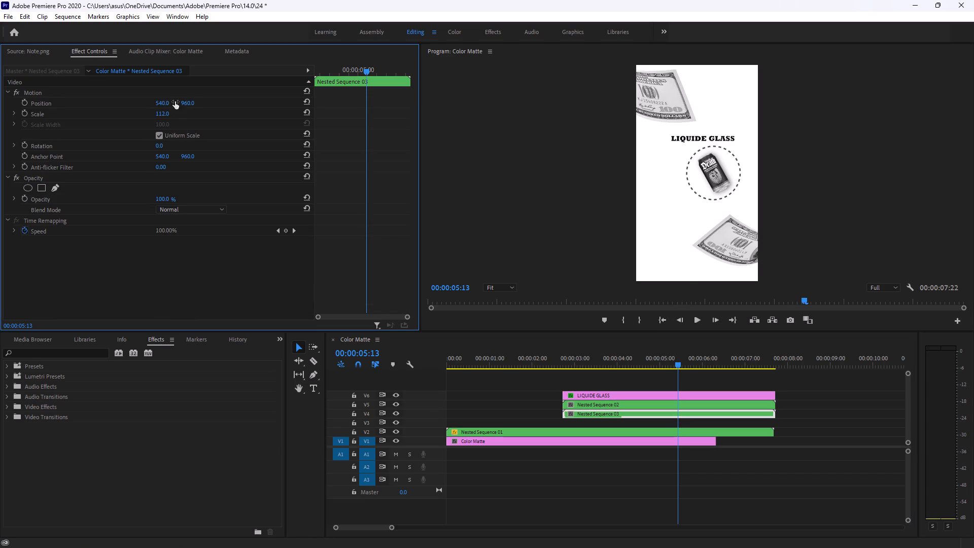
{"action": "left_click_drag", "start_coordinate": [185, 105], "coordinate": [215, 106]}
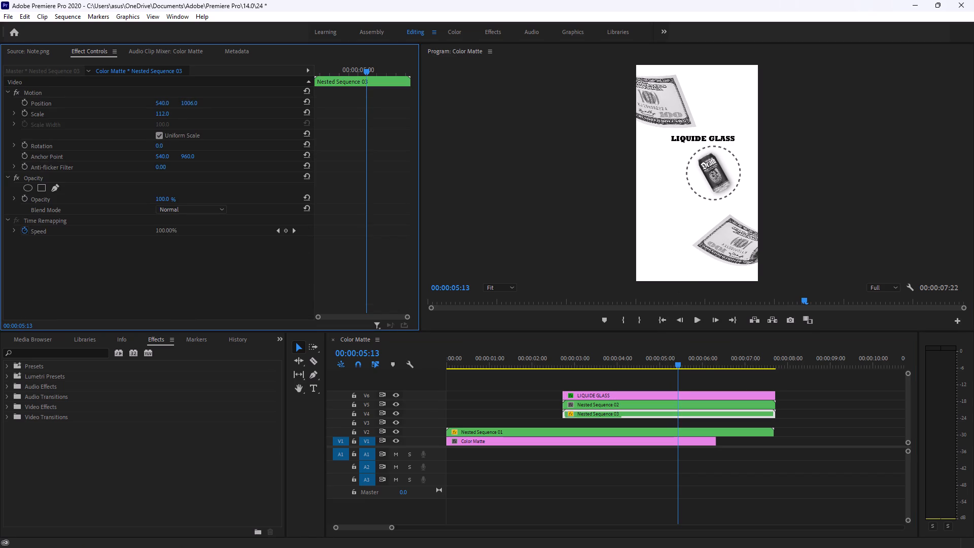
{"action": "left_click_drag", "start_coordinate": [215, 106], "coordinate": [213, 106]}
{"action": "left_click_drag", "start_coordinate": [163, 104], "coordinate": [256, 107]}
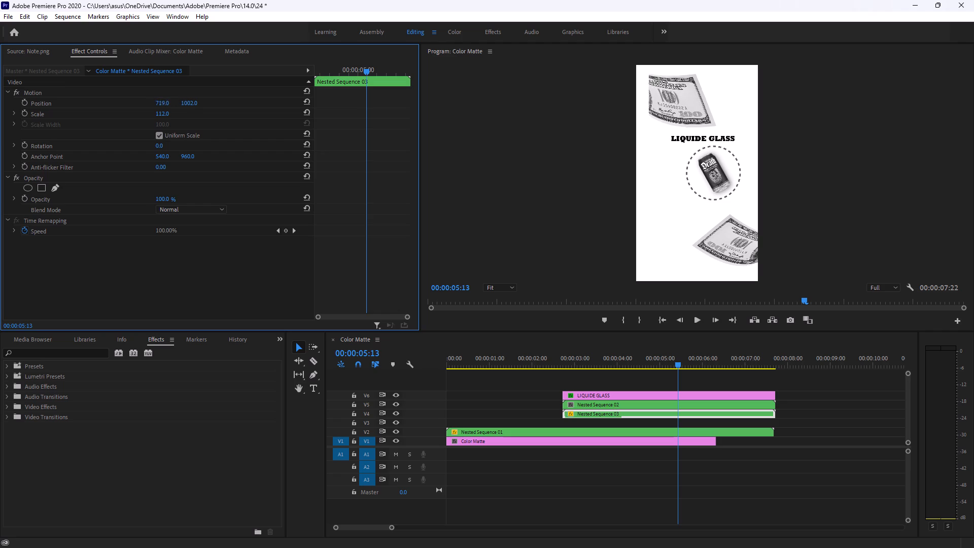
{"action": "left_click_drag", "start_coordinate": [256, 107], "coordinate": [184, 112]}
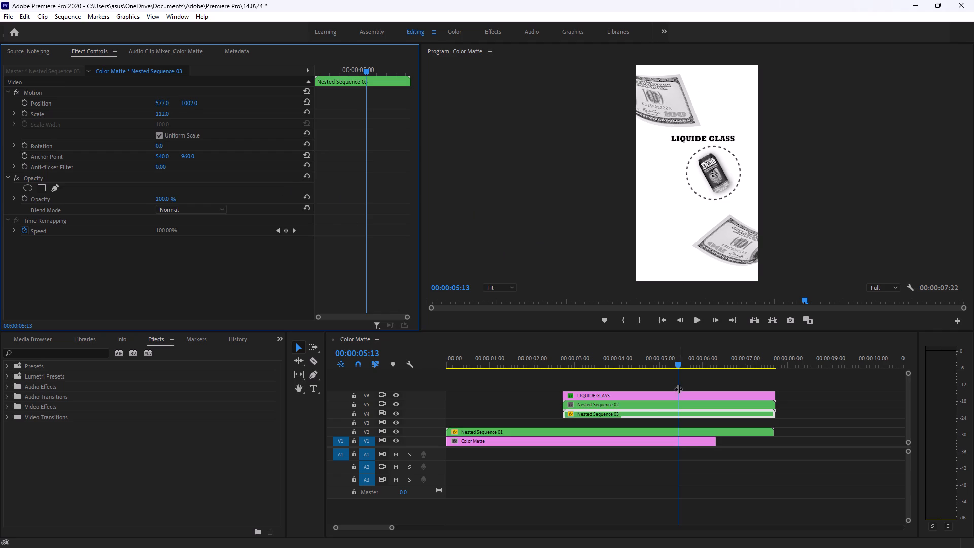
Adjust the lower banknote's Nested Sequence 02 to scale 102 and position 553, 1018.
{"action": "left_click", "coordinate": [644, 405]}
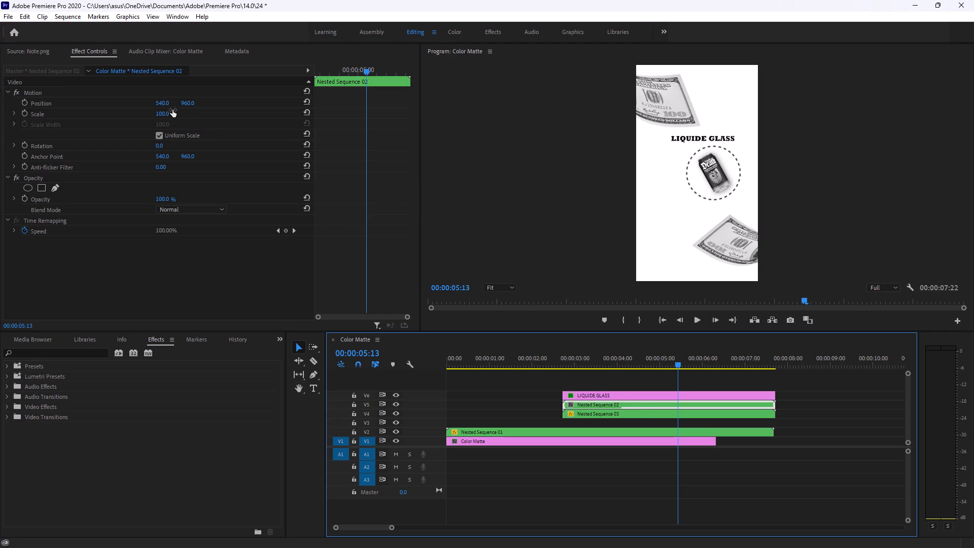
{"action": "left_click_drag", "start_coordinate": [191, 102], "coordinate": [179, 105]}
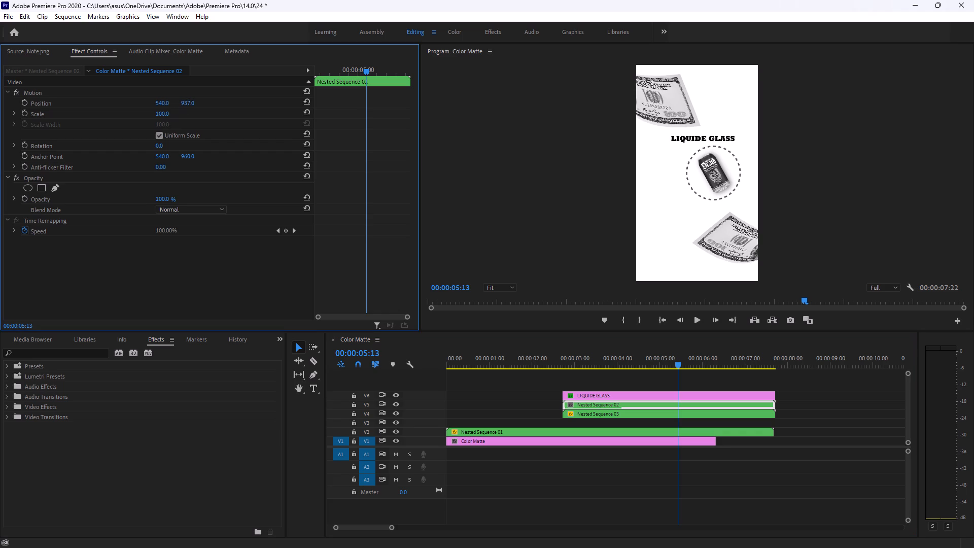
{"action": "left_click_drag", "start_coordinate": [179, 105], "coordinate": [227, 105]}
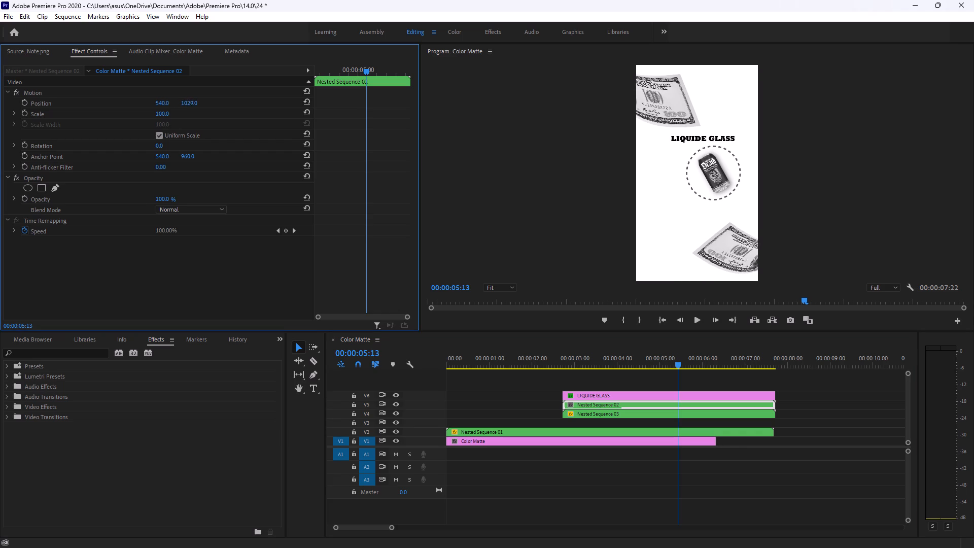
{"action": "left_click_drag", "start_coordinate": [227, 105], "coordinate": [211, 109]}
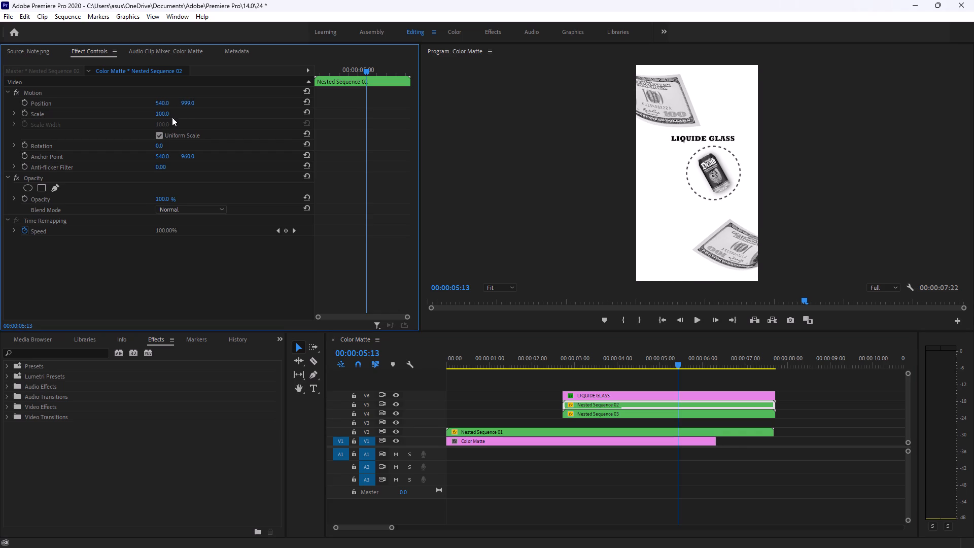
{"action": "left_click_drag", "start_coordinate": [161, 112], "coordinate": [162, 112]}
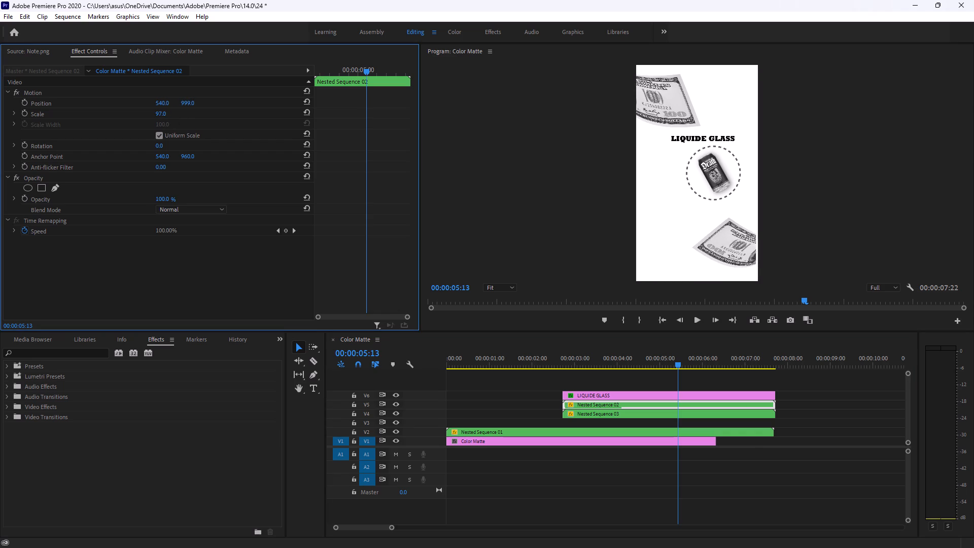
{"action": "left_click_drag", "start_coordinate": [162, 112], "coordinate": [165, 113]}
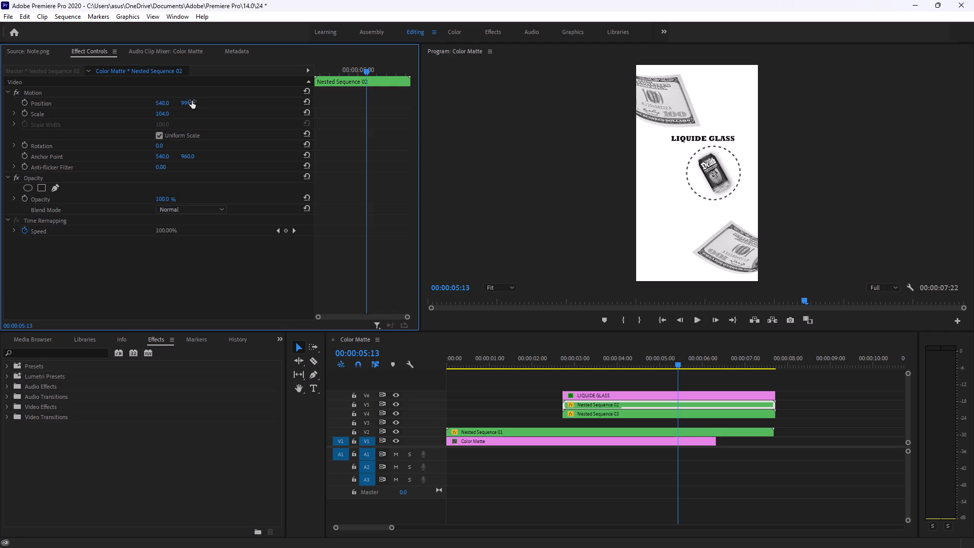
{"action": "left_click", "coordinate": [191, 104]}
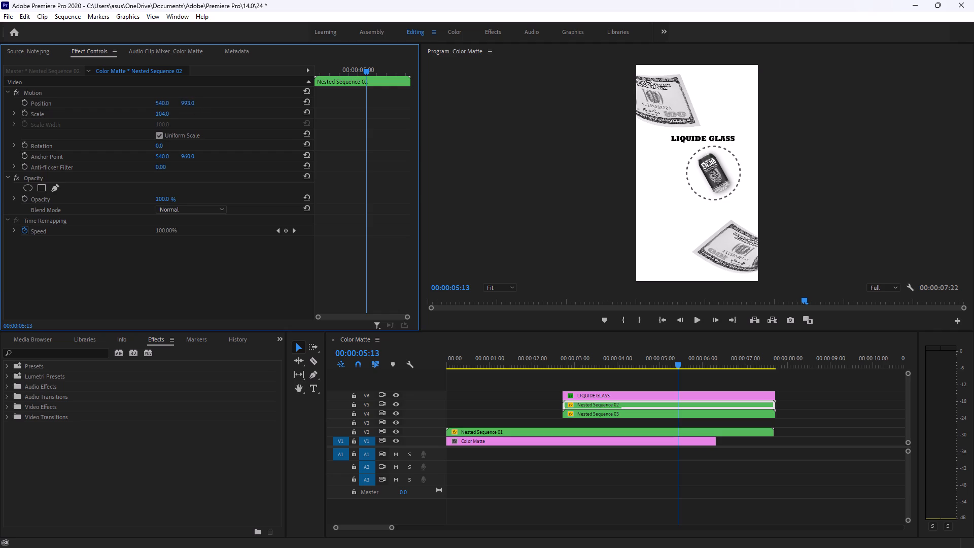
{"action": "left_click_drag", "start_coordinate": [168, 103], "coordinate": [159, 103]}
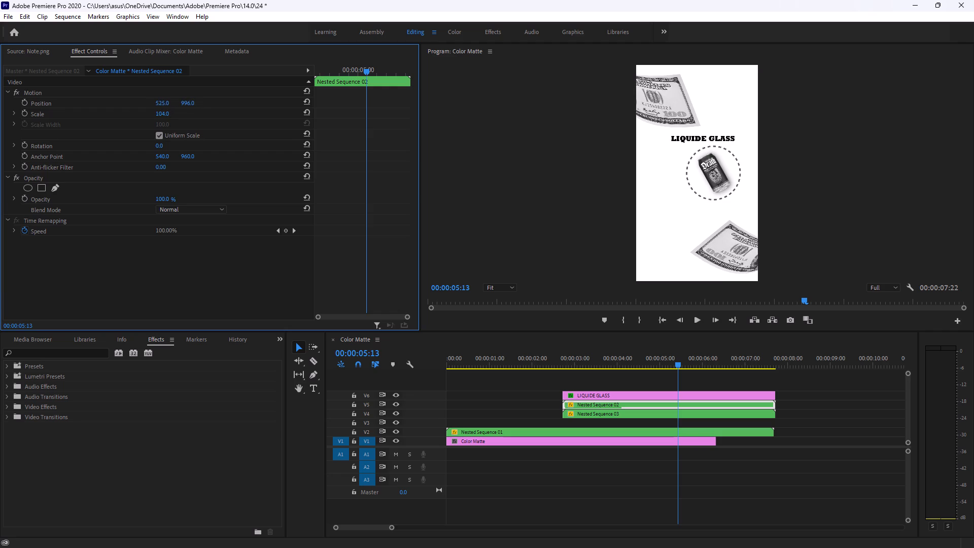
{"action": "left_click_drag", "start_coordinate": [159, 103], "coordinate": [173, 102]}
{"action": "left_click_drag", "start_coordinate": [163, 113], "coordinate": [161, 113]}
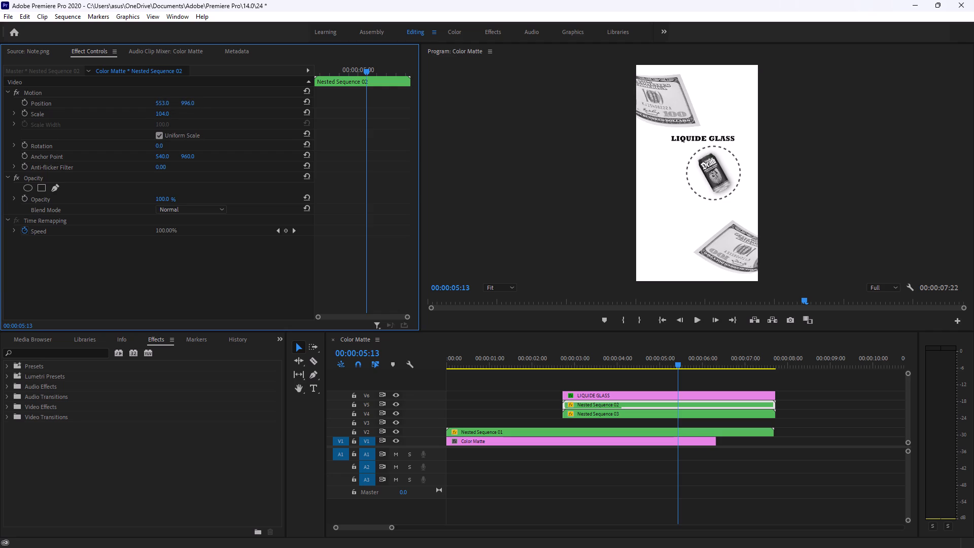
{"action": "left_click_drag", "start_coordinate": [161, 113], "coordinate": [154, 115]}
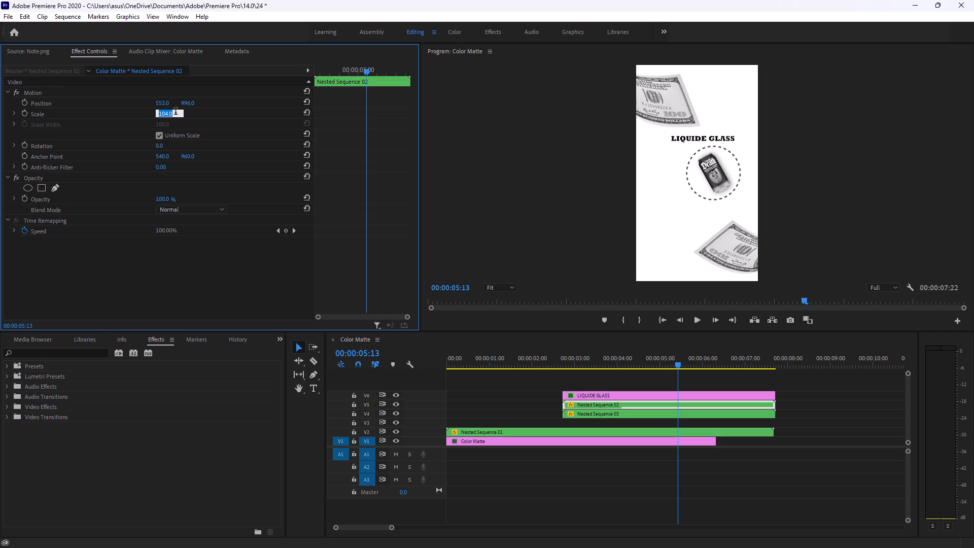
{"action": "left_click", "coordinate": [189, 115]}
{"action": "left_click", "coordinate": [164, 113]}
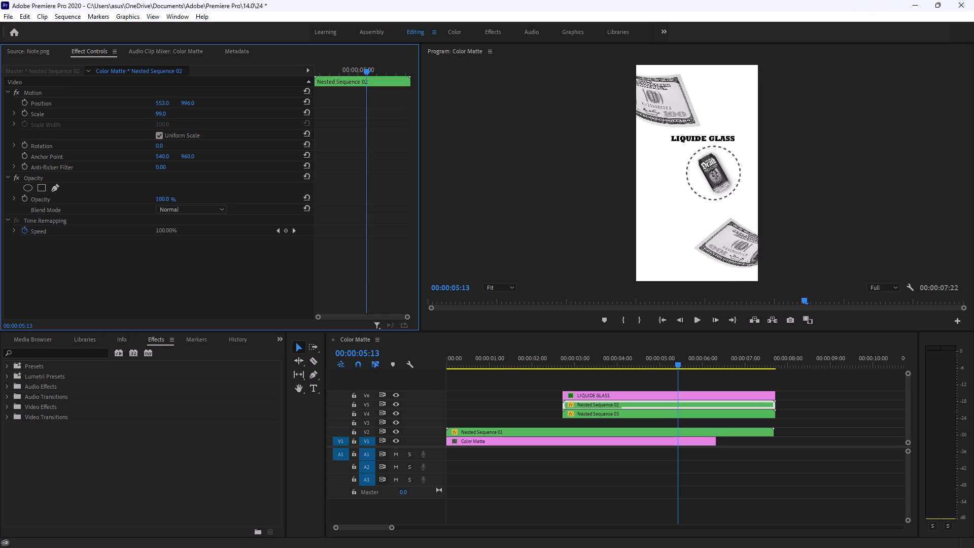
{"action": "left_click_drag", "start_coordinate": [188, 104], "coordinate": [199, 104]}
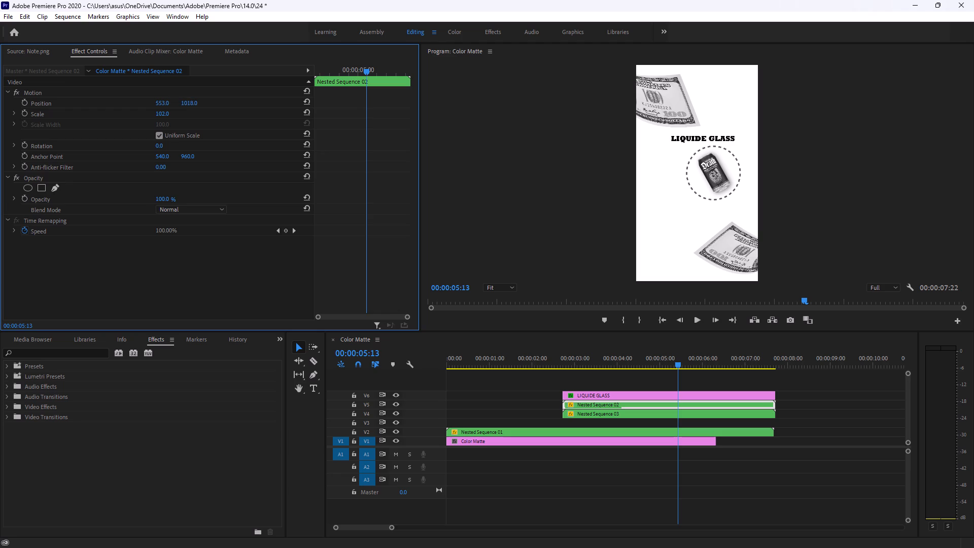
{"action": "left_click_drag", "start_coordinate": [199, 104], "coordinate": [199, 105]}
Switch to the tutorial in Brave and study the banknote placement and the steps that follow on its timeline.
{"action": "key", "text": "alt+Tab"}
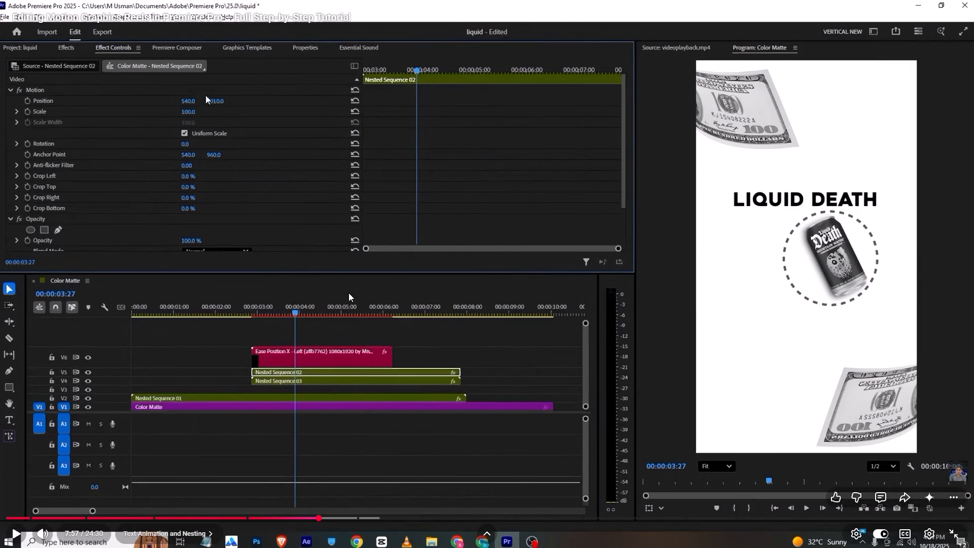
{"action": "left_click", "coordinate": [349, 293]}
{"action": "left_click", "coordinate": [399, 269]}
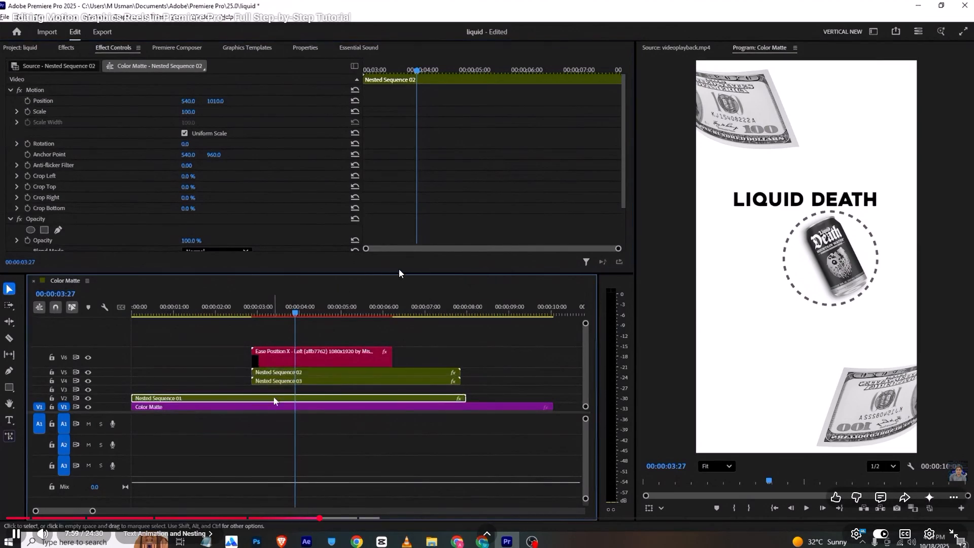
{"action": "key", "text": "alt+Tab"}
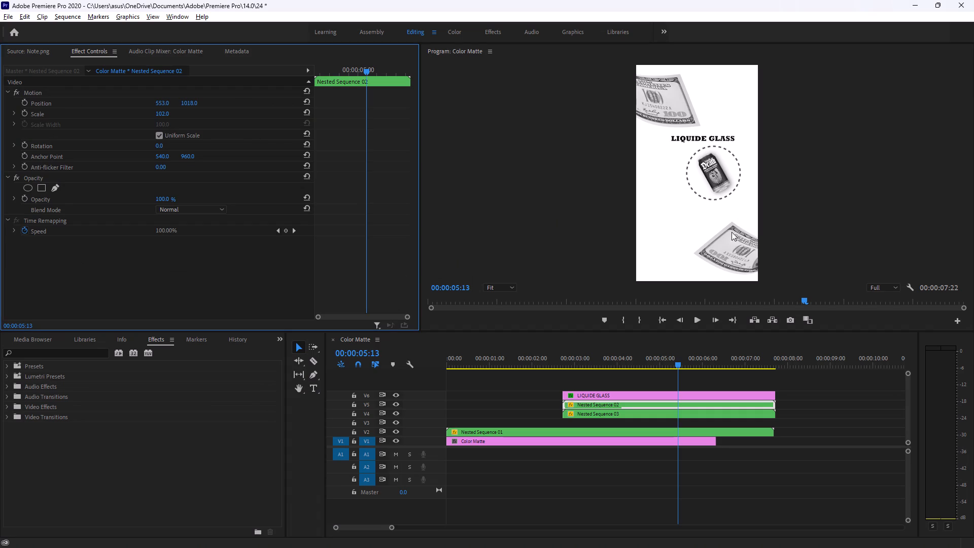
{"action": "key", "text": "alt+Tab"}
{"action": "left_click", "coordinate": [373, 344]}
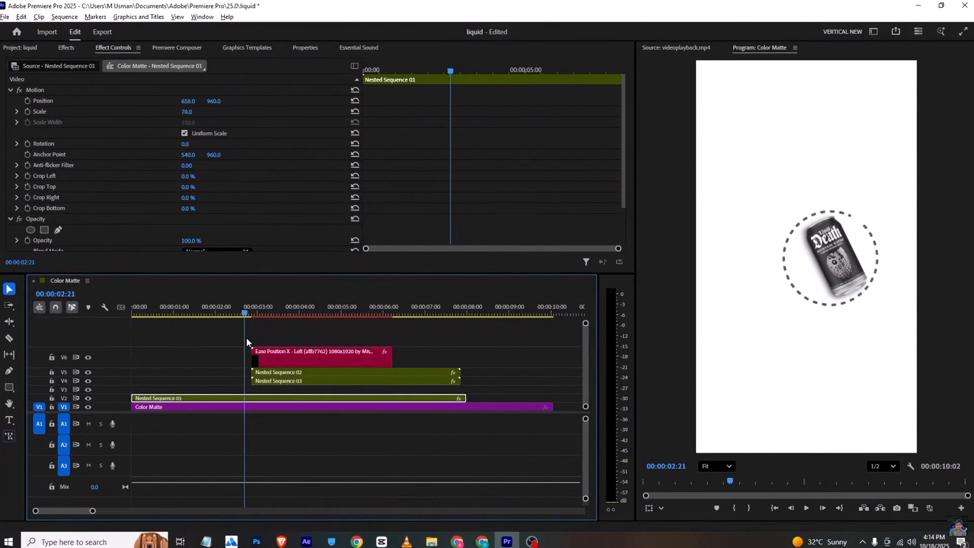
{"action": "key", "text": "space"}
In Premiere Pro, move the LIQUIDE GLASS, Nested Sequence 02 and Nested Sequence 03 clips together to start at 00:00:02:14.
{"action": "key", "text": "alt+Tab"}
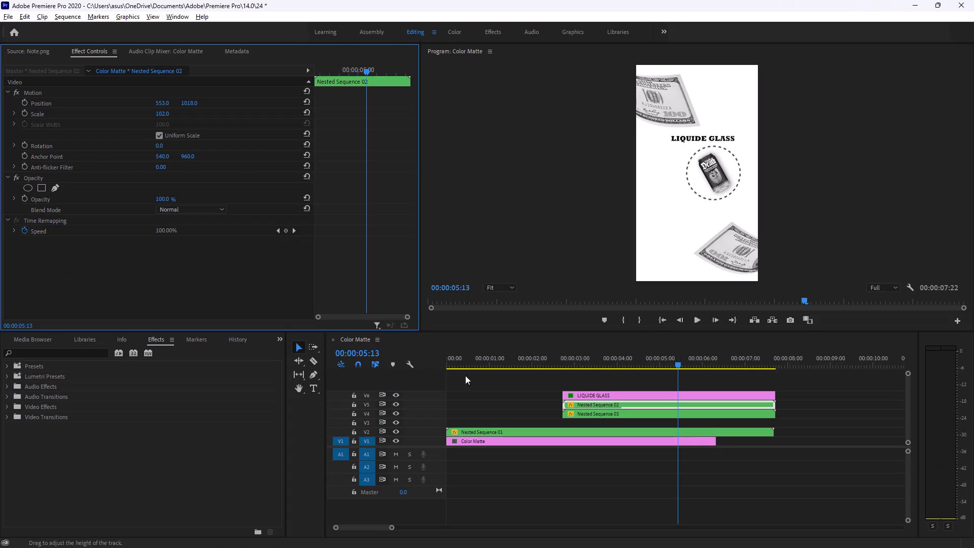
{"action": "left_click_drag", "start_coordinate": [676, 360], "coordinate": [440, 352]}
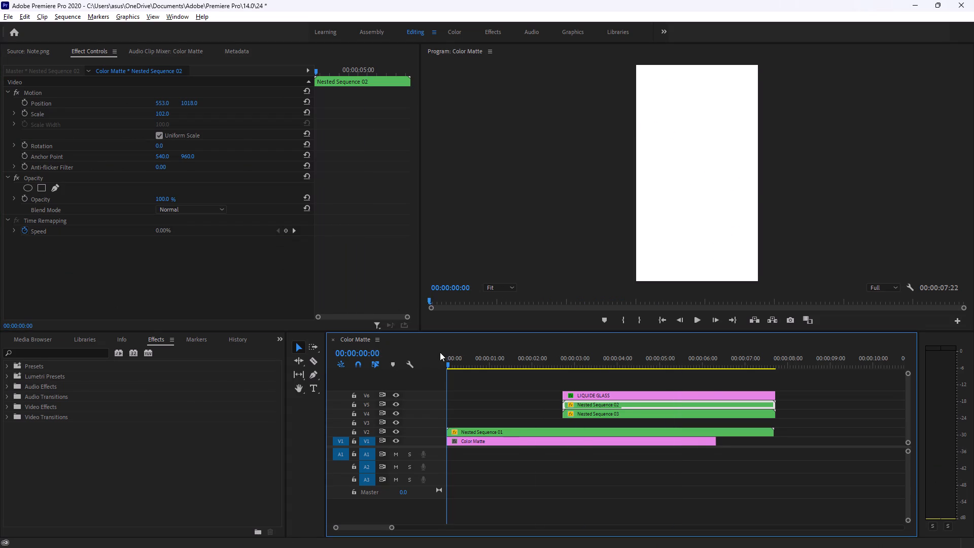
{"action": "left_click_drag", "start_coordinate": [440, 352], "coordinate": [544, 370]}
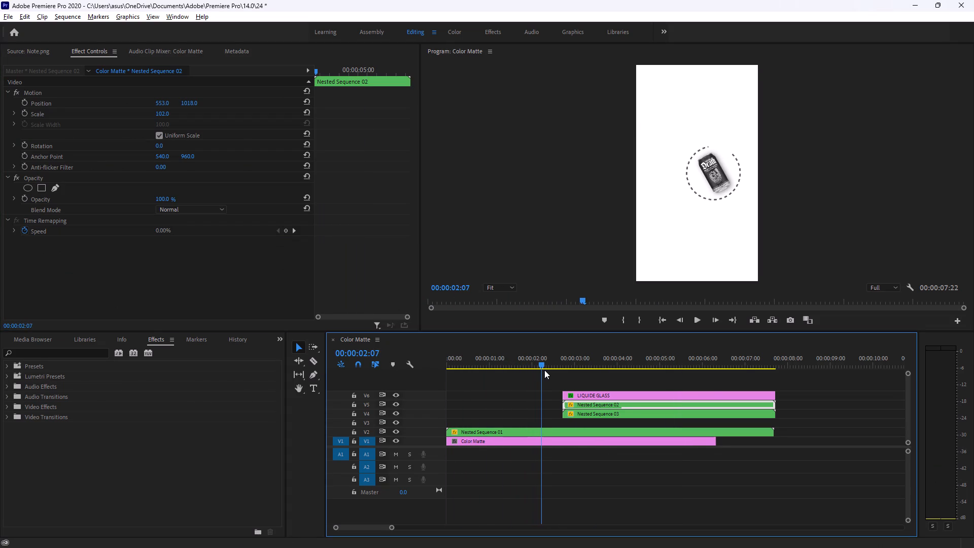
{"action": "left_click_drag", "start_coordinate": [544, 370], "coordinate": [553, 369]}
{"action": "left_click_drag", "start_coordinate": [564, 379], "coordinate": [589, 421]}
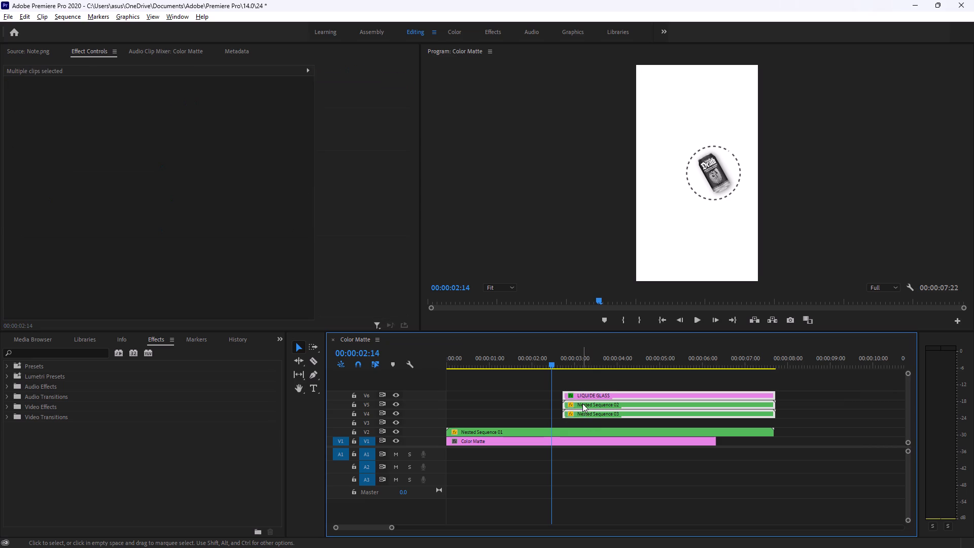
{"action": "left_click_drag", "start_coordinate": [582, 403], "coordinate": [575, 403]}
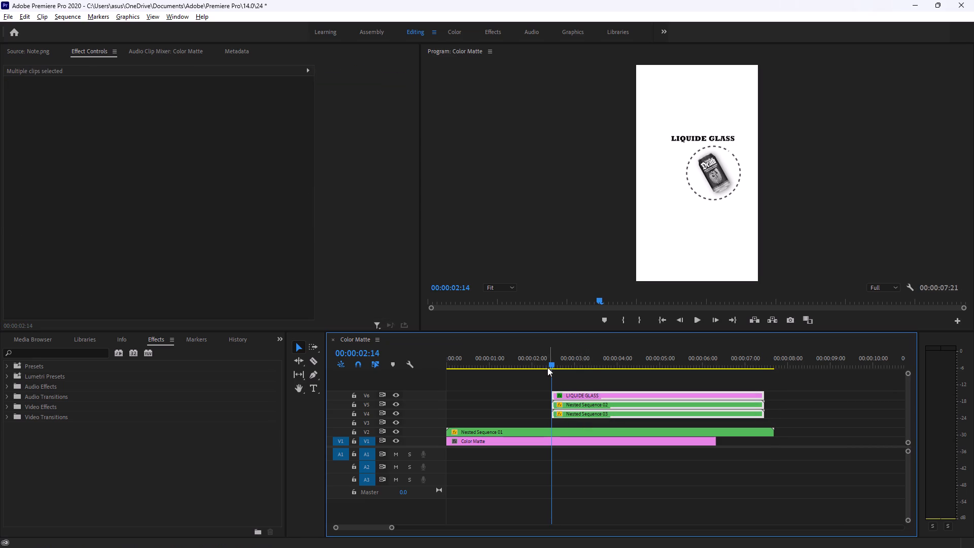
Preview the title and banknote animation in the Color Matte sequence from 00:00:02:14 to about 00:00:05:00.
{"action": "left_click_drag", "start_coordinate": [548, 362], "coordinate": [584, 363]}
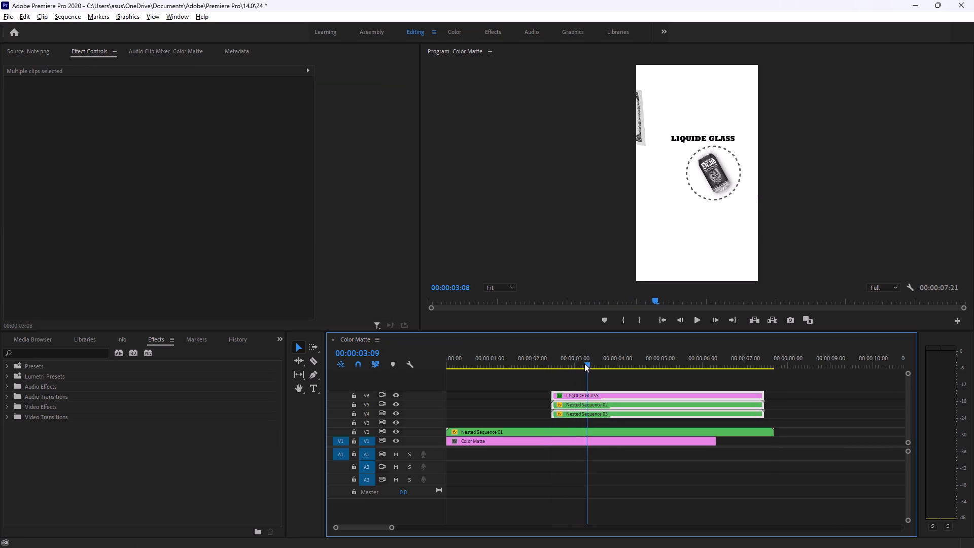
{"action": "left_click_drag", "start_coordinate": [584, 363], "coordinate": [635, 365]}
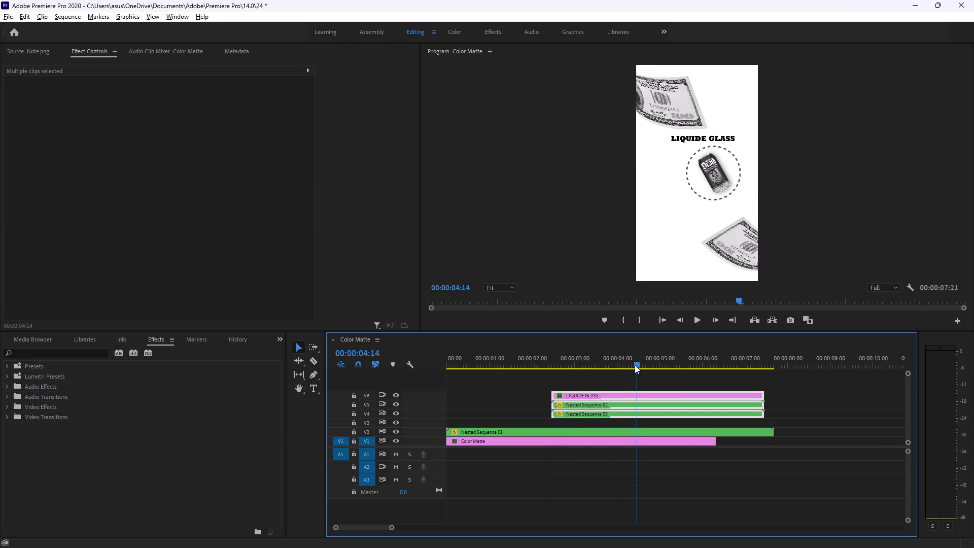
{"action": "left_click_drag", "start_coordinate": [635, 365], "coordinate": [657, 373]}
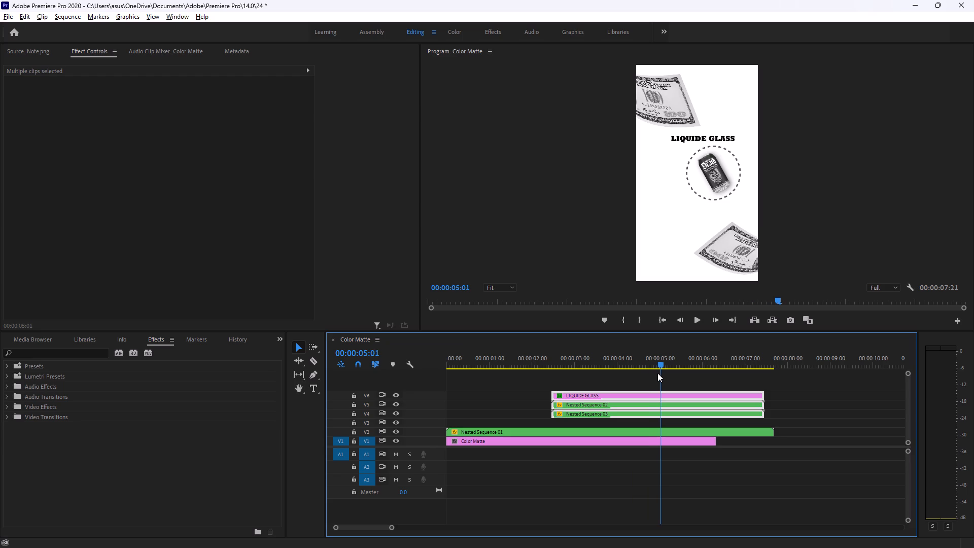
{"action": "left_click_drag", "start_coordinate": [657, 373], "coordinate": [654, 375]}
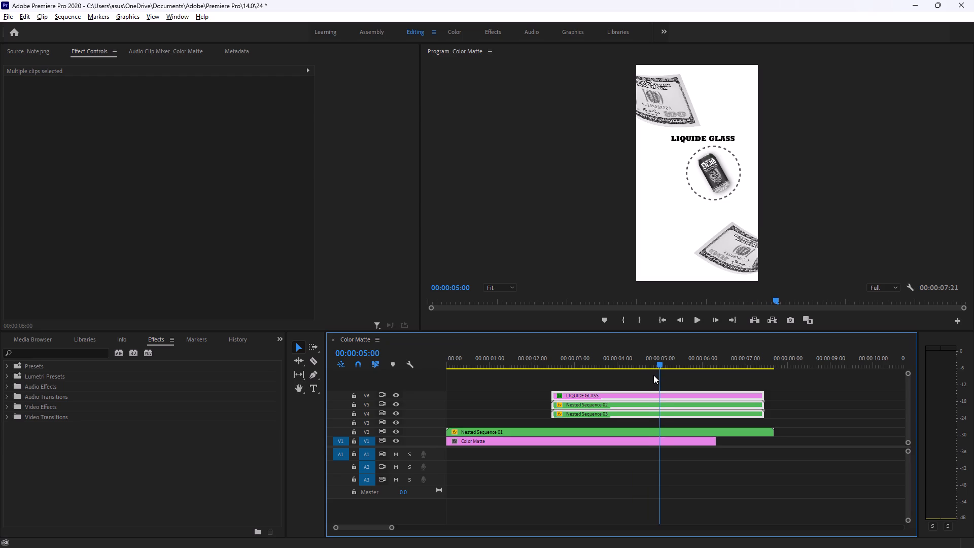
Switch to the tutorial in Brave and replay how Nested Sequence 01's first position keyframe is placed before the title.
{"action": "key", "text": "alt+Tab"}
{"action": "left_click", "coordinate": [513, 315]}
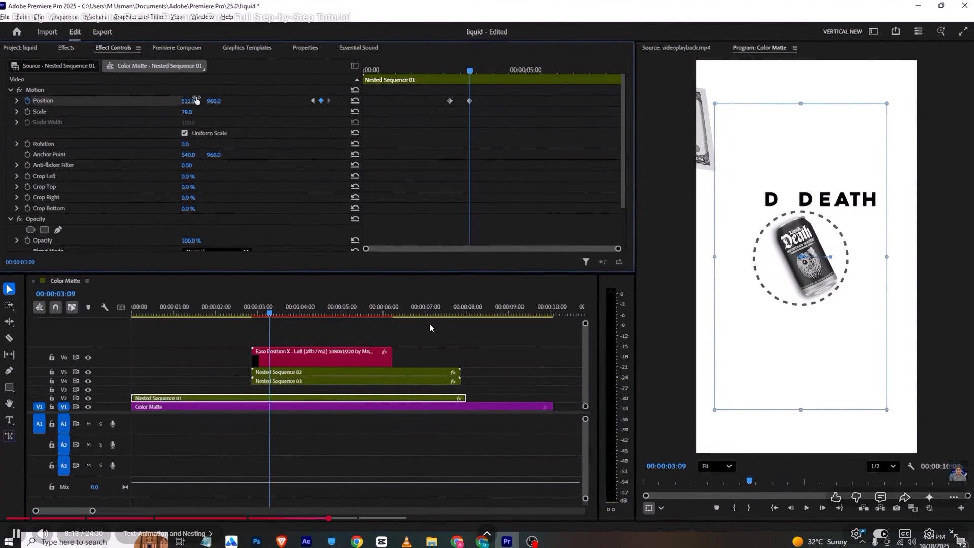
{"action": "key", "text": "space"}
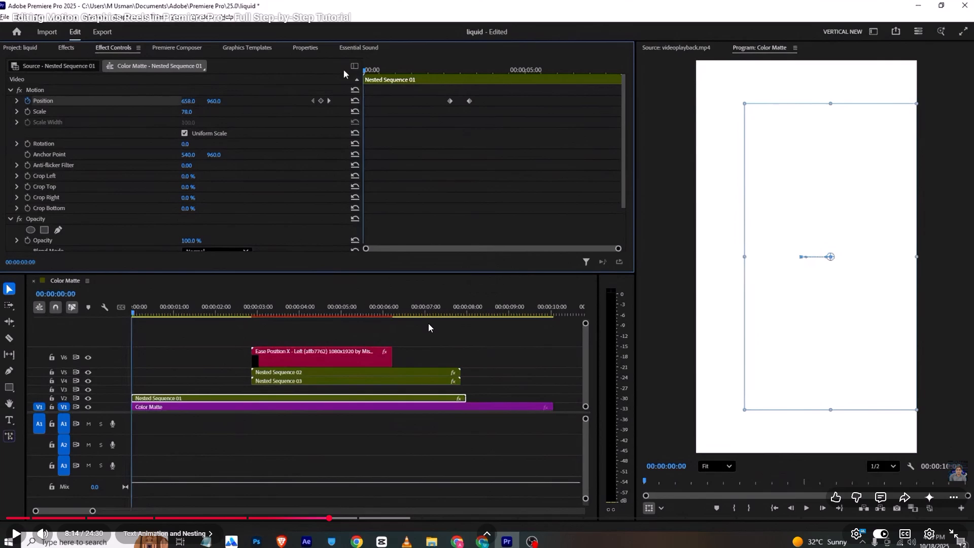
{"action": "key", "text": "Left"}
{"action": "key", "text": "Left"}
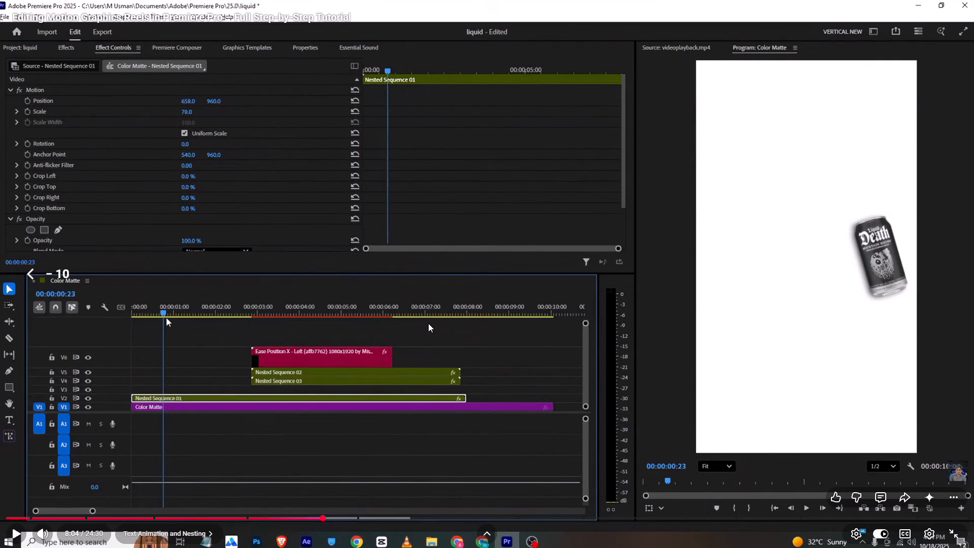
{"action": "key", "text": "space"}
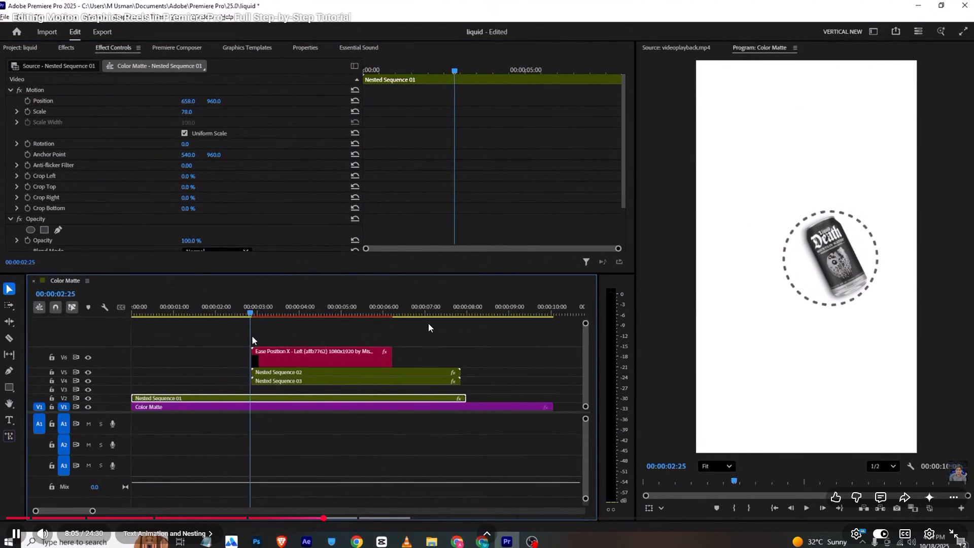
{"action": "key", "text": "space"}
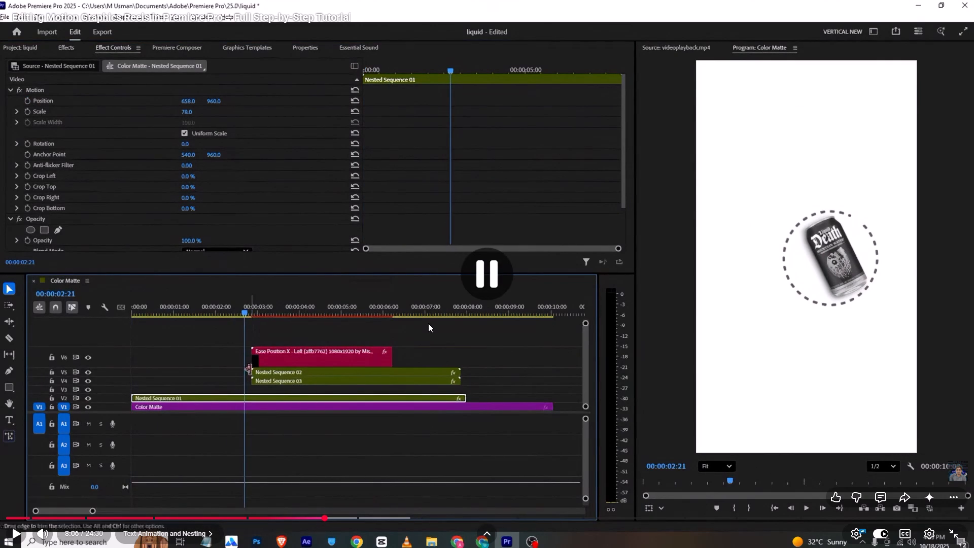
{"action": "key", "text": "space"}
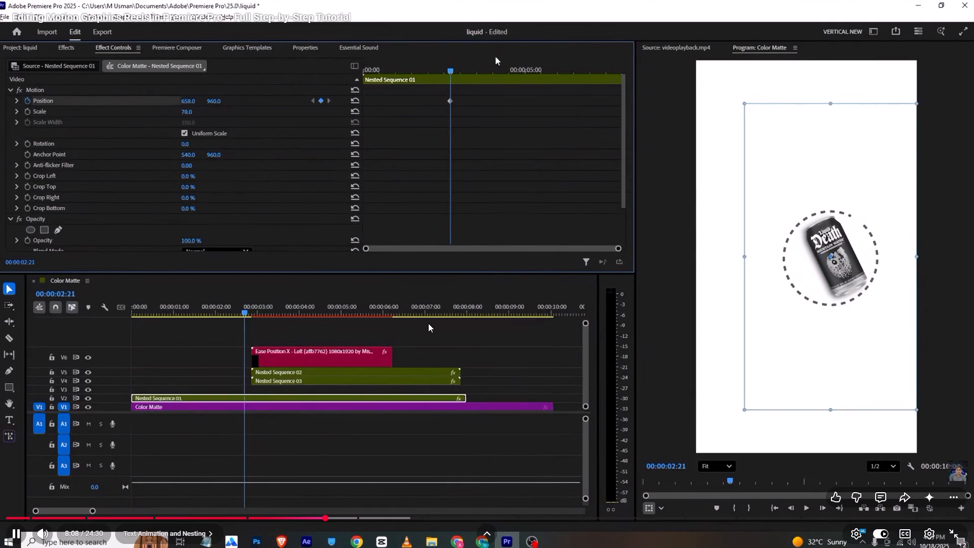
{"action": "key", "text": "space"}
Switch to Premiere Pro and undo the last move of the LIQUIDE GLASS, Nested Sequence 02 and Nested Sequence 03 clips.
{"action": "key", "text": "alt+Tab"}
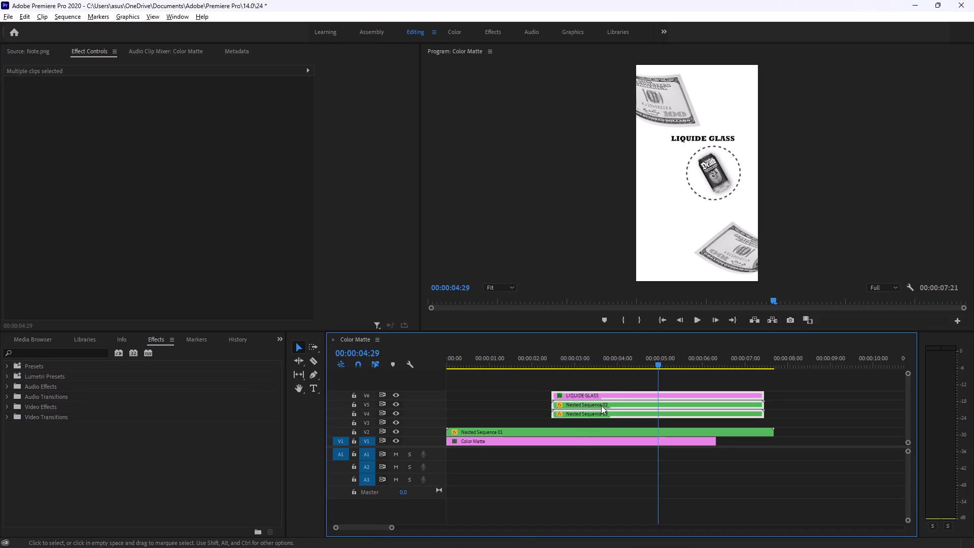
{"action": "left_click_drag", "start_coordinate": [654, 361], "coordinate": [500, 362]}
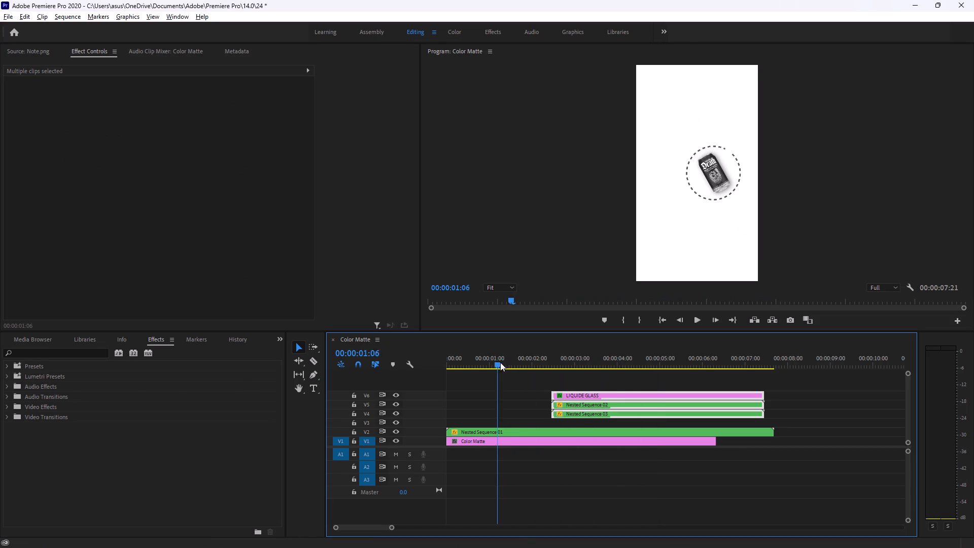
{"action": "left_click_drag", "start_coordinate": [500, 362], "coordinate": [551, 368]}
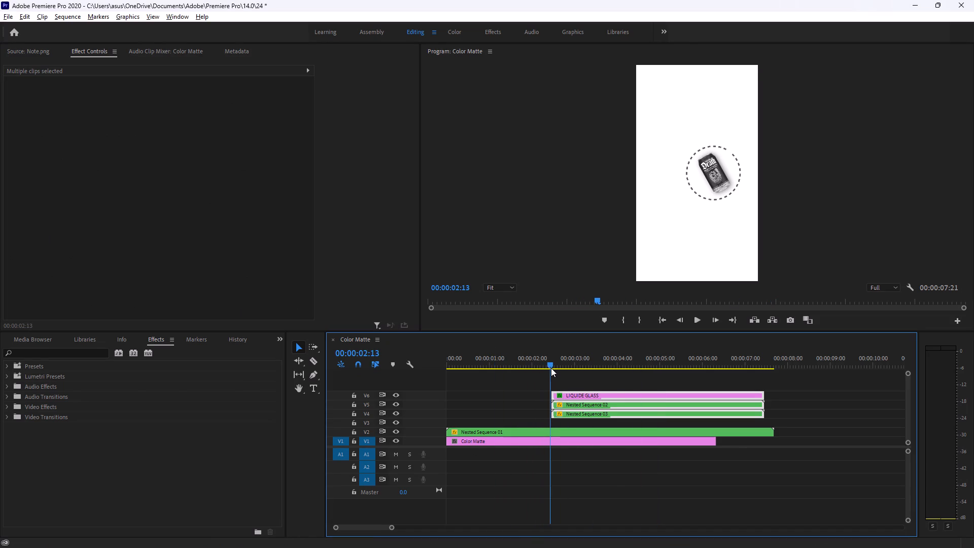
{"action": "left_click_drag", "start_coordinate": [551, 368], "coordinate": [551, 368]}
{"action": "key", "text": "ctrl+z"}
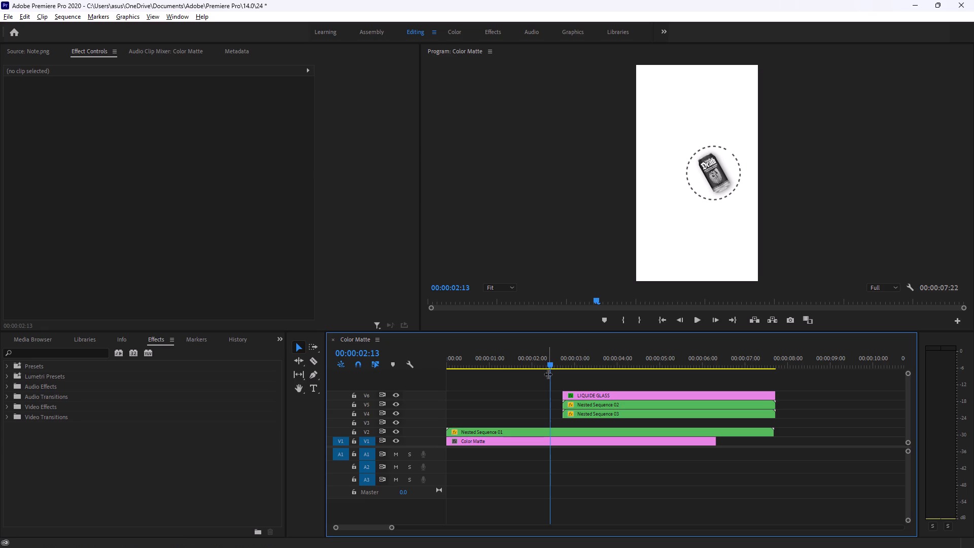
Turn on position keyframing for Nested Sequence 01 at 00:00:02:16, checking the tutorial in Brave for reference.
{"action": "left_click_drag", "start_coordinate": [550, 369], "coordinate": [555, 368]}
{"action": "key", "text": "alt+Tab"}
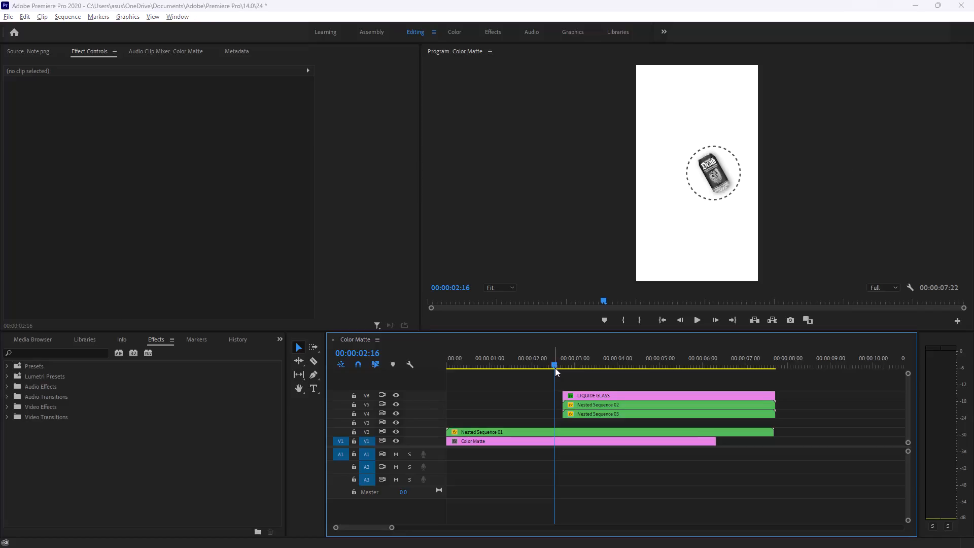
{"action": "key", "text": "alt+Tab"}
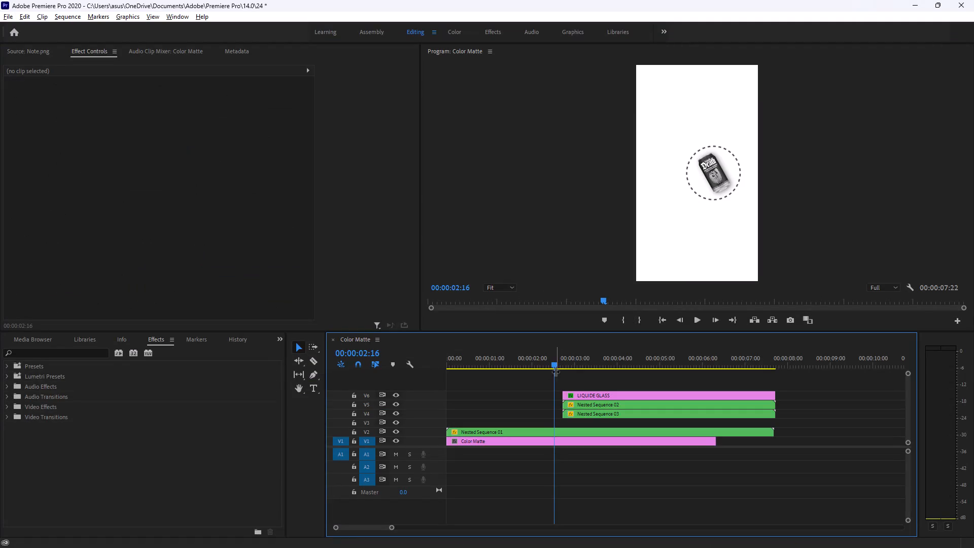
{"action": "left_click", "coordinate": [549, 431]}
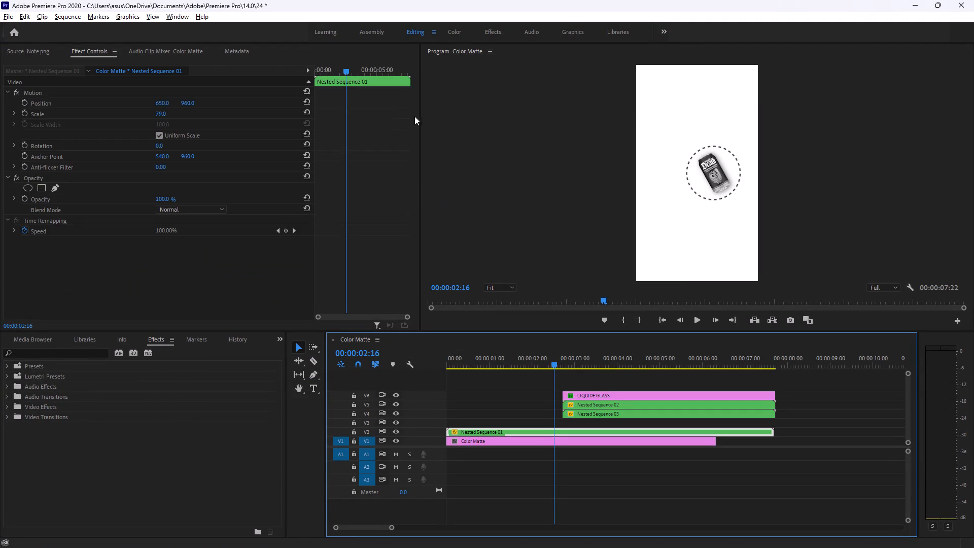
{"action": "key", "text": "alt+Tab"}
{"action": "left_click", "coordinate": [284, 143]}
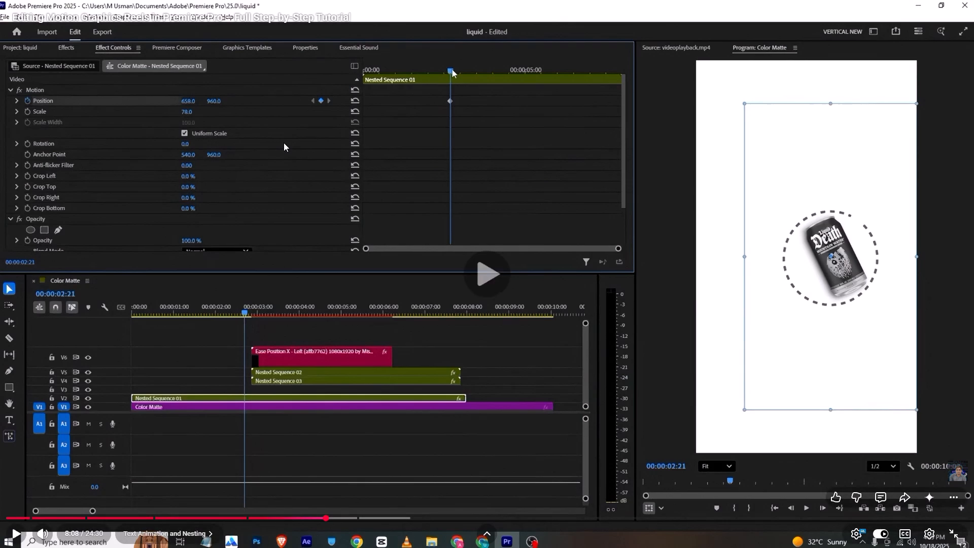
{"action": "left_click", "coordinate": [284, 143]}
{"action": "key", "text": "alt+Tab"}
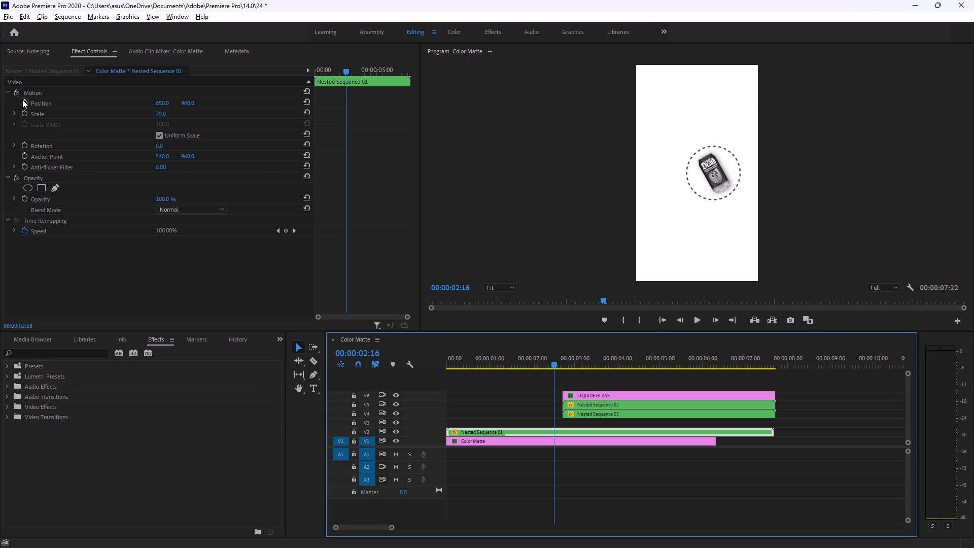
{"action": "left_click", "coordinate": [23, 99]}
Switch to the tutorial in Brave and study how Nested Sequence 01's second position keyframe is timed and placed.
{"action": "key", "text": "alt+Tab"}
{"action": "left_click", "coordinate": [350, 258]}
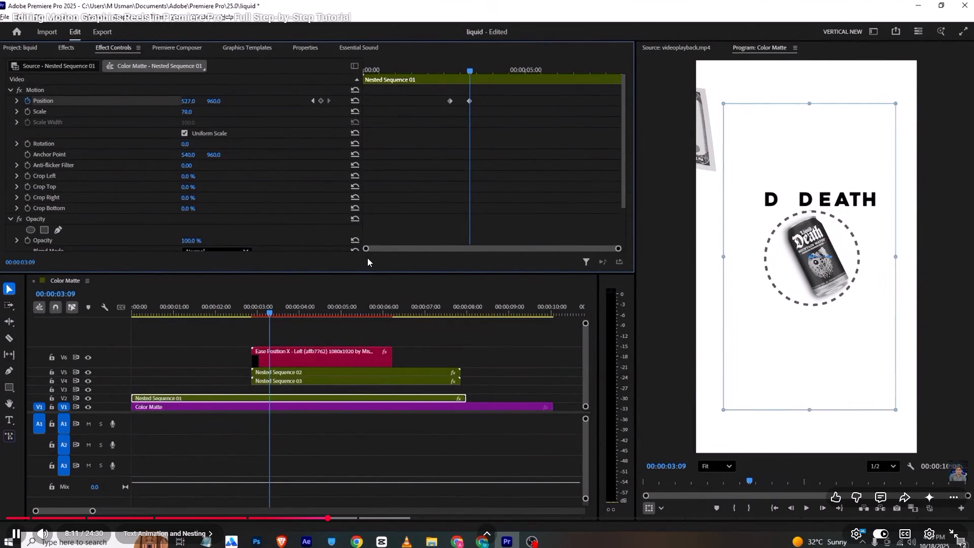
{"action": "key", "text": "space"}
{"action": "key", "text": "alt+Tab"}
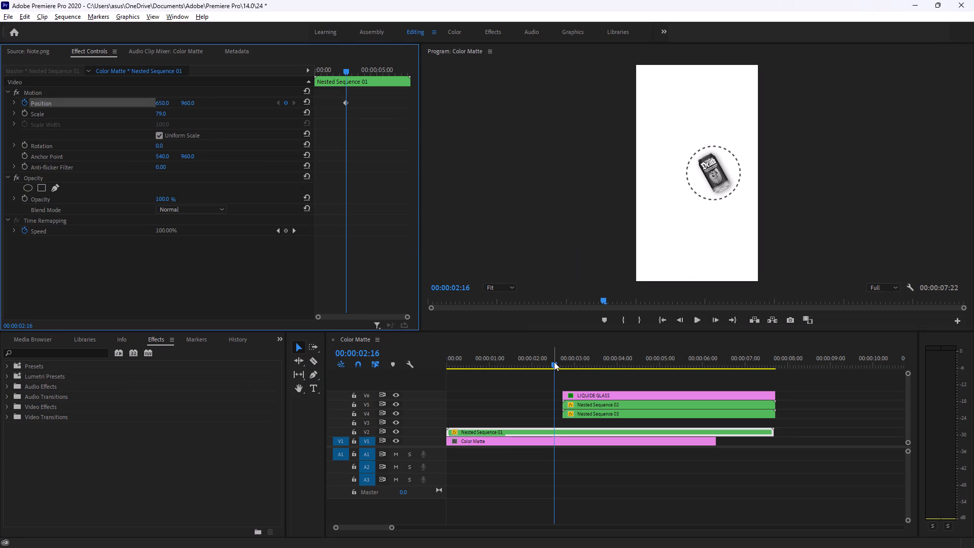
{"action": "key", "text": "alt+Tab"}
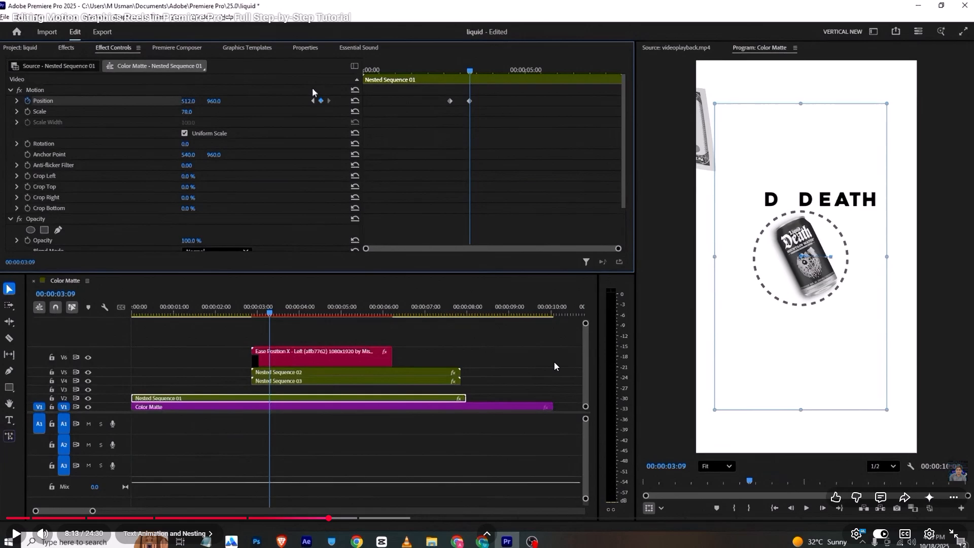
{"action": "key", "text": "Left"}
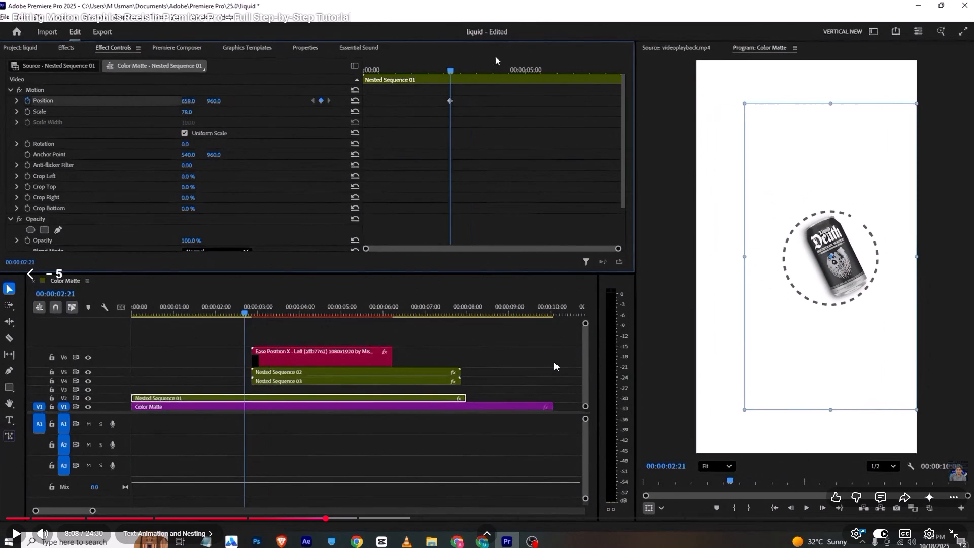
{"action": "key", "text": "Left"}
{"action": "key", "text": "space"}
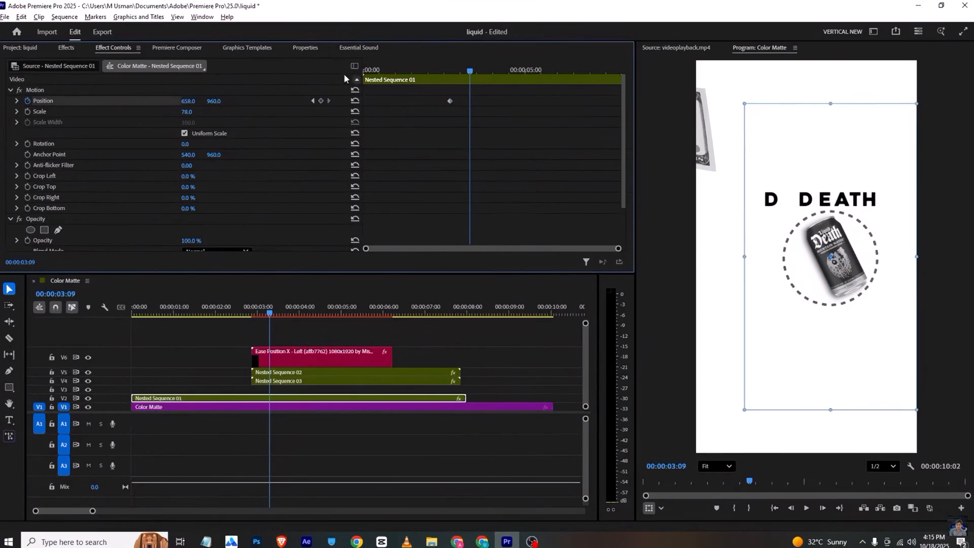
{"action": "key", "text": "space"}
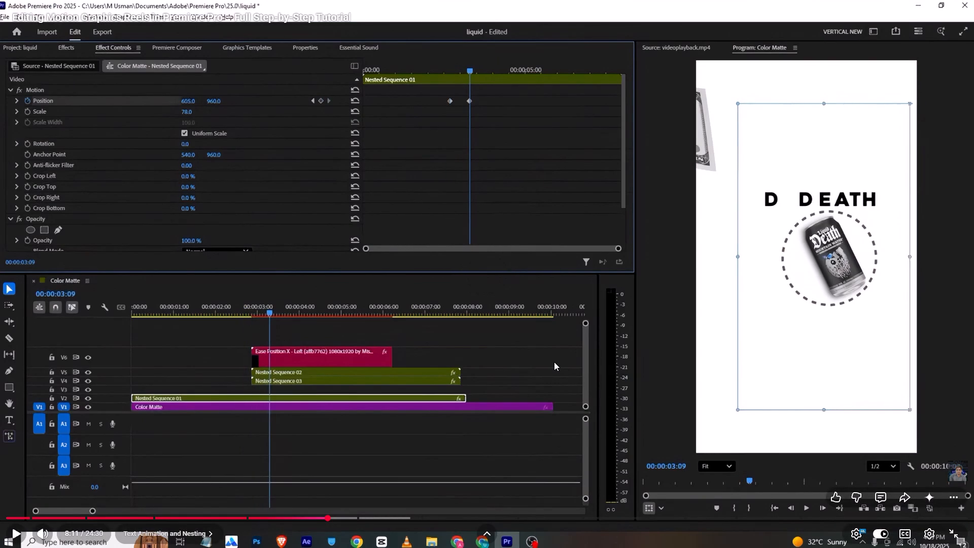
In Premiere Pro, add a second position keyframe to Nested Sequence 01 at 00:00:04:12 with the values 555, 985.
{"action": "key", "text": "alt+Tab"}
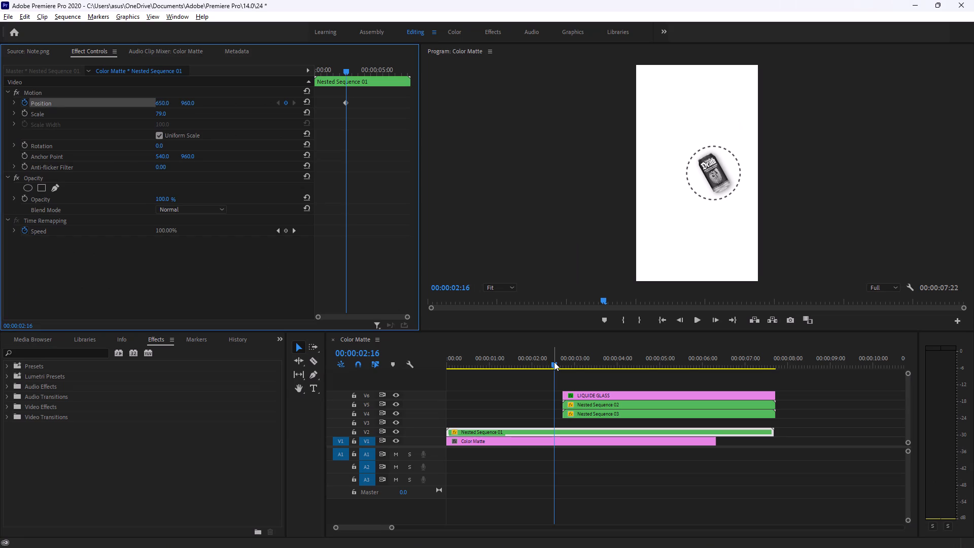
{"action": "left_click_drag", "start_coordinate": [345, 66], "coordinate": [360, 64]}
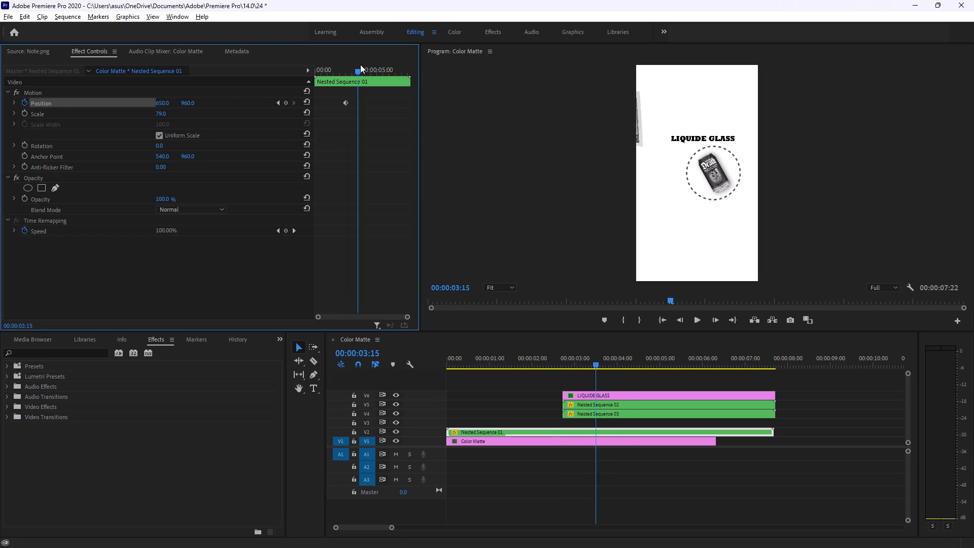
{"action": "left_click_drag", "start_coordinate": [360, 64], "coordinate": [390, 63]}
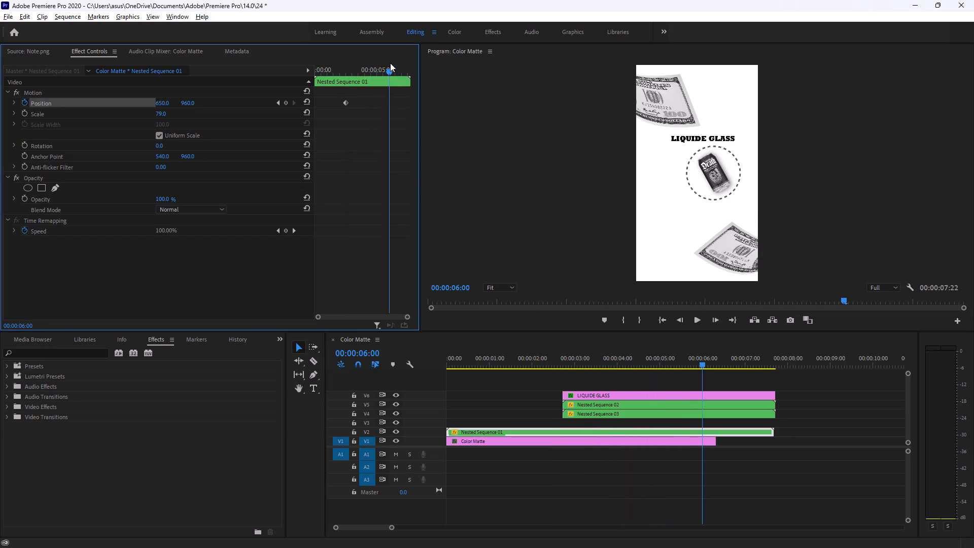
{"action": "left_click_drag", "start_coordinate": [390, 63], "coordinate": [356, 58]}
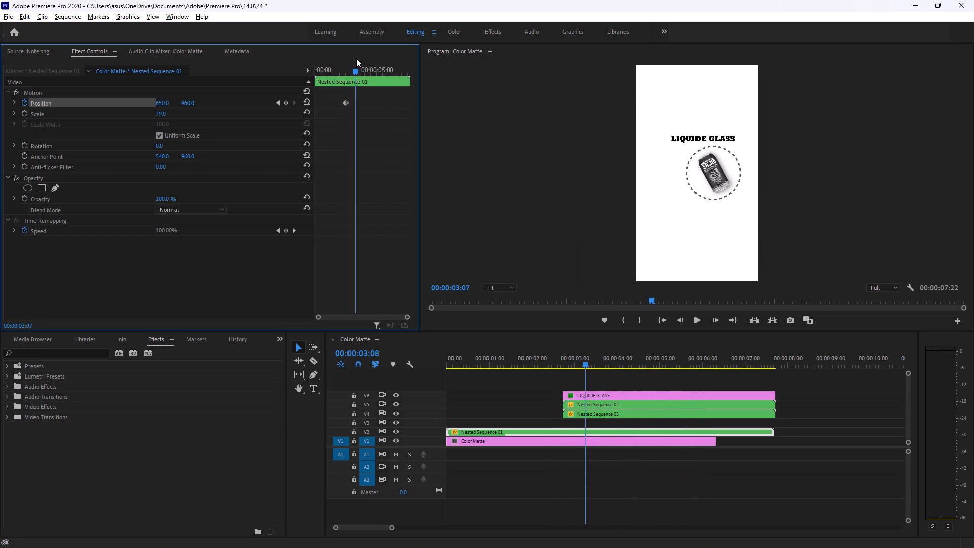
{"action": "left_click_drag", "start_coordinate": [356, 58], "coordinate": [367, 58]}
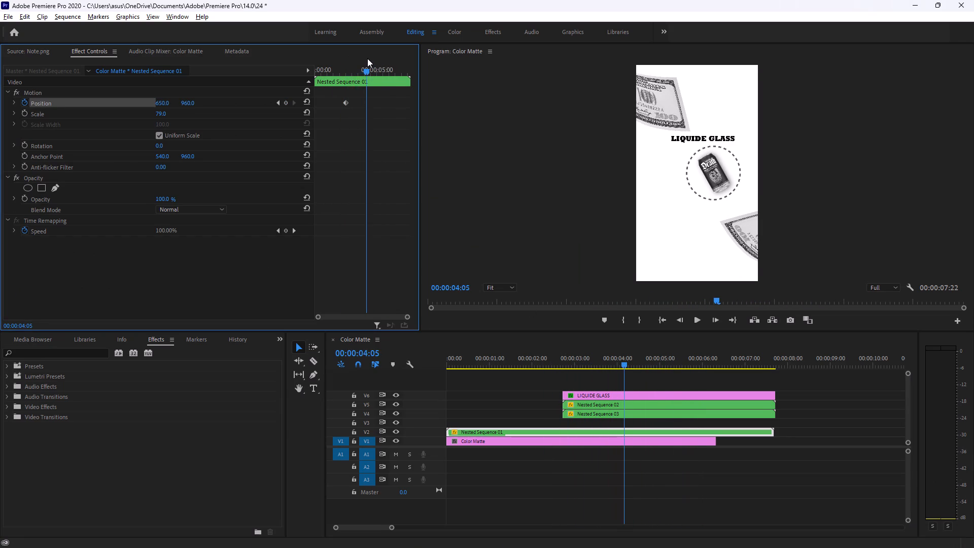
{"action": "left_click_drag", "start_coordinate": [367, 58], "coordinate": [370, 58]}
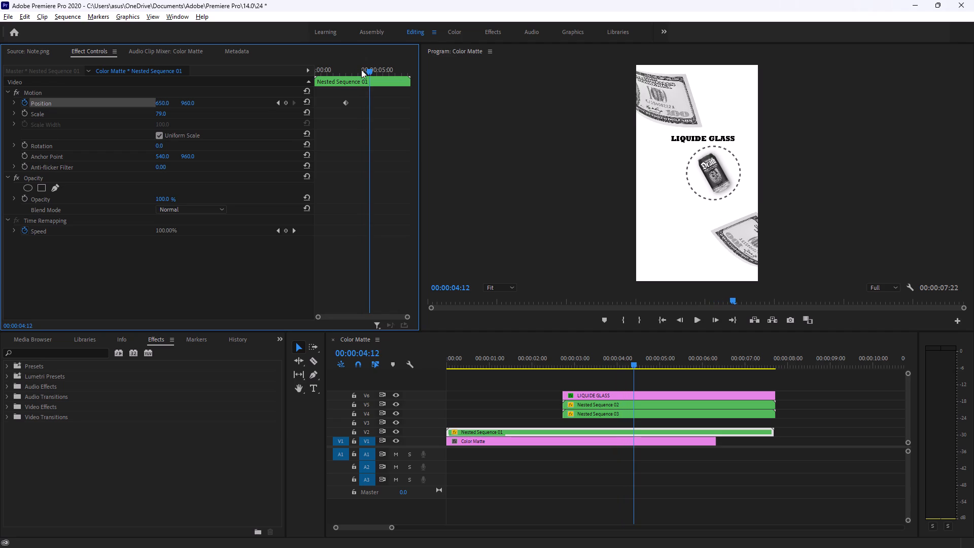
{"action": "left_click_drag", "start_coordinate": [163, 104], "coordinate": [171, 102]}
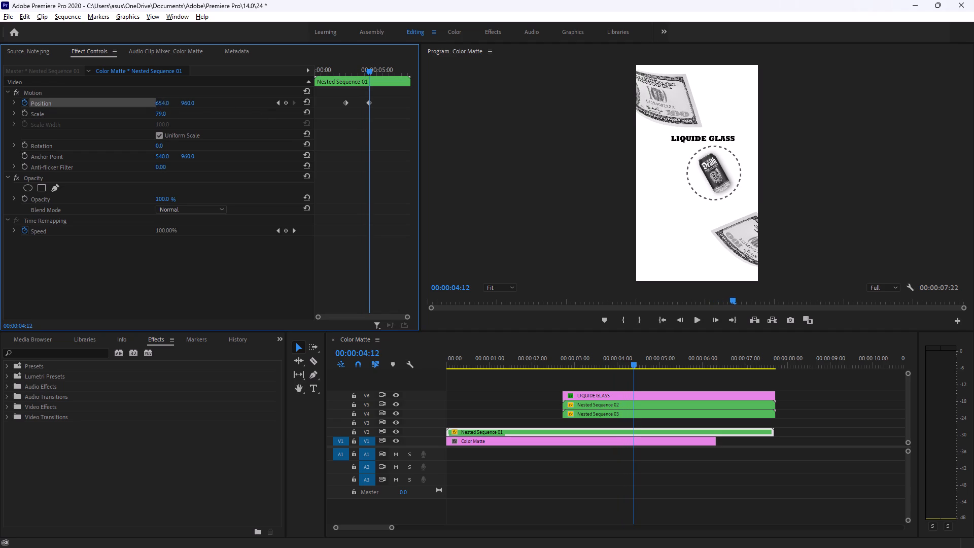
{"action": "left_click_drag", "start_coordinate": [171, 102], "coordinate": [127, 101]}
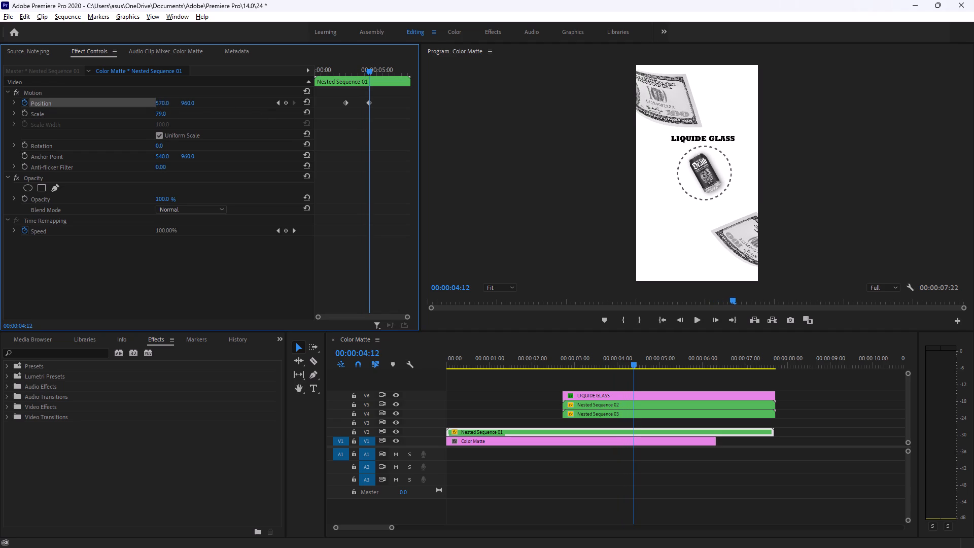
{"action": "left_click_drag", "start_coordinate": [127, 101], "coordinate": [125, 106]}
{"action": "left_click_drag", "start_coordinate": [188, 106], "coordinate": [200, 106]}
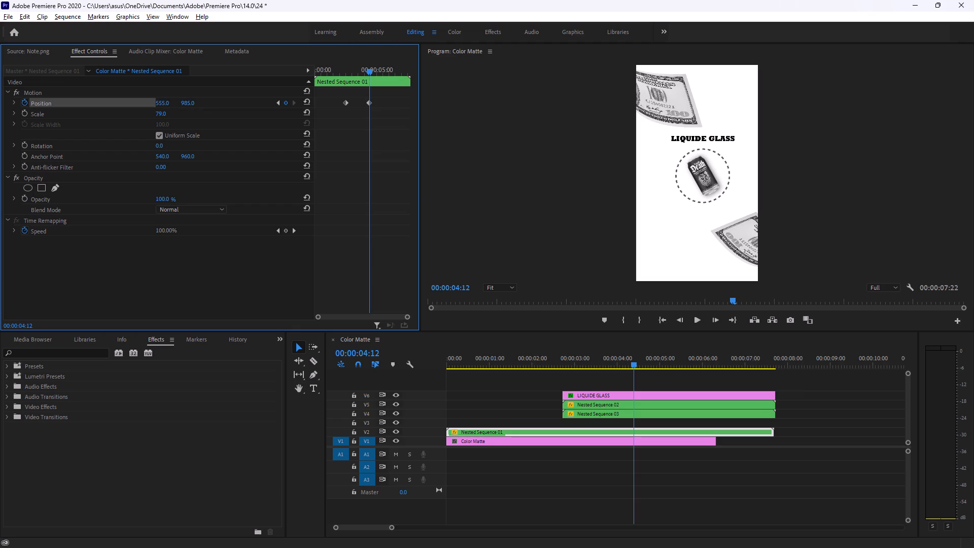
Set the vertical position of Nested Sequence 01's second keyframe to 976.
{"action": "left_click_drag", "start_coordinate": [200, 106], "coordinate": [196, 106]}
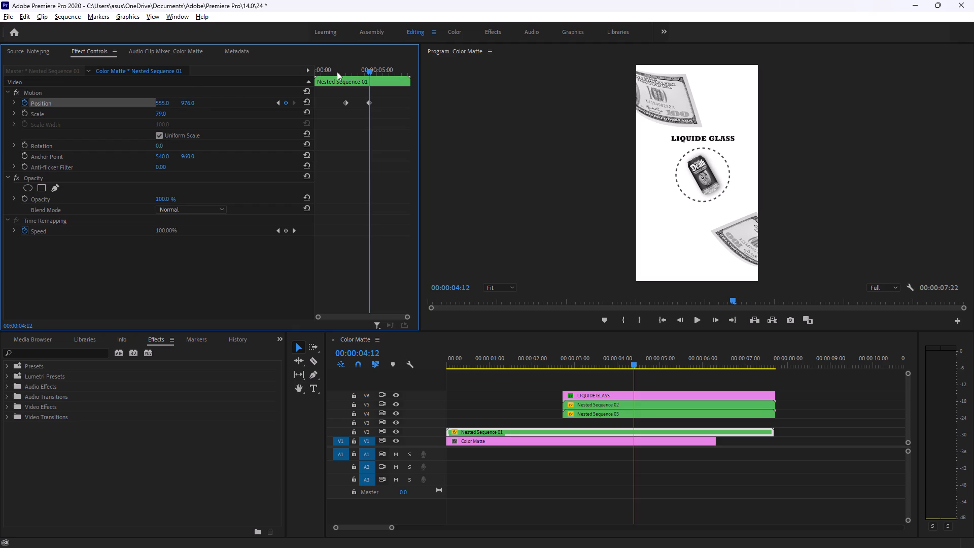
Switch to the tutorial in Brave and study how Nested Sequence 01's position keyframes are retimed and eased.
{"action": "key", "text": "alt+Tab"}
{"action": "left_click", "coordinate": [392, 184]}
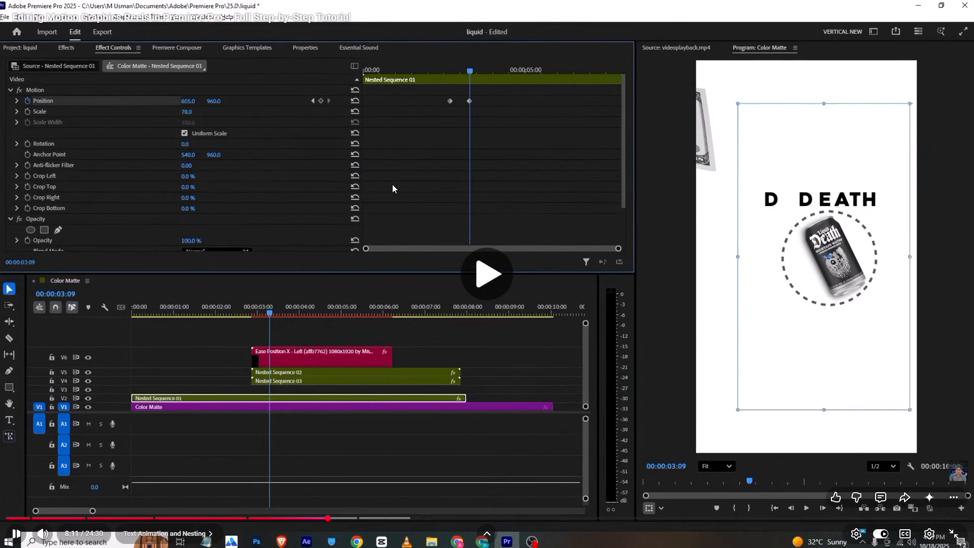
{"action": "left_click", "coordinate": [392, 184]}
{"action": "key", "text": "alt+Tab"}
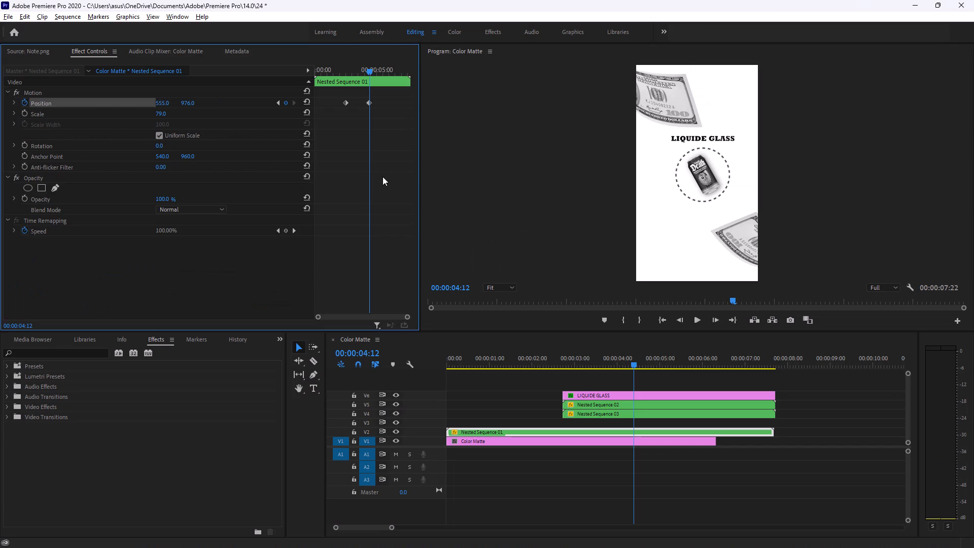
{"action": "key", "text": "alt+Tab"}
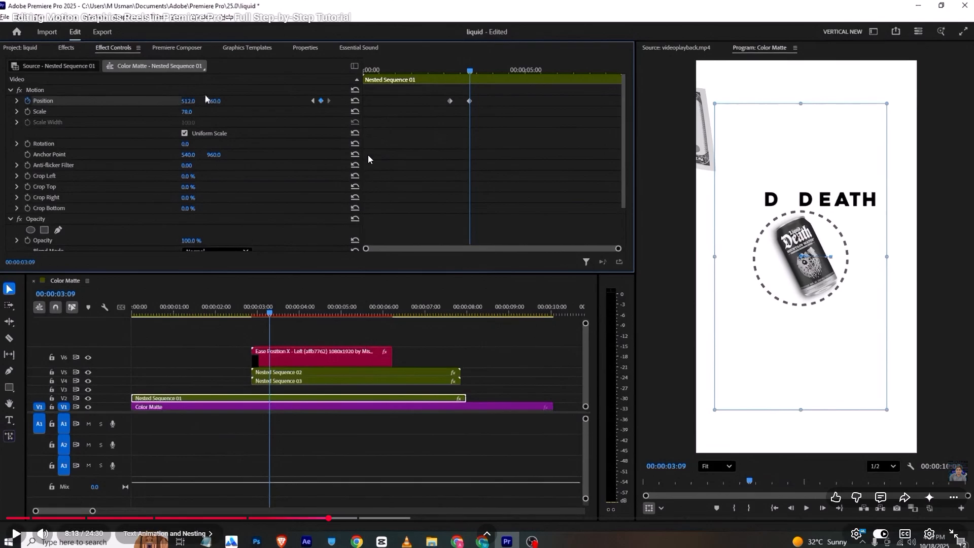
{"action": "left_click", "coordinate": [368, 155]}
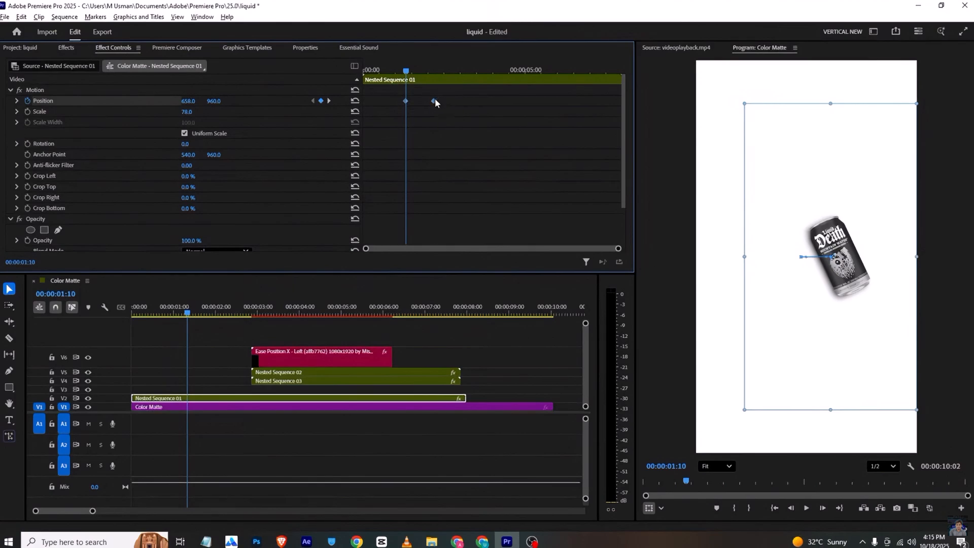
{"action": "key", "text": "space"}
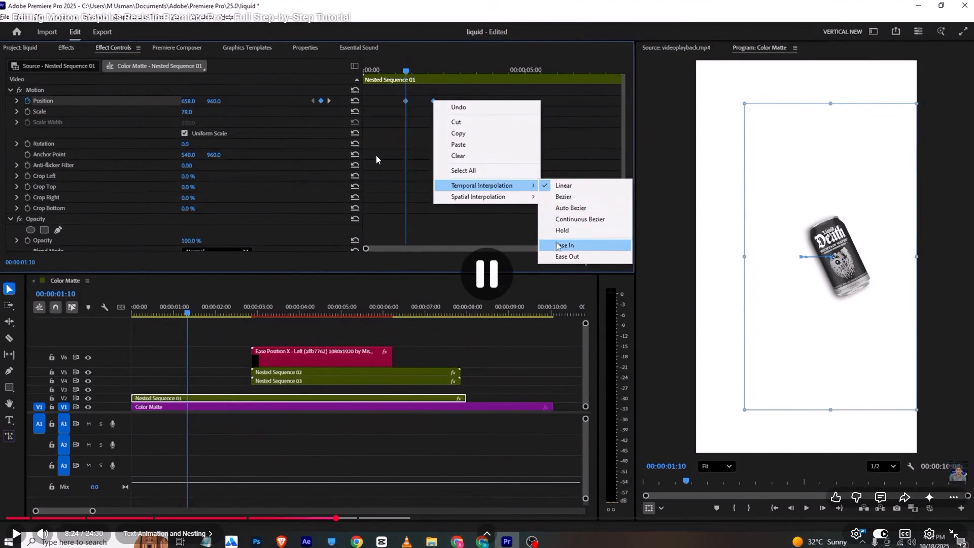
Switch to Premiere Pro and scrub through the opening of the Color Matte sequence to examine the can's entrance.
{"action": "key", "text": "alt+Tab"}
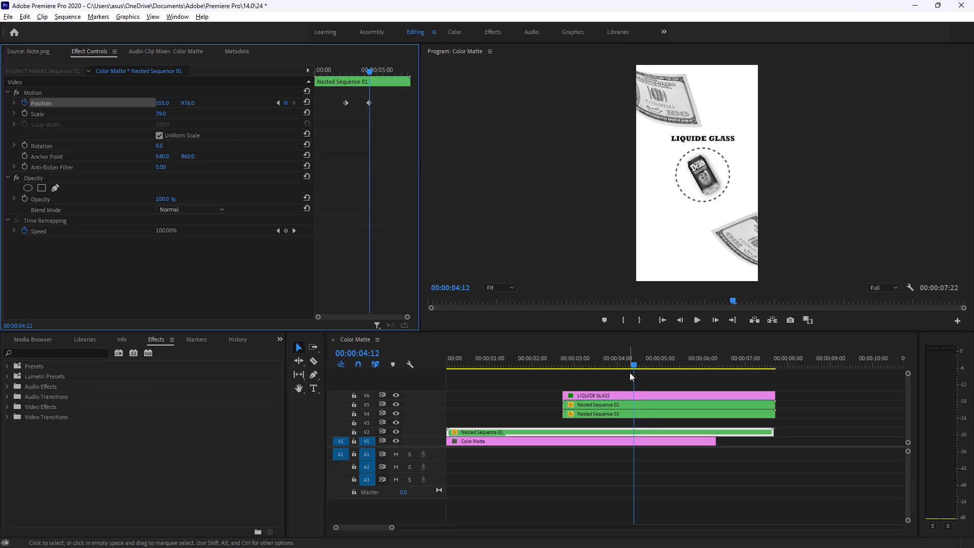
{"action": "left_click_drag", "start_coordinate": [633, 360], "coordinate": [443, 340]}
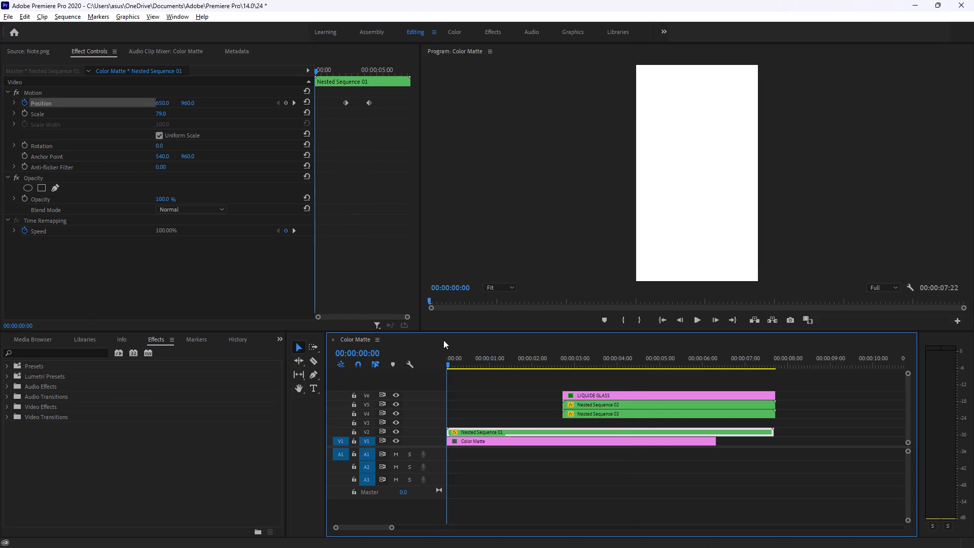
{"action": "left_click_drag", "start_coordinate": [443, 340], "coordinate": [543, 354]}
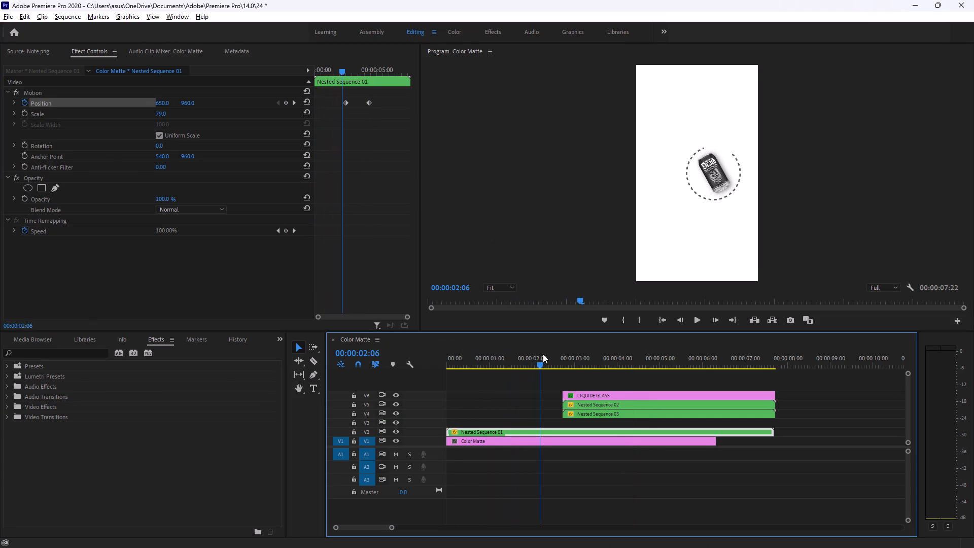
{"action": "left_click_drag", "start_coordinate": [543, 354], "coordinate": [467, 368]}
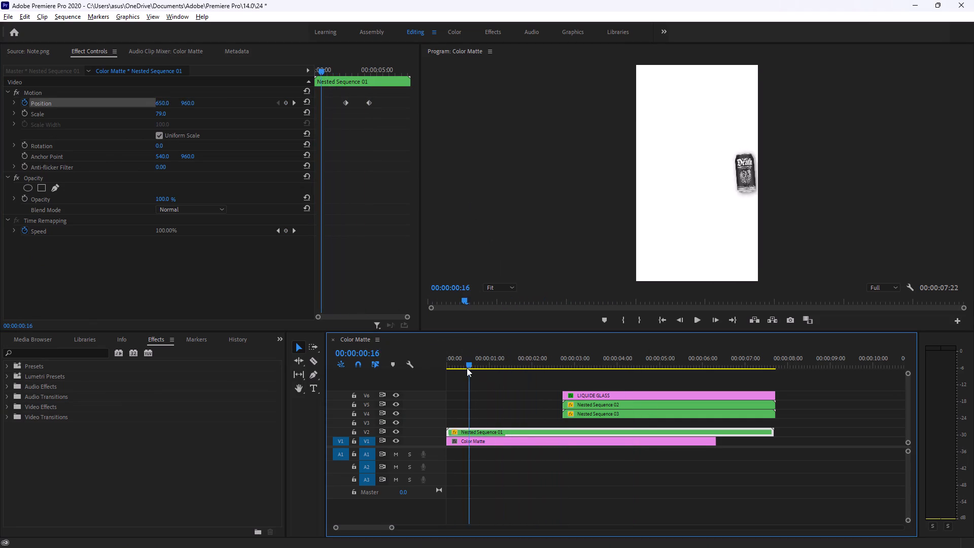
{"action": "left_click_drag", "start_coordinate": [467, 368], "coordinate": [464, 376]}
Switch to the tutorial in Brave and replay the part where Nested Sequence 01's position keyframes are shifted.
{"action": "key", "text": "alt+Tab"}
{"action": "left_click", "coordinate": [454, 356]}
{"action": "key", "text": "Left"}
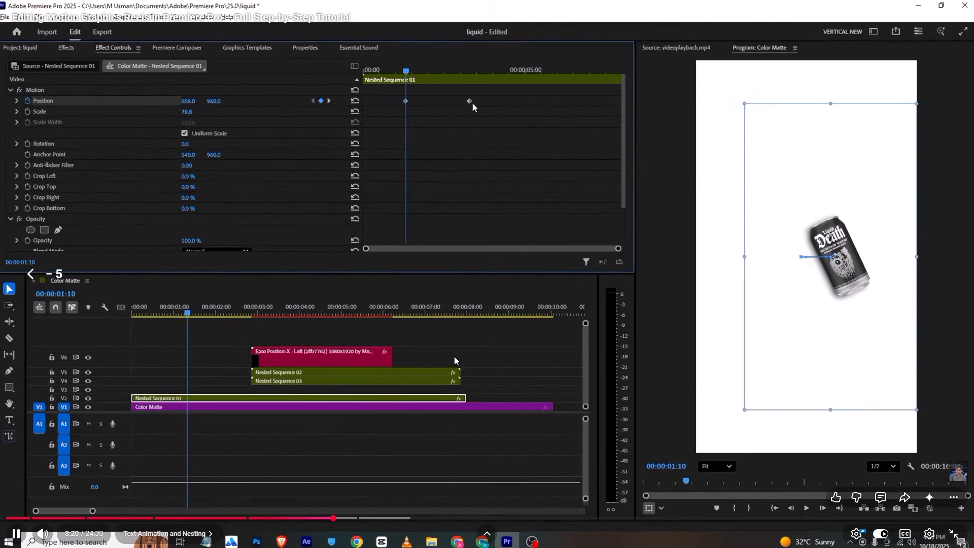
{"action": "key", "text": "Left"}
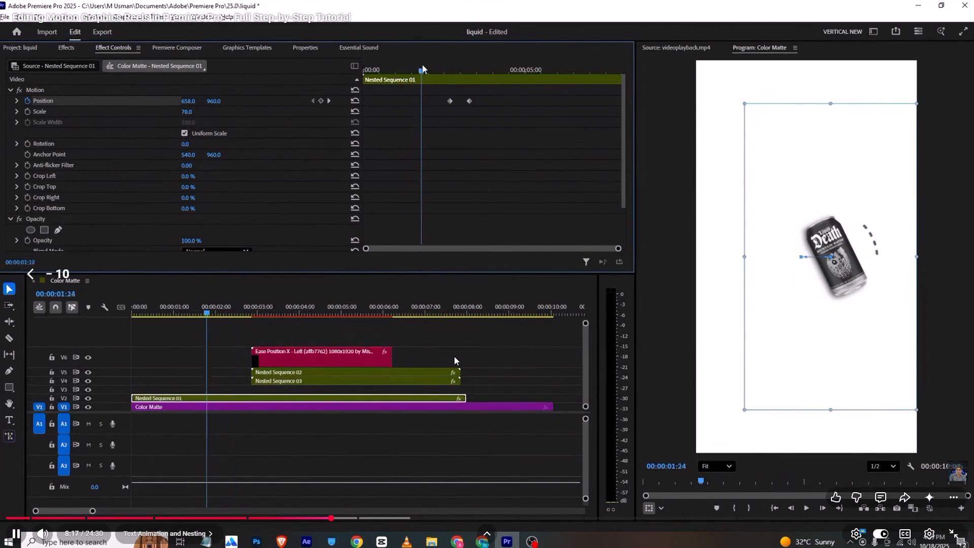
{"action": "key", "text": "space"}
In Premiere Pro, move both of Nested Sequence 01's position keyframes earlier so the first sits at 00:00:01:06.
{"action": "key", "text": "alt+Tab"}
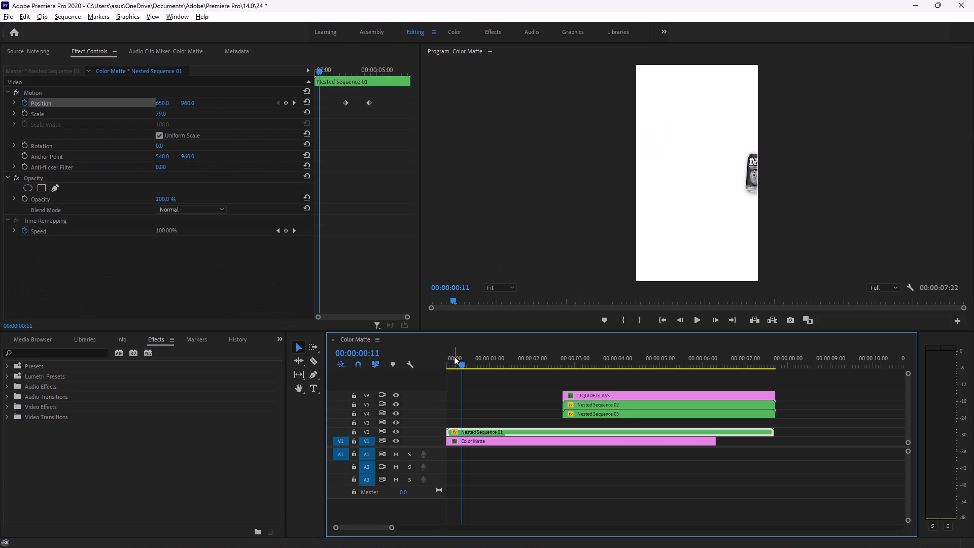
{"action": "left_click_drag", "start_coordinate": [459, 361], "coordinate": [543, 365]}
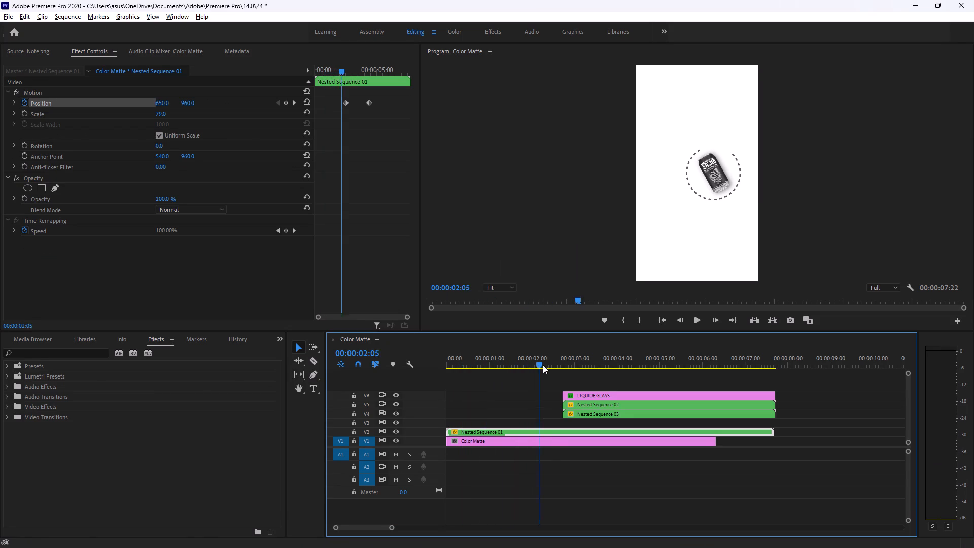
{"action": "left_click_drag", "start_coordinate": [543, 365], "coordinate": [514, 365]}
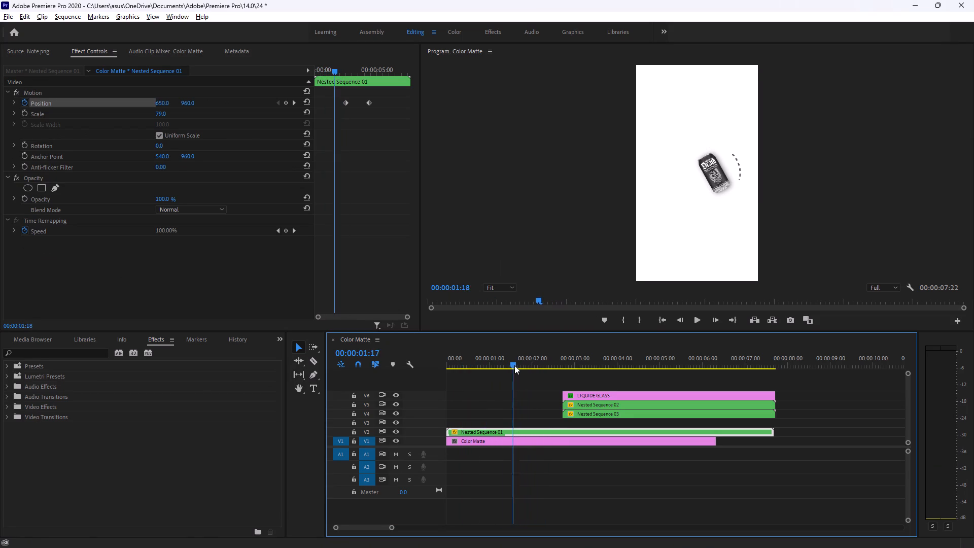
{"action": "left_click_drag", "start_coordinate": [514, 365], "coordinate": [498, 365]}
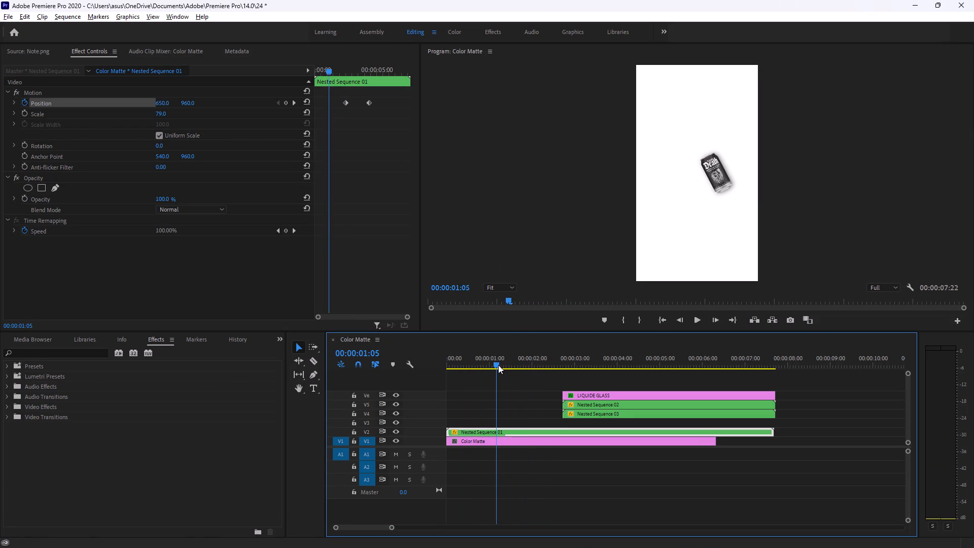
{"action": "left_click_drag", "start_coordinate": [498, 365], "coordinate": [500, 365]}
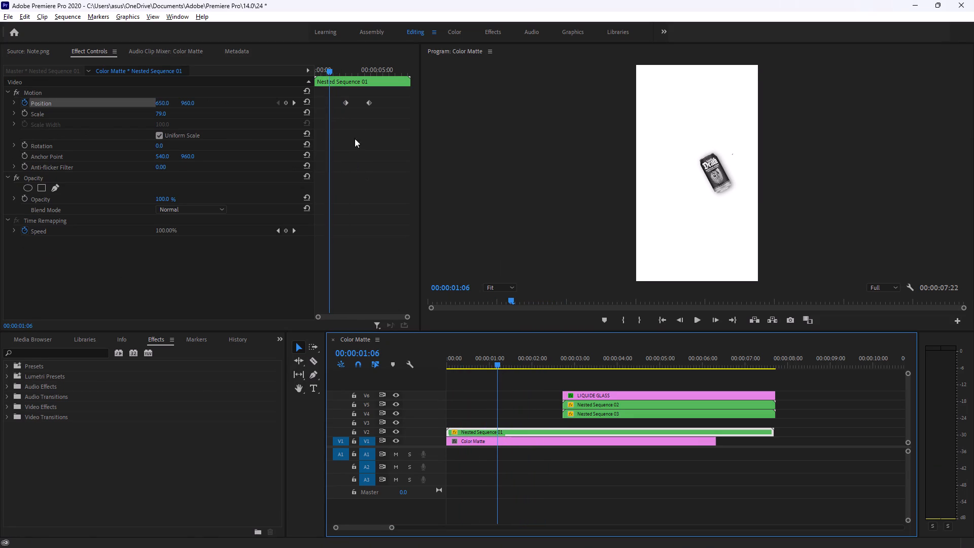
{"action": "left_click_drag", "start_coordinate": [338, 93], "coordinate": [396, 145]}
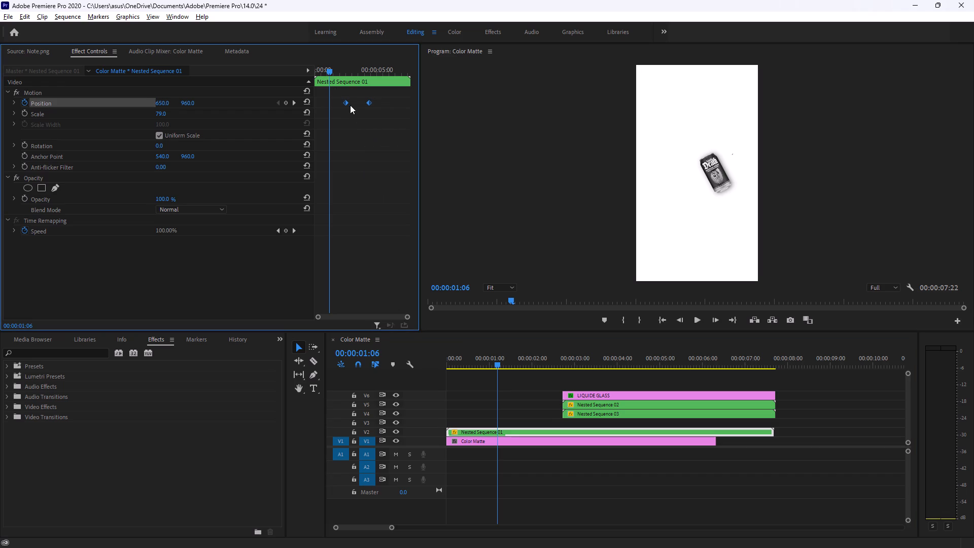
{"action": "left_click_drag", "start_coordinate": [344, 101], "coordinate": [332, 103]}
Set the temporal interpolation of both selected position keyframes to Ease In.
{"action": "right_click", "coordinate": [350, 100]}
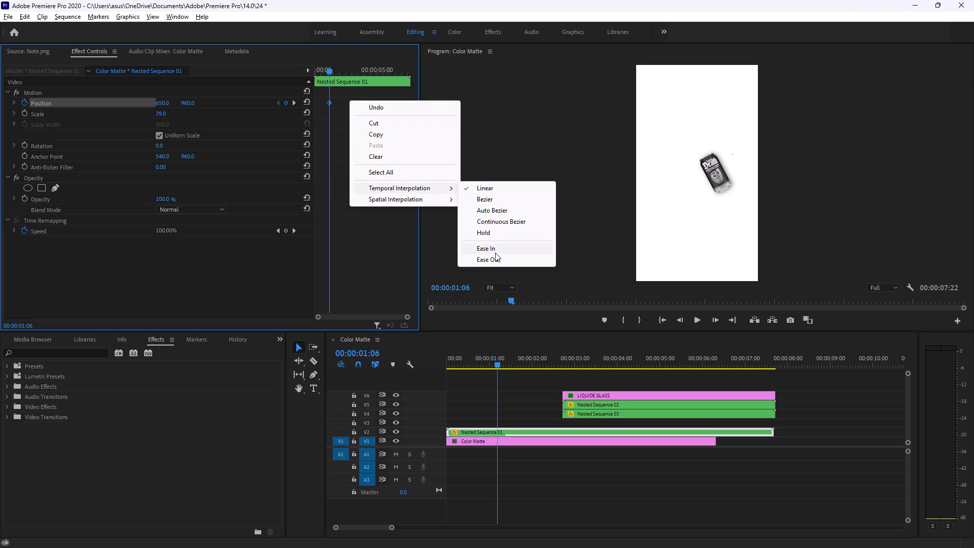
{"action": "left_click", "coordinate": [495, 251]}
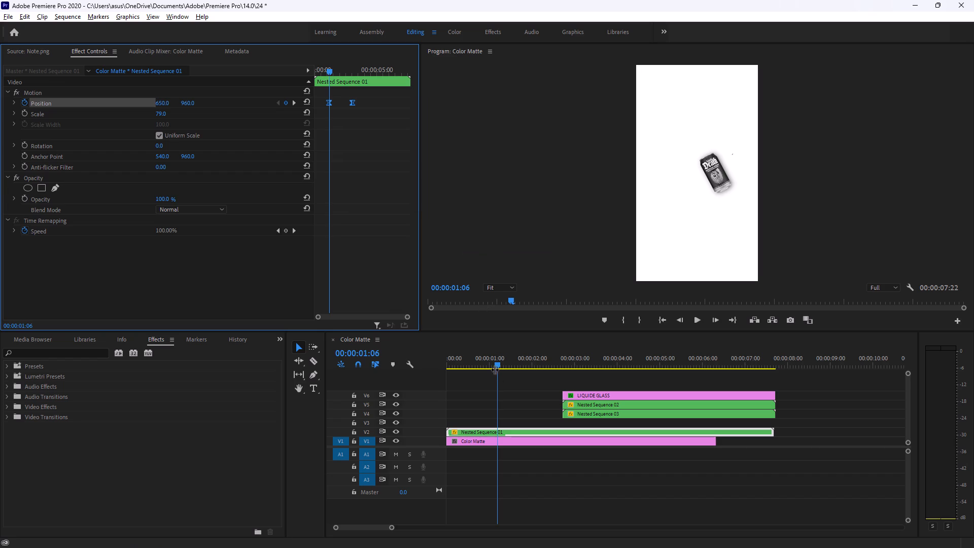
Play the sequence from the start to check the can's eased movement, comparing it with the tutorial in Brave.
{"action": "left_click_drag", "start_coordinate": [494, 363], "coordinate": [424, 362]}
{"action": "key", "text": "space"}
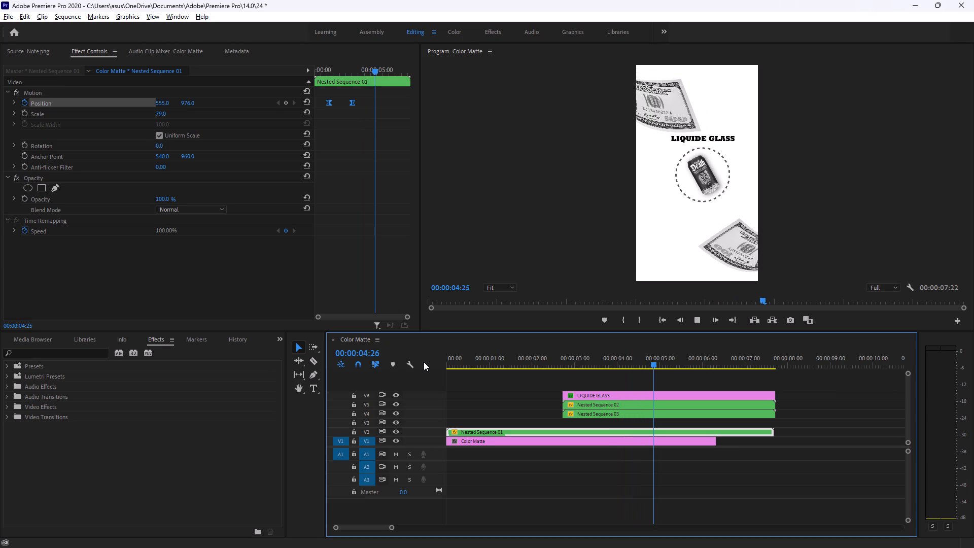
{"action": "key", "text": "space"}
{"action": "key", "text": "space"}
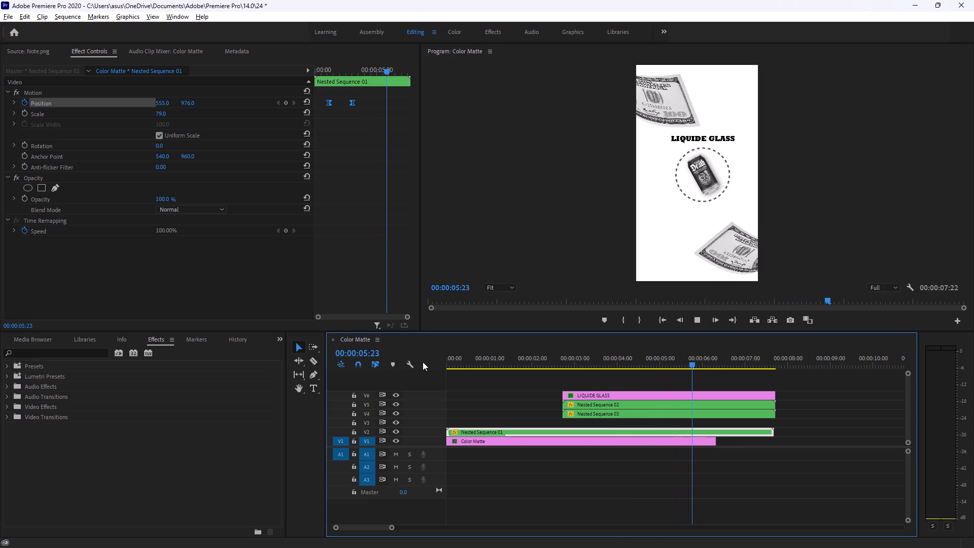
{"action": "key", "text": "space"}
{"action": "key", "text": "alt+Tab"}
{"action": "left_click", "coordinate": [423, 362]}
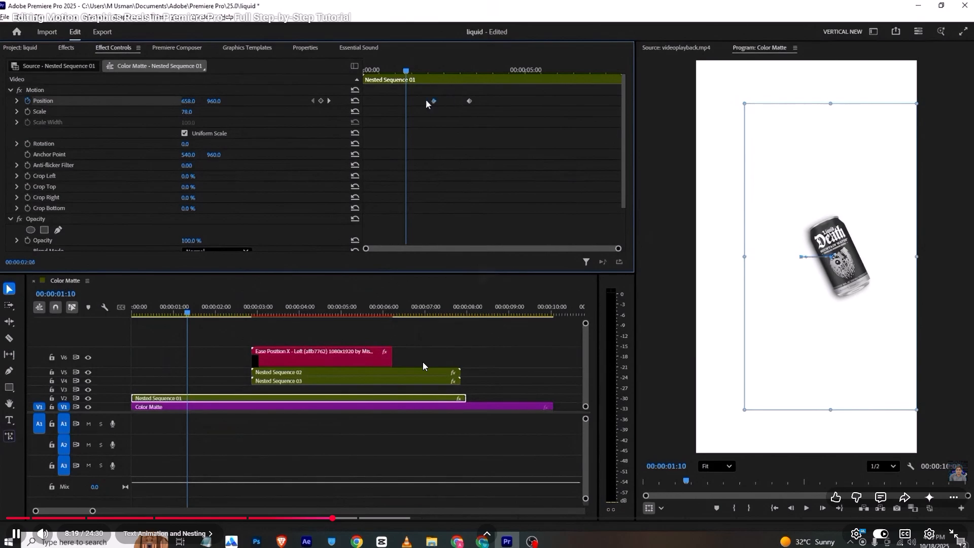
{"action": "left_click", "coordinate": [423, 362]}
Switch to Premiere Pro, select Nested Sequence 03 and scrub through it to examine the banknotes' movement.
{"action": "key", "text": "alt+Tab"}
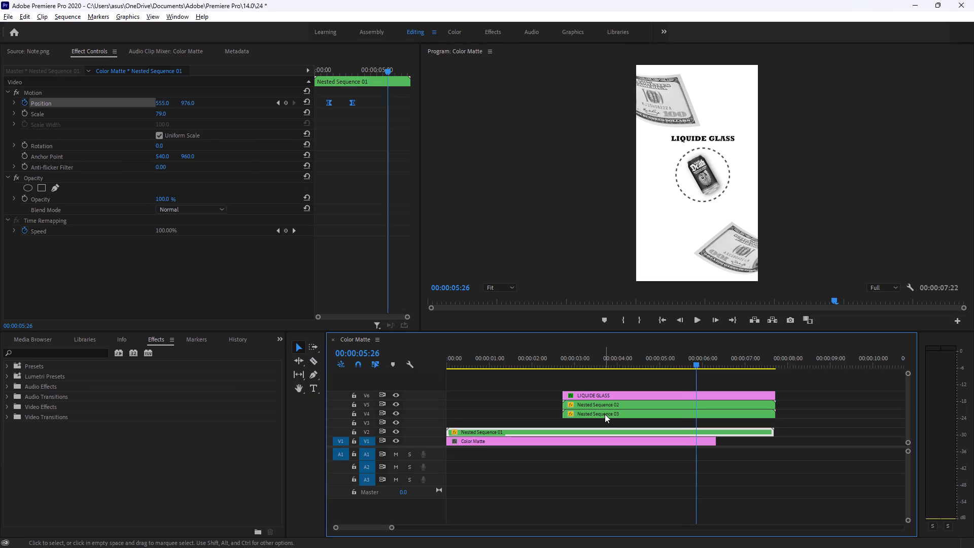
{"action": "left_click", "coordinate": [605, 414]}
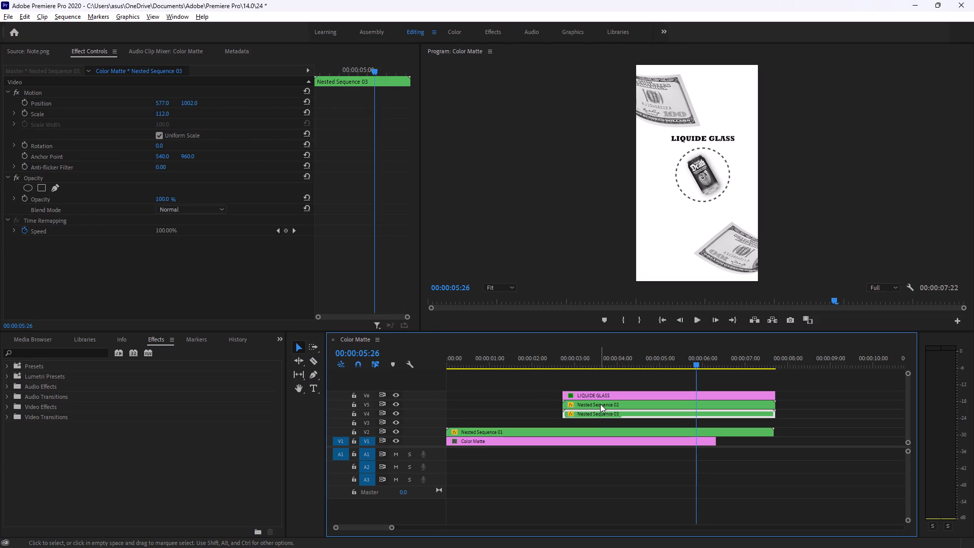
{"action": "scroll", "coordinate": [362, 118], "scroll_direction": "up", "scroll_amount": 5}
{"action": "left_click_drag", "start_coordinate": [376, 68], "coordinate": [327, 68]}
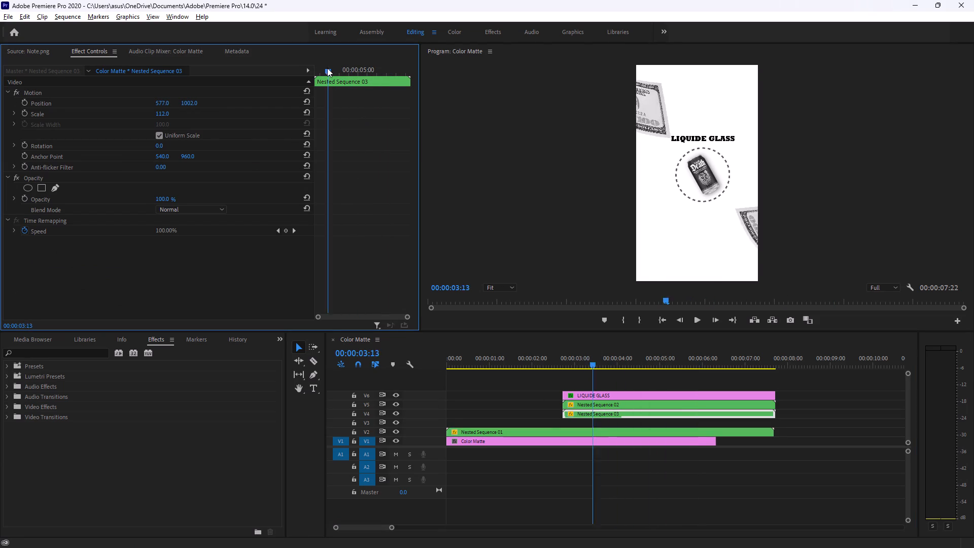
{"action": "left_click_drag", "start_coordinate": [327, 68], "coordinate": [368, 60]}
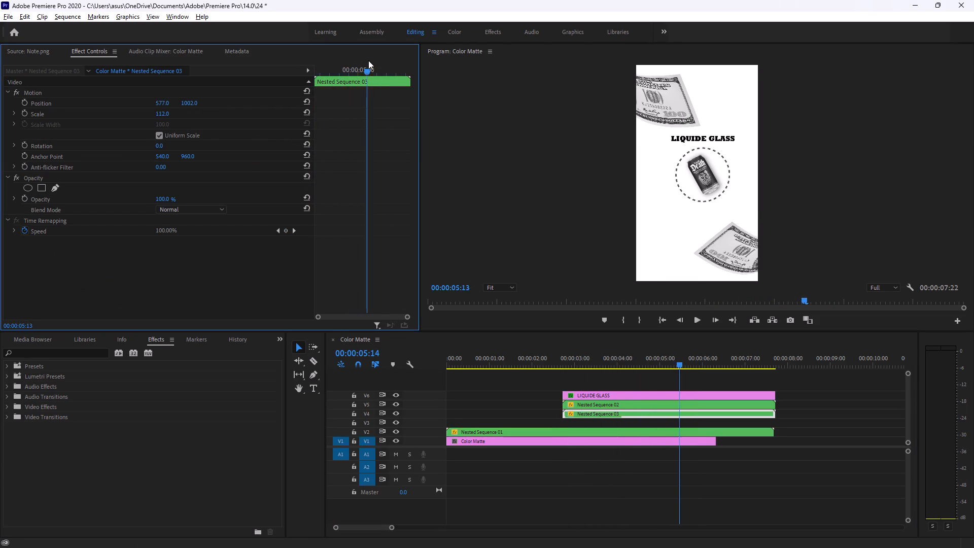
{"action": "left_click_drag", "start_coordinate": [368, 60], "coordinate": [357, 63]}
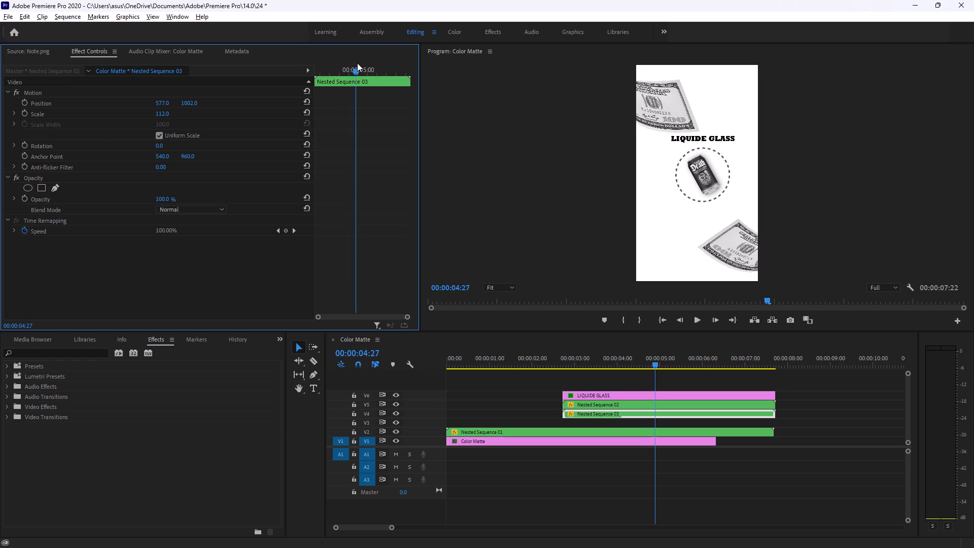
{"action": "left_click_drag", "start_coordinate": [357, 63], "coordinate": [381, 60]}
Switch to the tutorial in Brave and resume watching the section on Nested Sequence 01's position keyframes.
{"action": "key", "text": "alt+Tab"}
{"action": "left_click", "coordinate": [483, 259]}
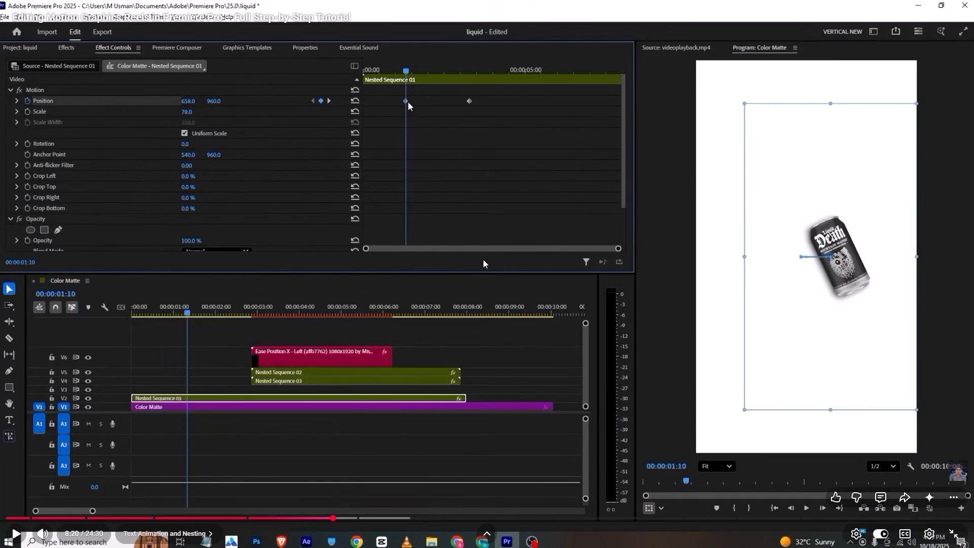
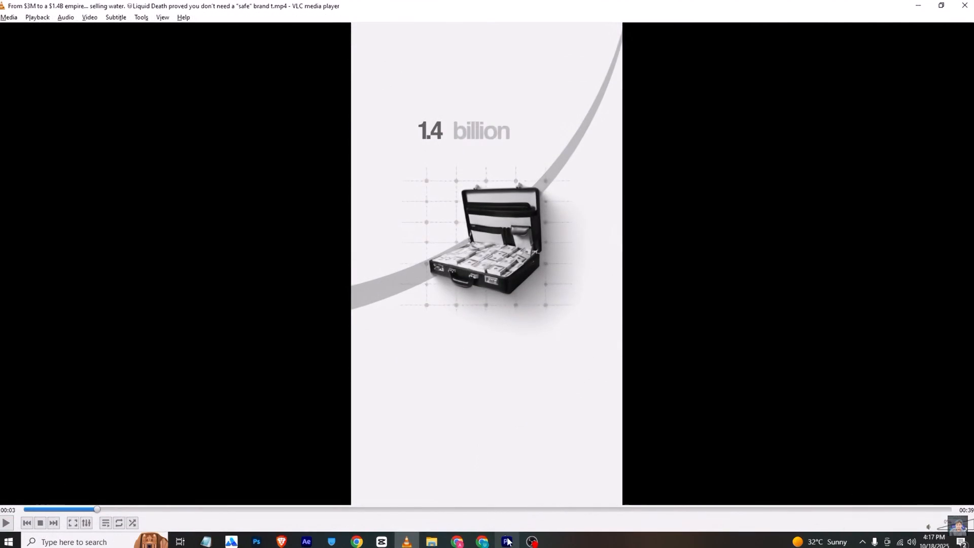
Pause the tutorial, switch to Premiere Pro and play the sequence to review the can, LIQUIDE GLASS title and banknote movement.
{"action": "key", "text": "space"}
{"action": "key", "text": "alt+Tab"}
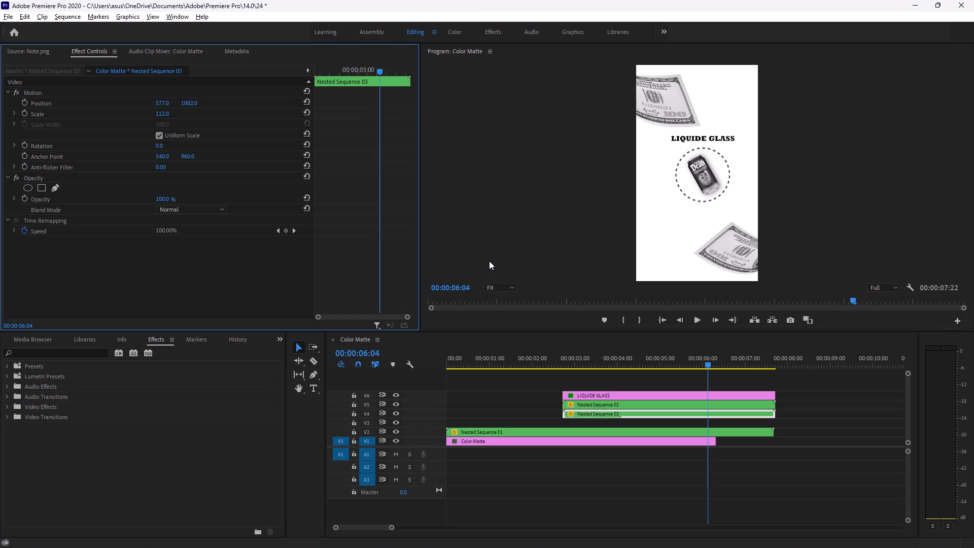
{"action": "key", "text": "space"}
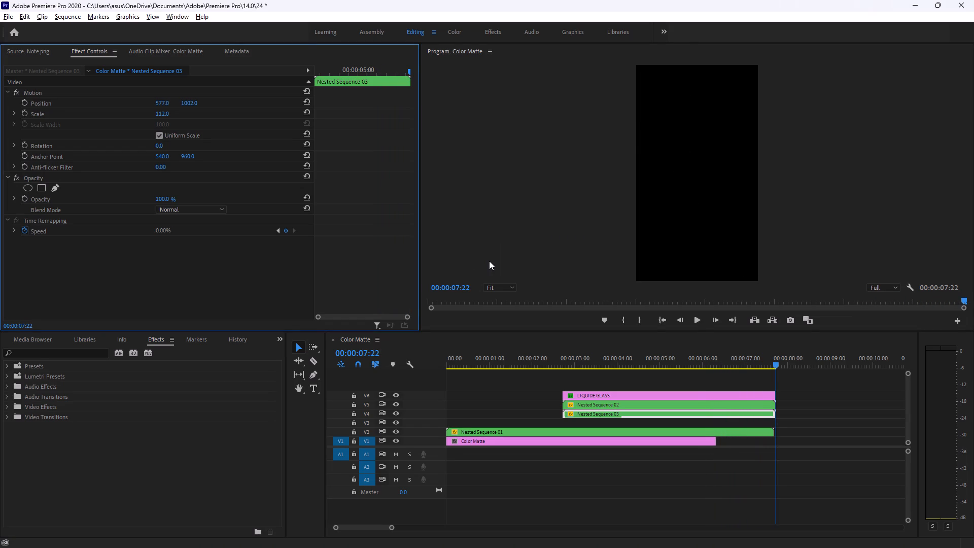
{"action": "key", "text": "space"}
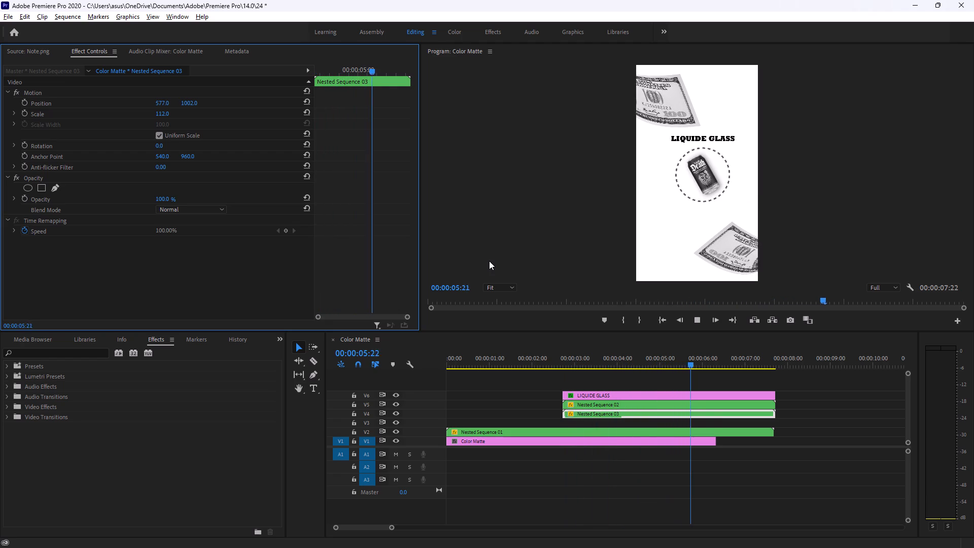
{"action": "key", "text": "space"}
Switch to the tutorial in Brave, exit its full-screen view and return to Premiere Pro.
{"action": "key", "text": "alt+Tab"}
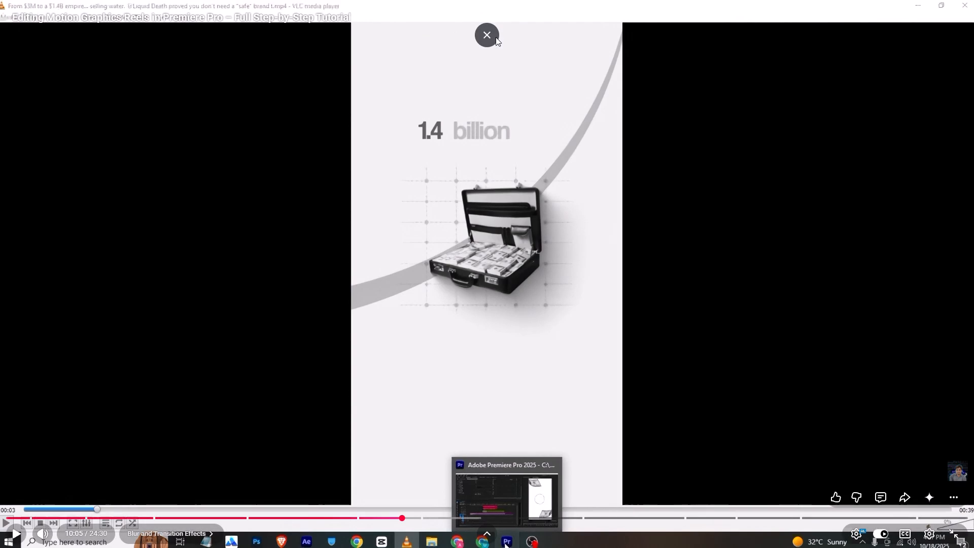
{"action": "left_click", "coordinate": [495, 32]}
{"action": "key", "text": "alt+Tab"}
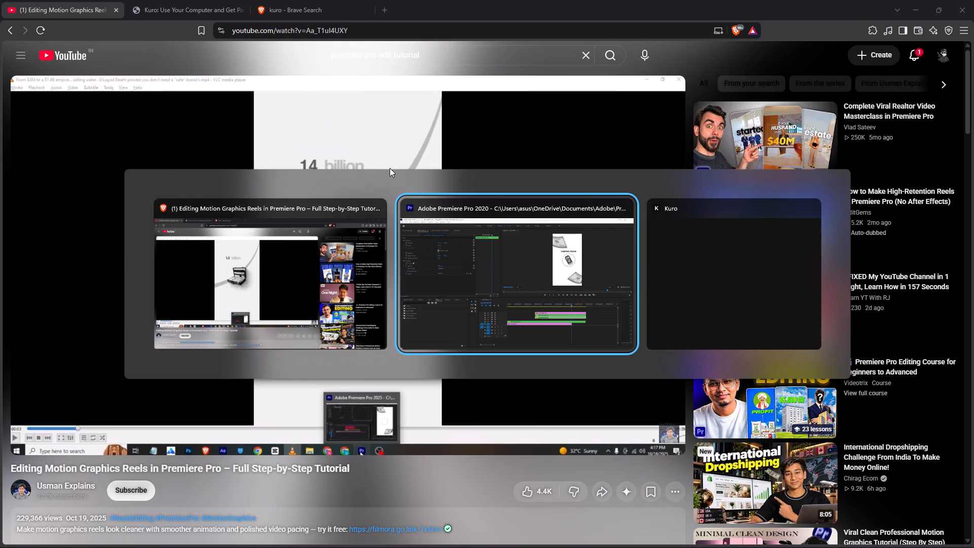